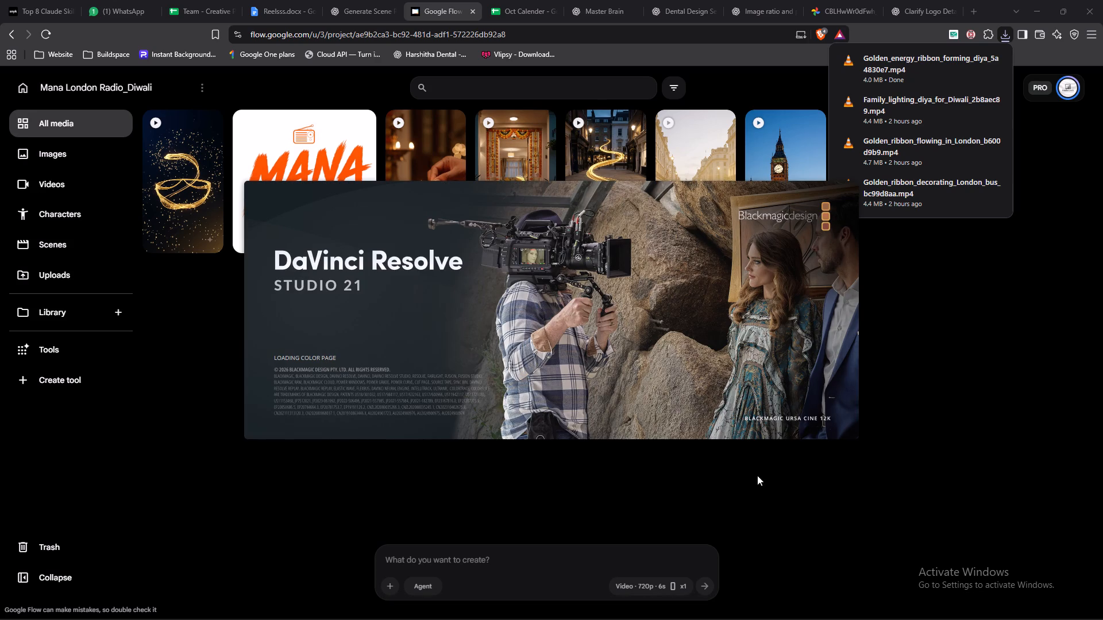
Switch to Canva and close the Mana London Radio LOGO design.
key("alt+Tab")
key("alt+grave")
key("alt+Tab")
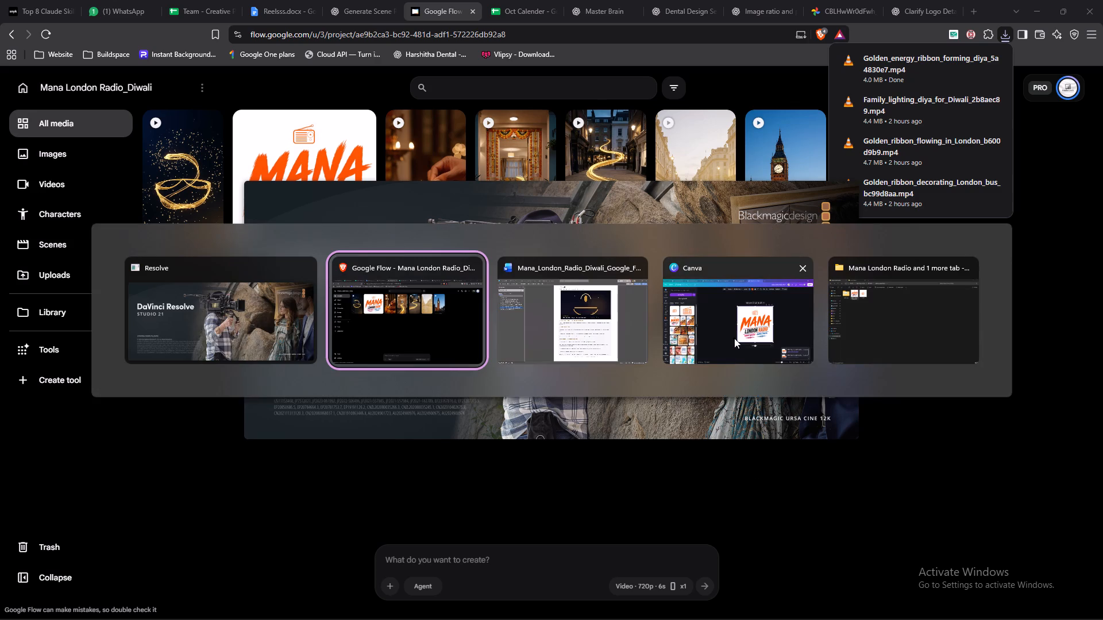
key("alt+Tab")
key("alt+Tab")
key("alt+Tab")
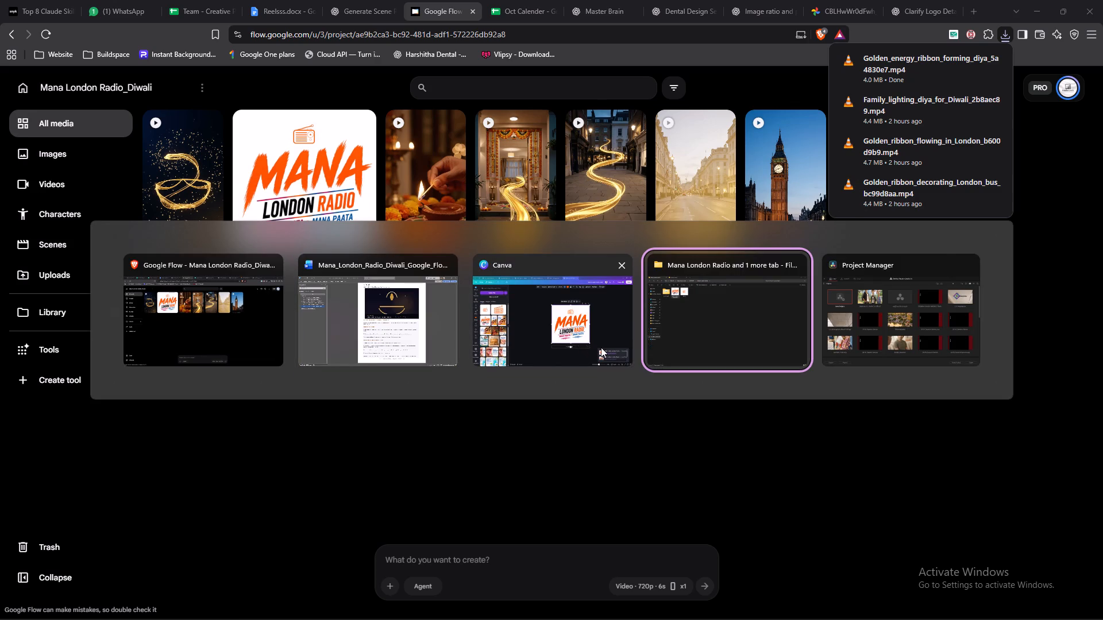
left_click(583, 340, "alt")
key("alt+Tab")
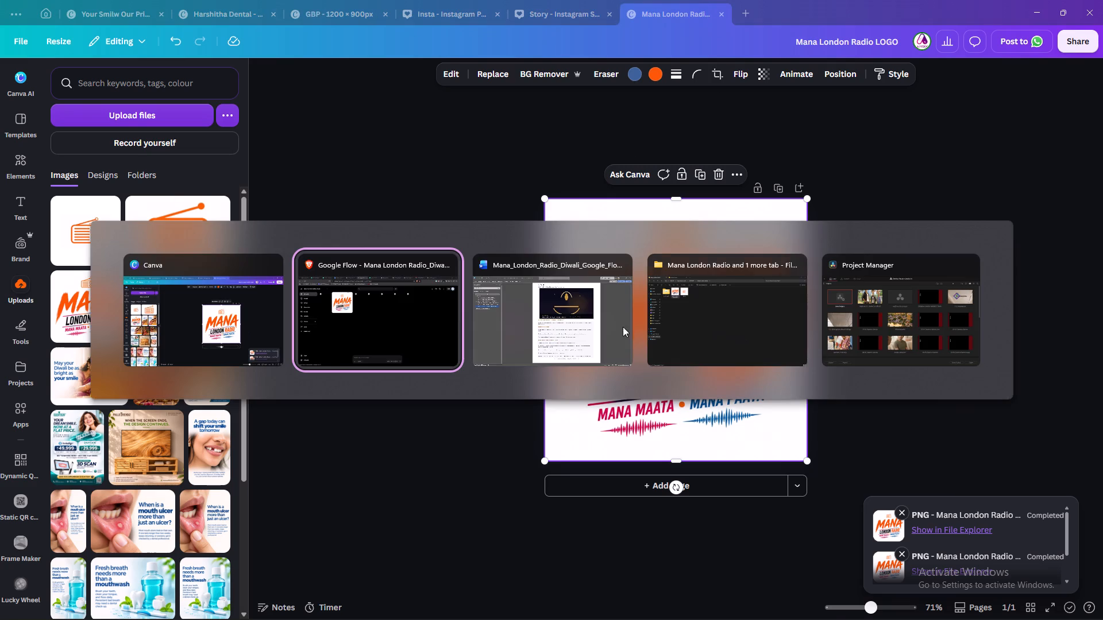
left_click(383, 305, "alt")
key("alt+Tab")
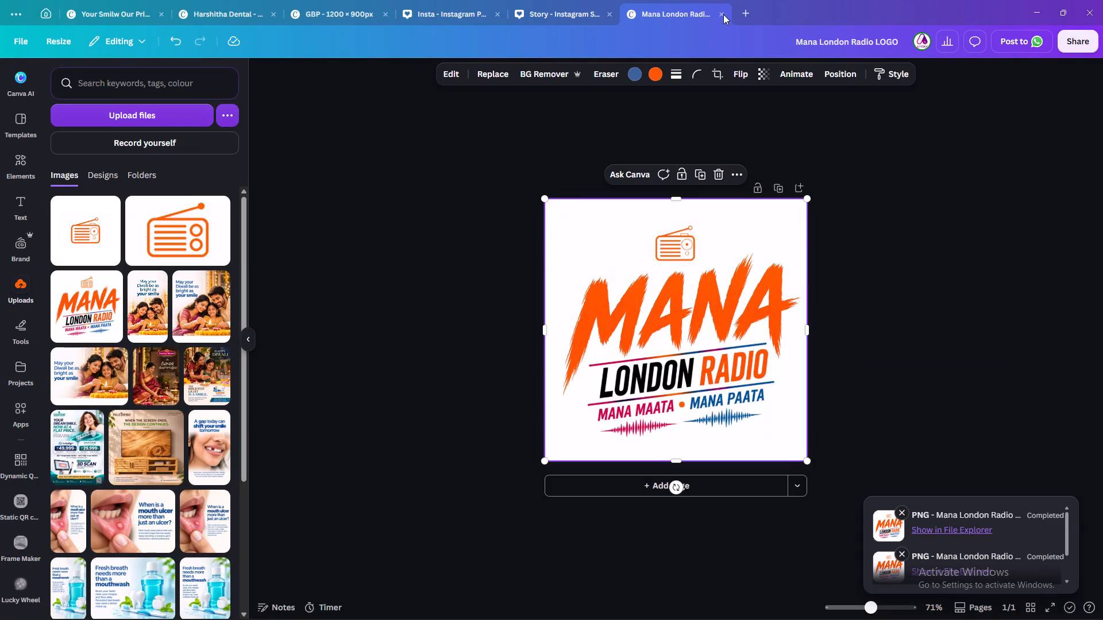
left_click(721, 14)
Switch to Word and close the Mana London Radio Diwali Google Flow document.
key("alt+Tab")
key("alt+Tab")
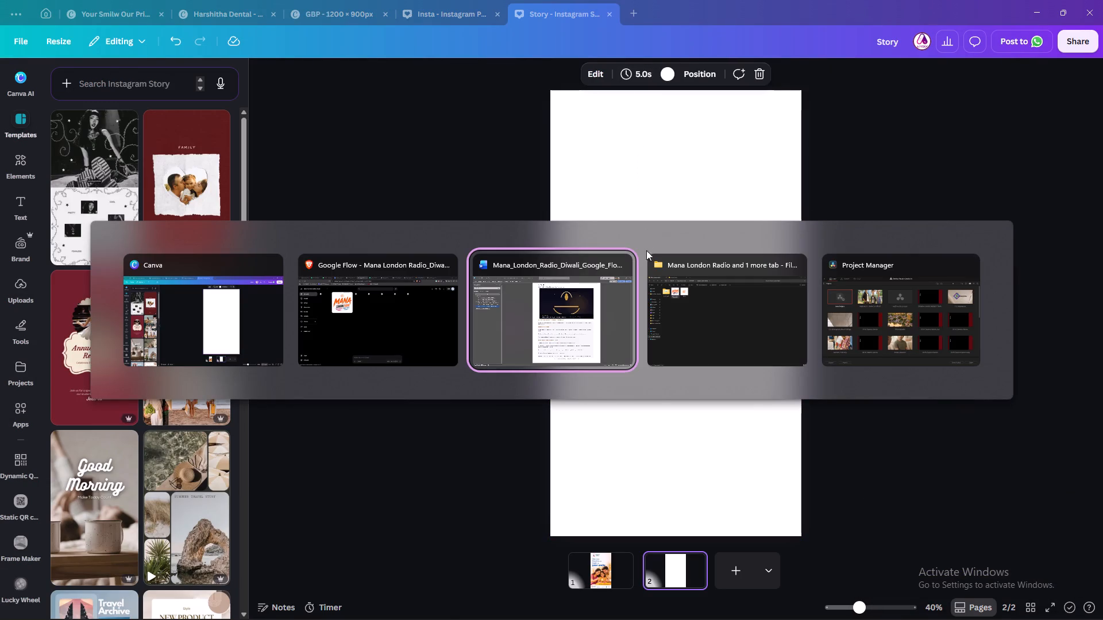
left_click(1091, 22)
In File Explorer, open the Clips folder inside the Mana London Radio Diwali Reel folder.
key("alt+Tab")
key("alt+Tab")
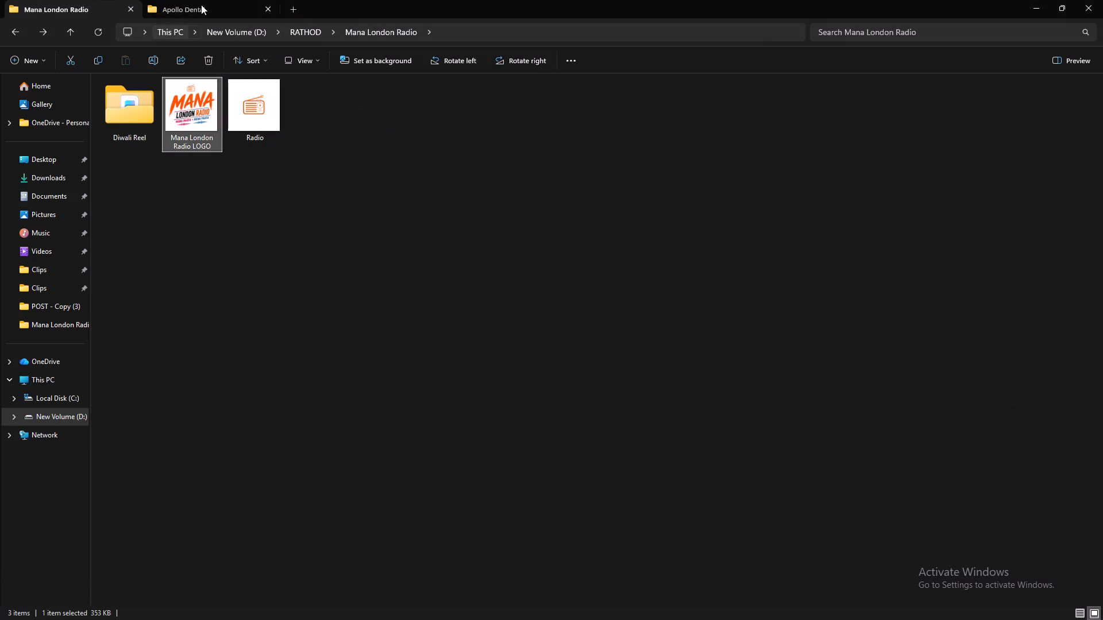
double_click(146, 121)
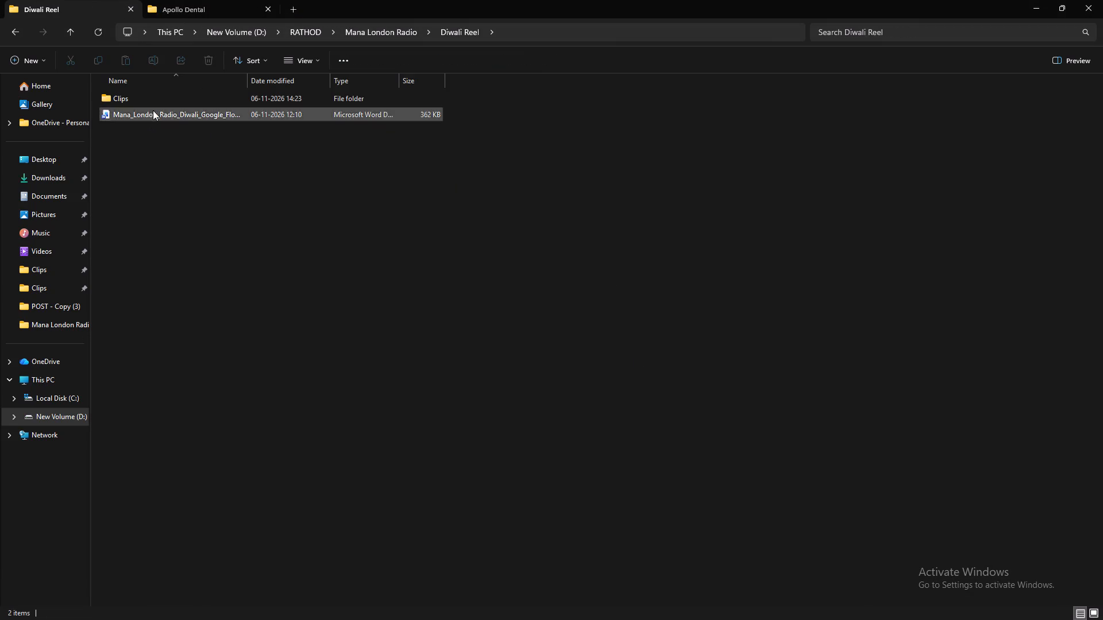
double_click(155, 102)
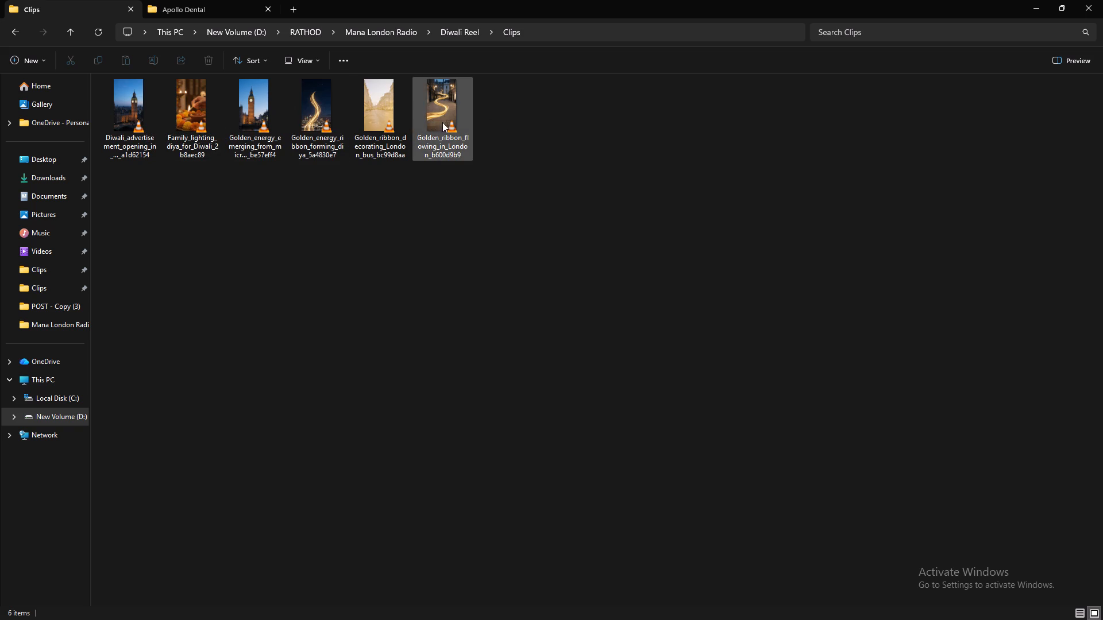
Play the Diwali_advertisement_opening clip full screen in VLC and close the player.
double_click(135, 123)
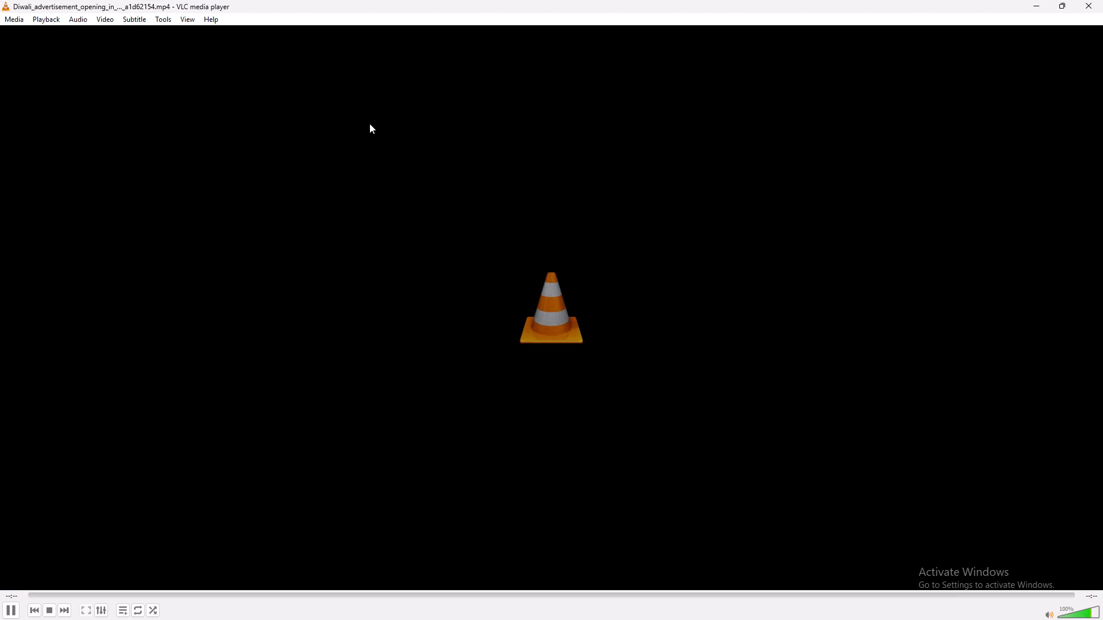
key("f")
key("f")
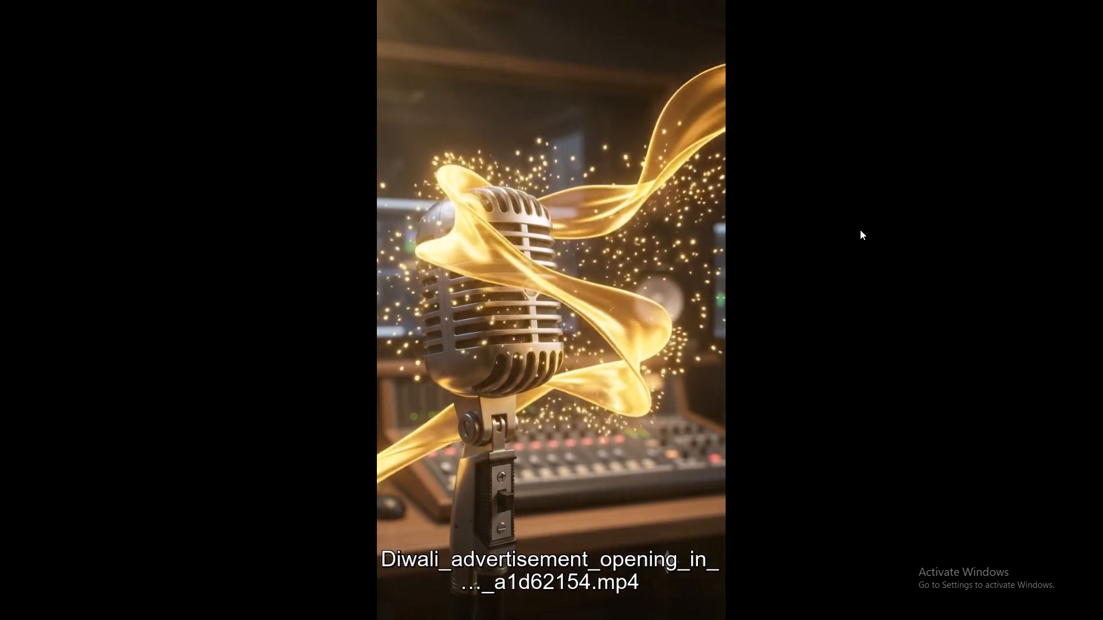
key("Escape")
left_click(1101, 0)
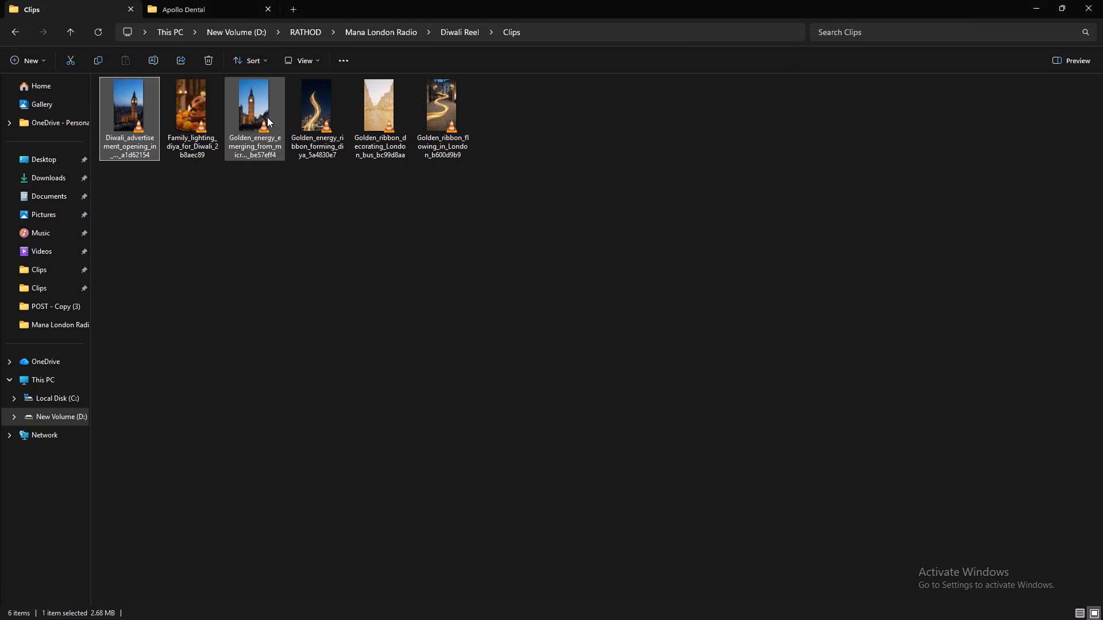
Preview the Golden_energy_emerging clip showing Big Ben and rename its file as 1.
double_click(267, 117)
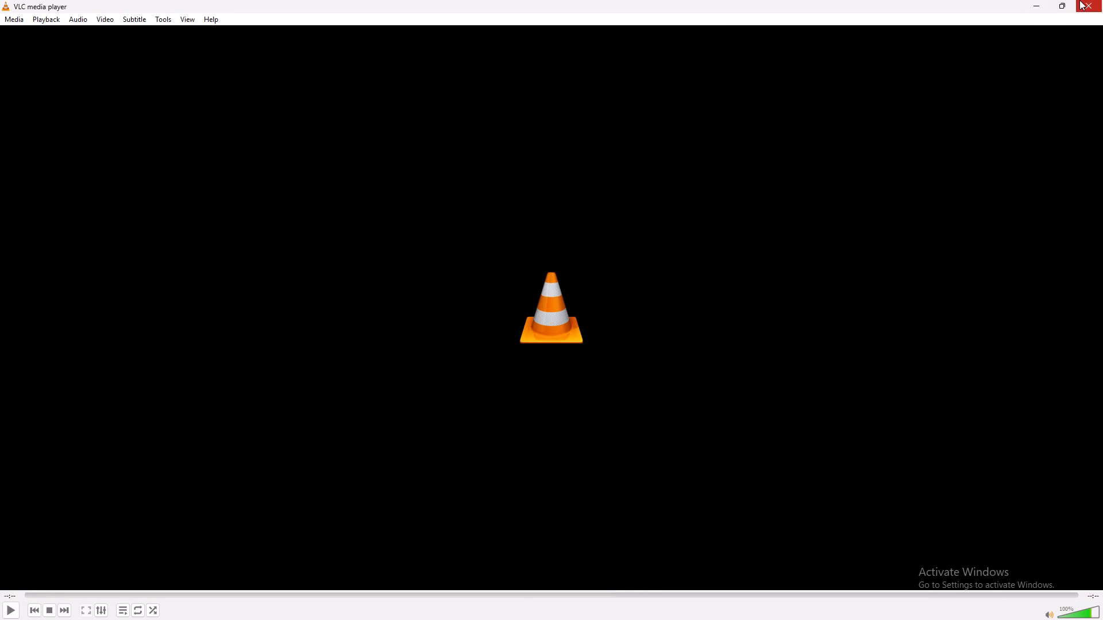
left_click(1079, 0)
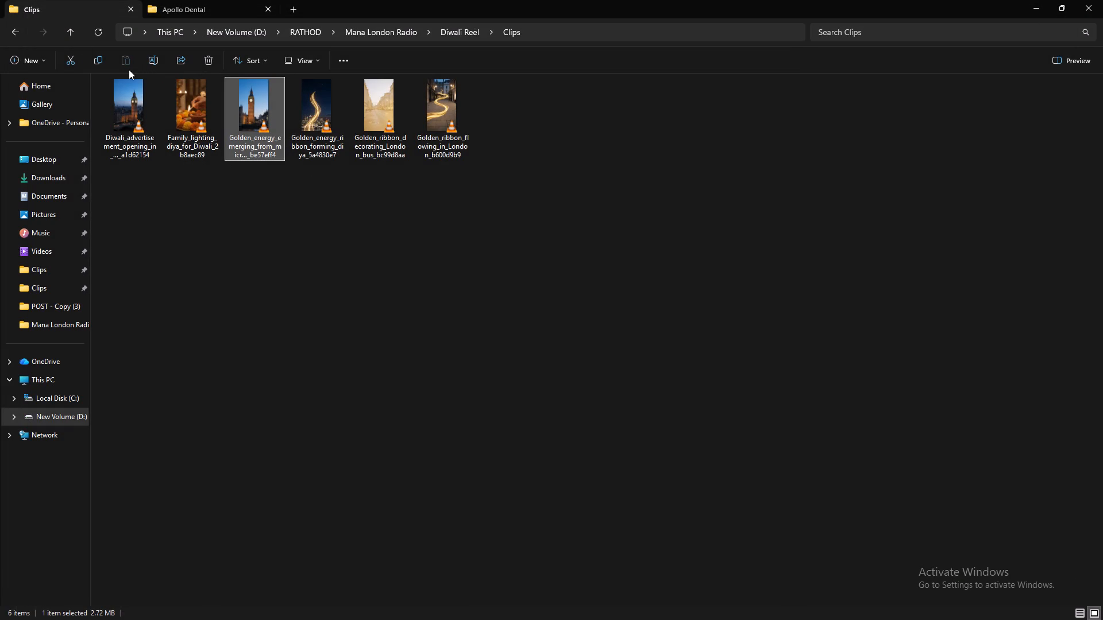
left_click(154, 57)
key("1")
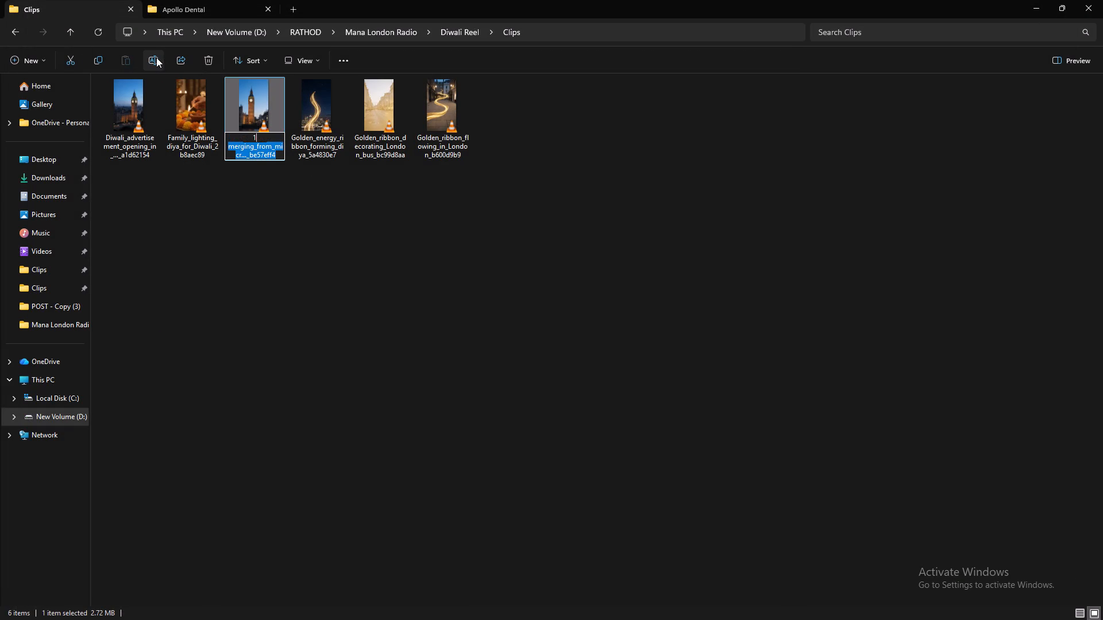
key("Return")
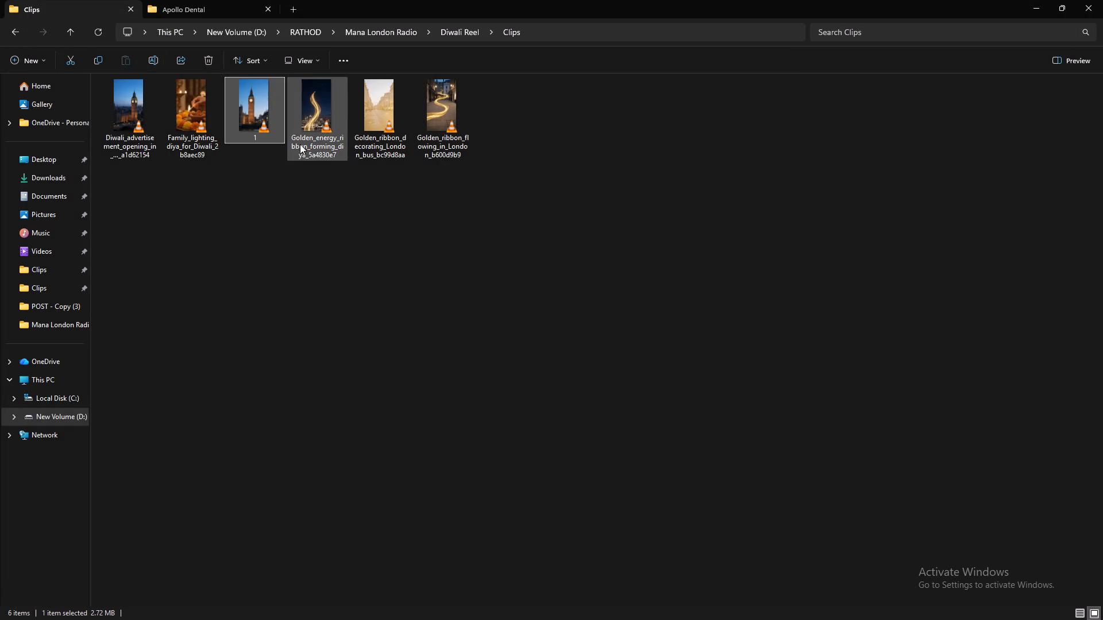
Preview the Golden_ribbon_decorating_London_bus clip and rename its file as 2.
double_click(383, 114)
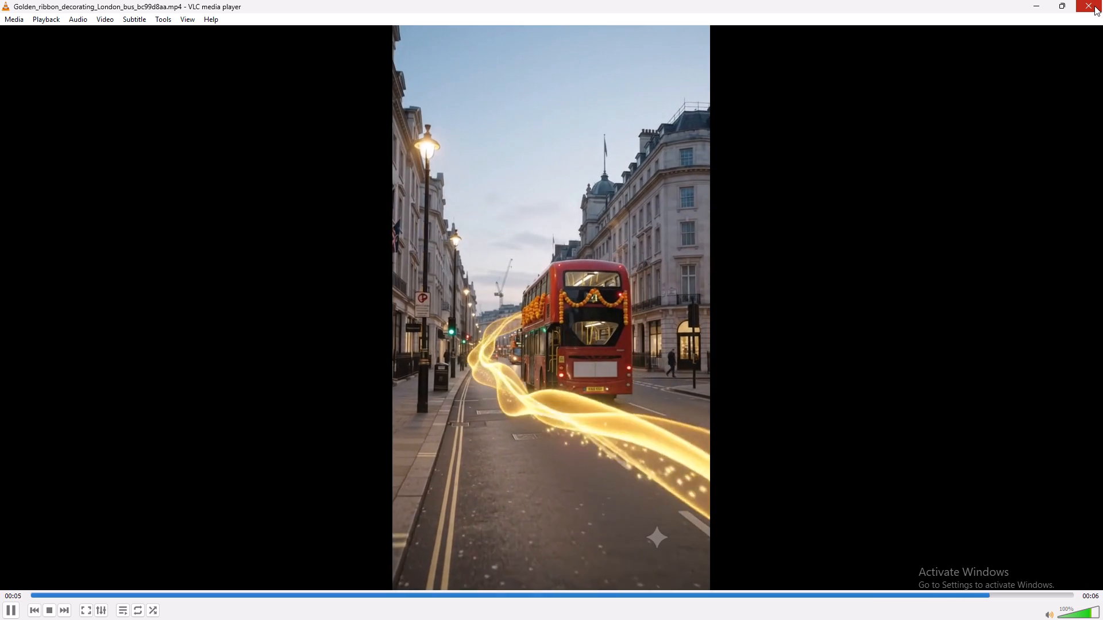
left_click(1094, 6)
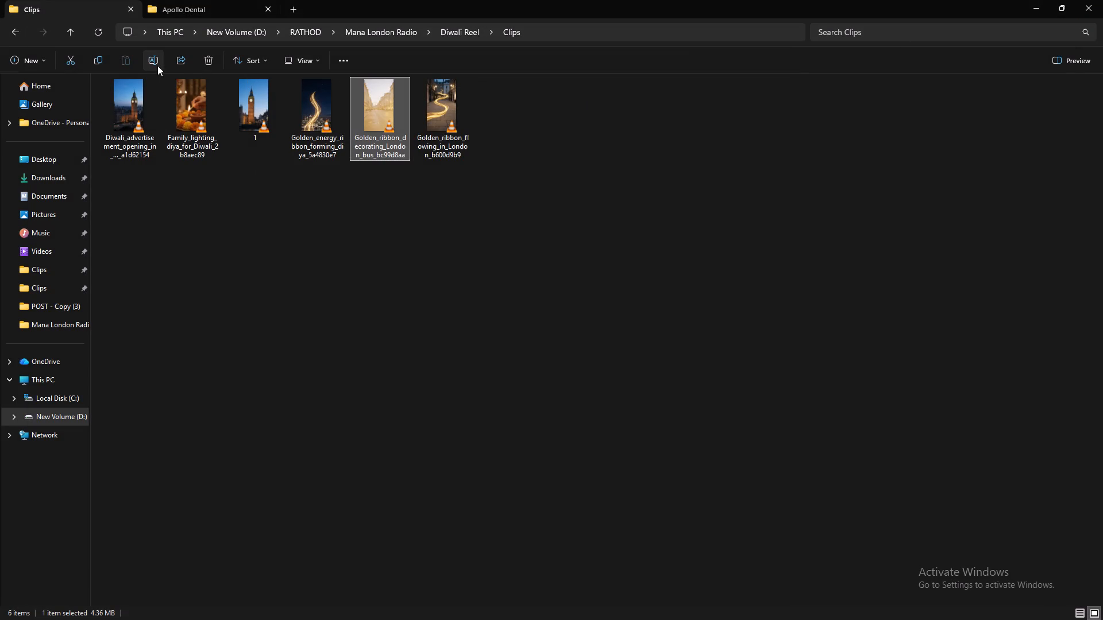
left_click(157, 65)
key("2")
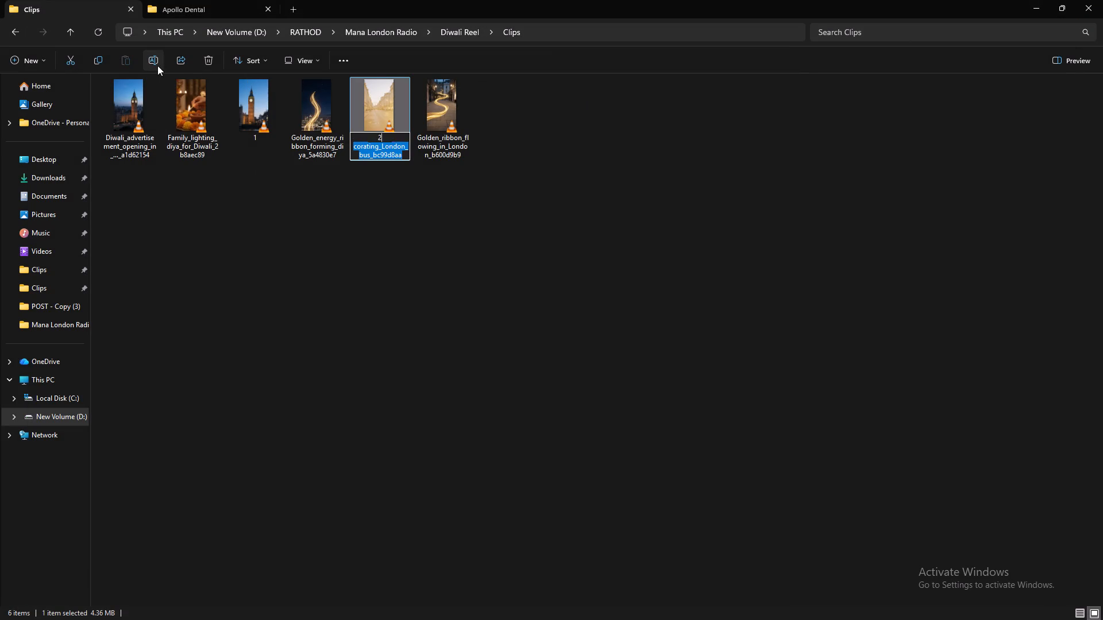
key("Return")
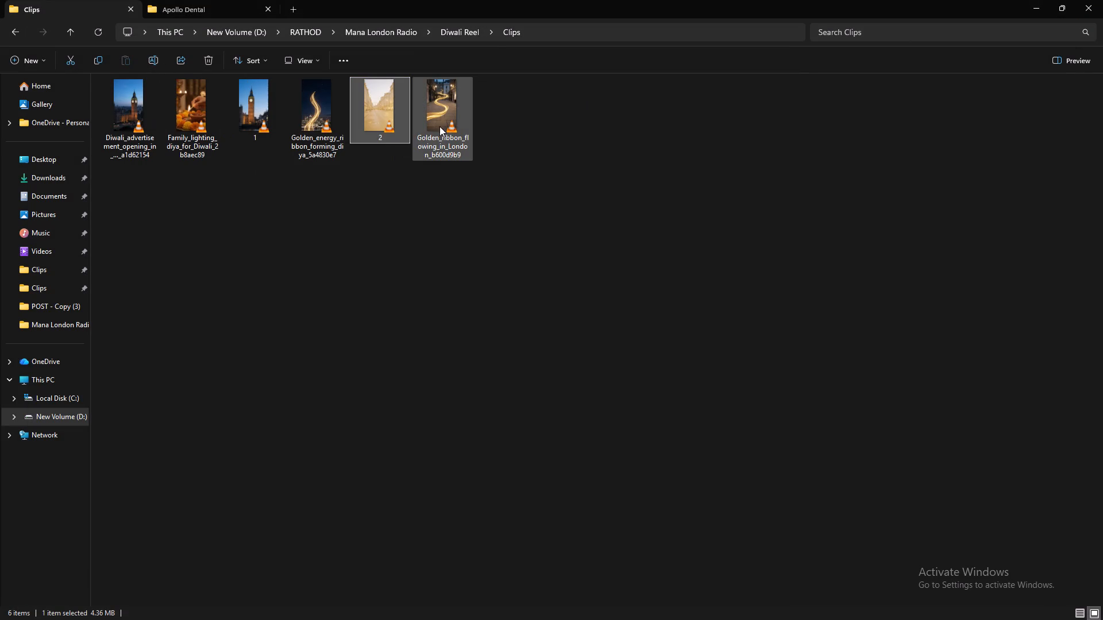
Play the Golden_ribbon_flowing_in_London clip in VLC and close the player.
double_click(440, 120)
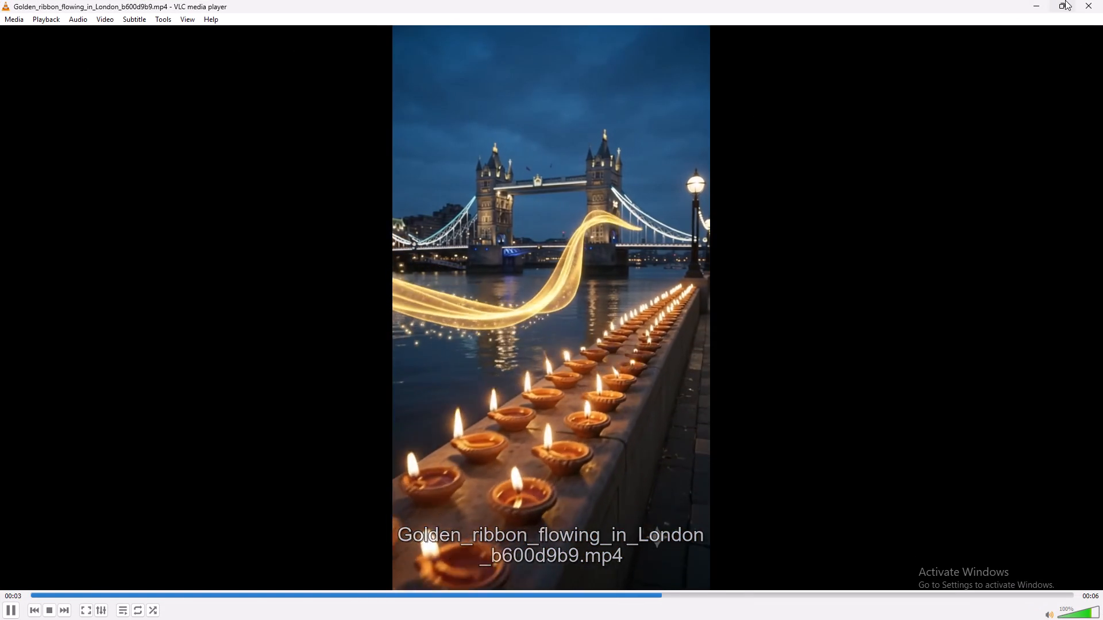
left_click(1088, 0)
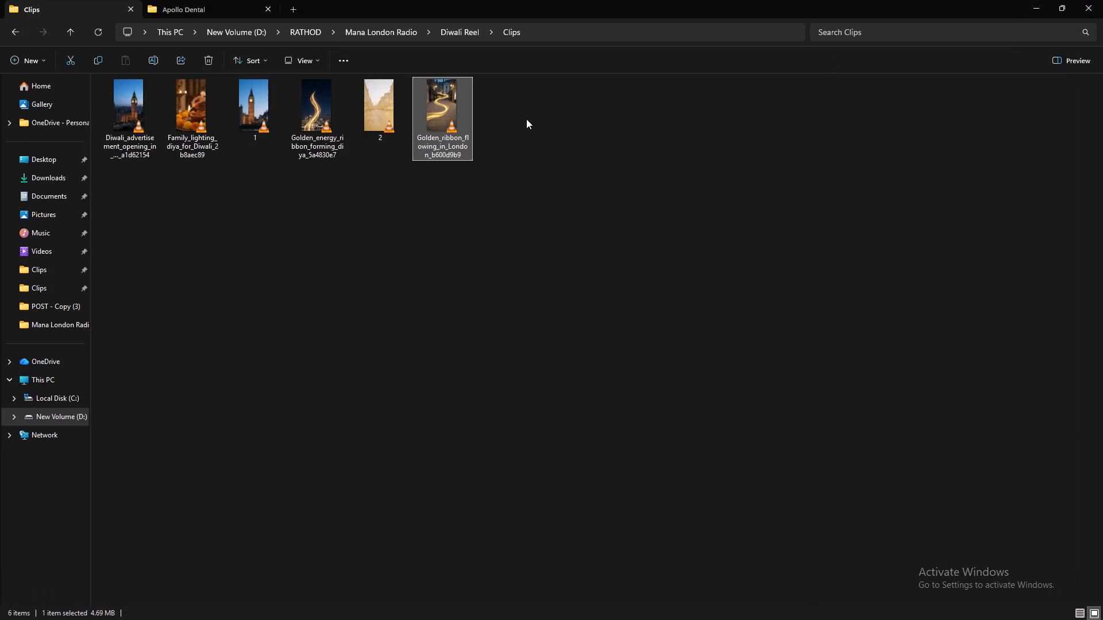
key("z")
Switch back to the Google Flow project in Brave.
key("alt+Tab")
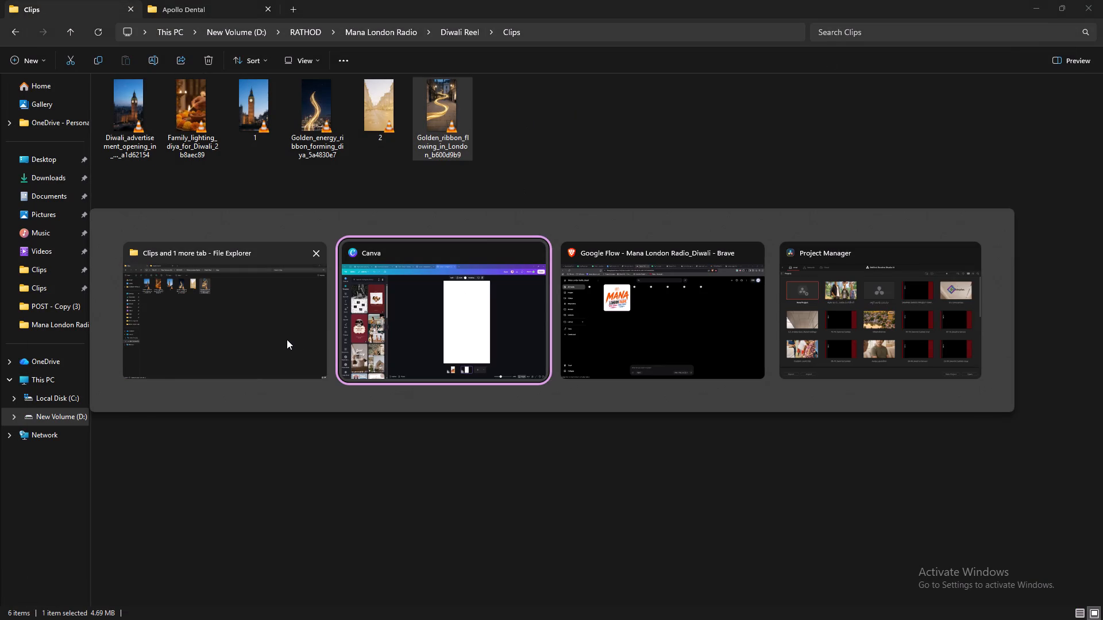
key("alt+Tab")
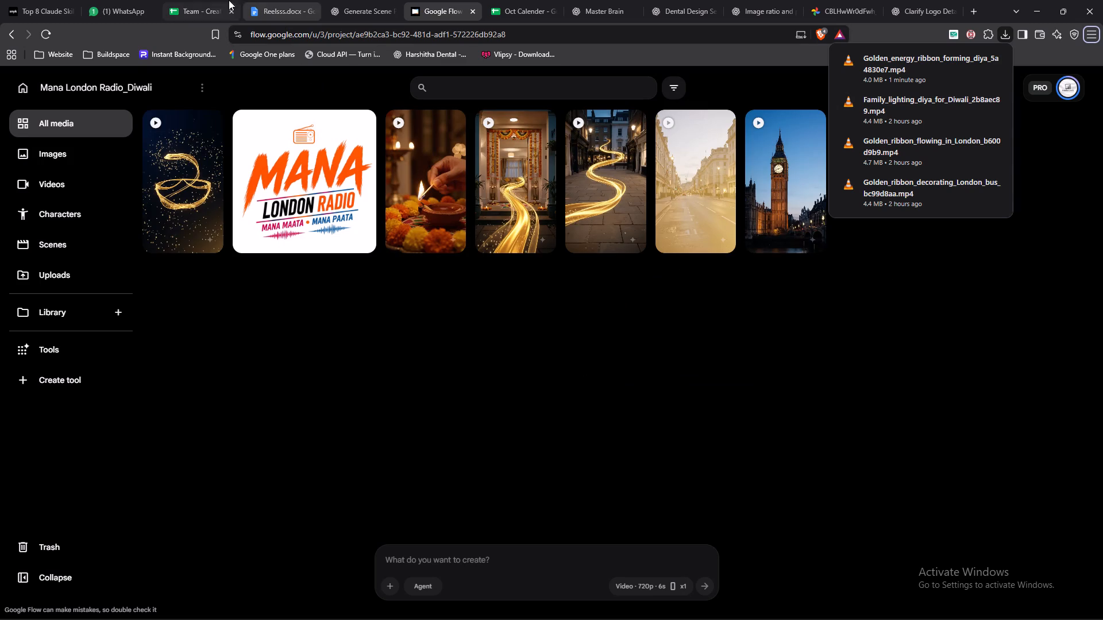
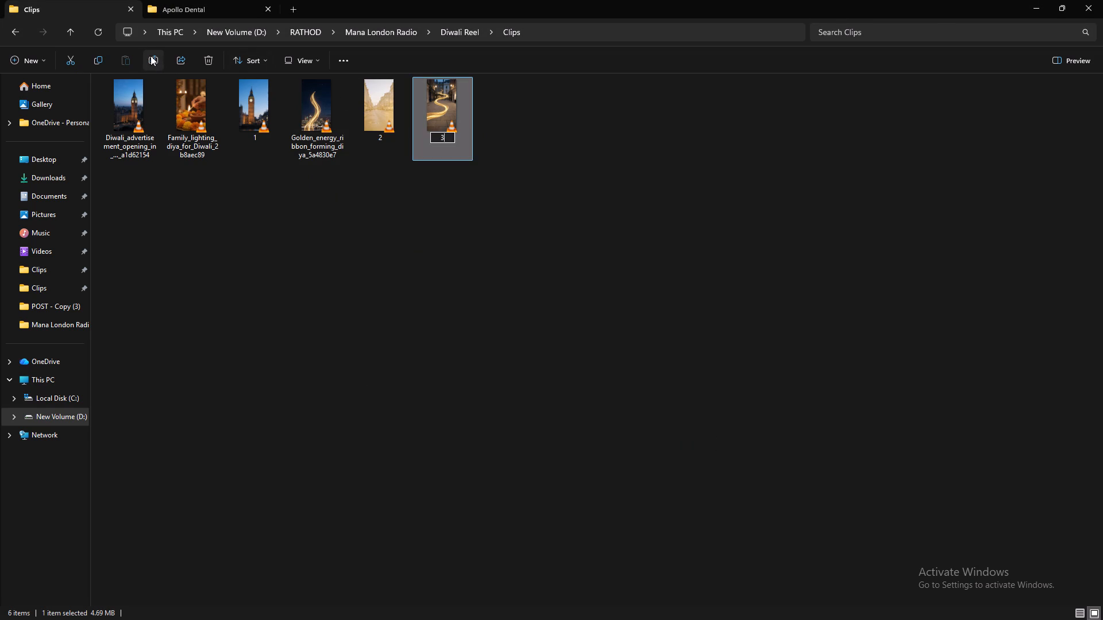
Rename the Golden_ribbon_flowing_in_London clip as 3.
key("Return")
Check the reel script, preview the Family_lighting_diya_for_Diwali clip in VLC, and rename its file as 4.
key("alt+Tab")
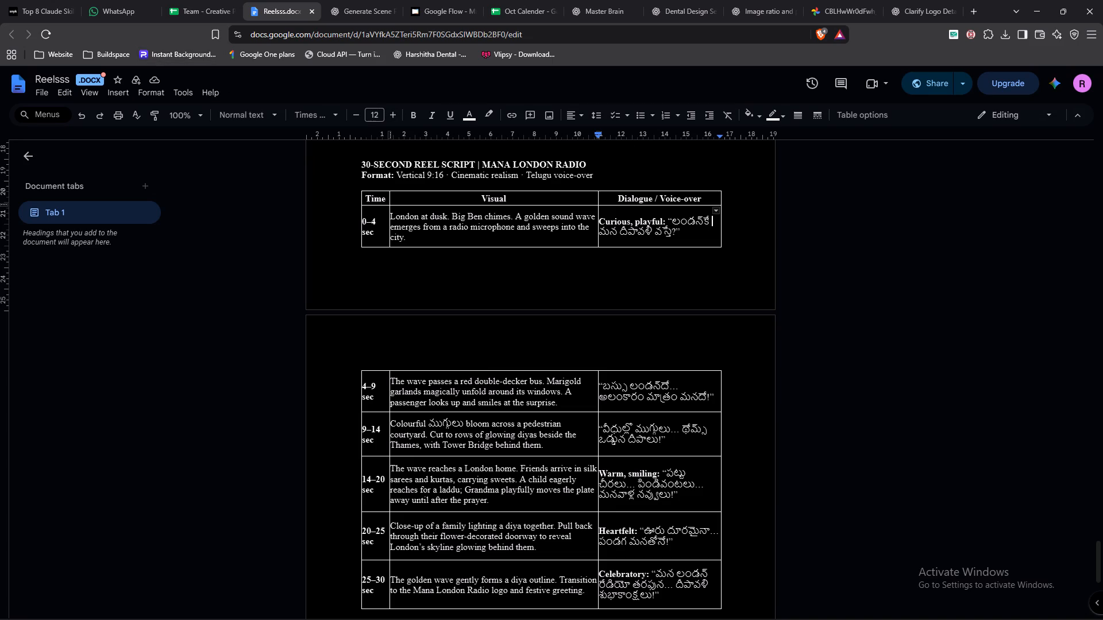
key("alt+Tab")
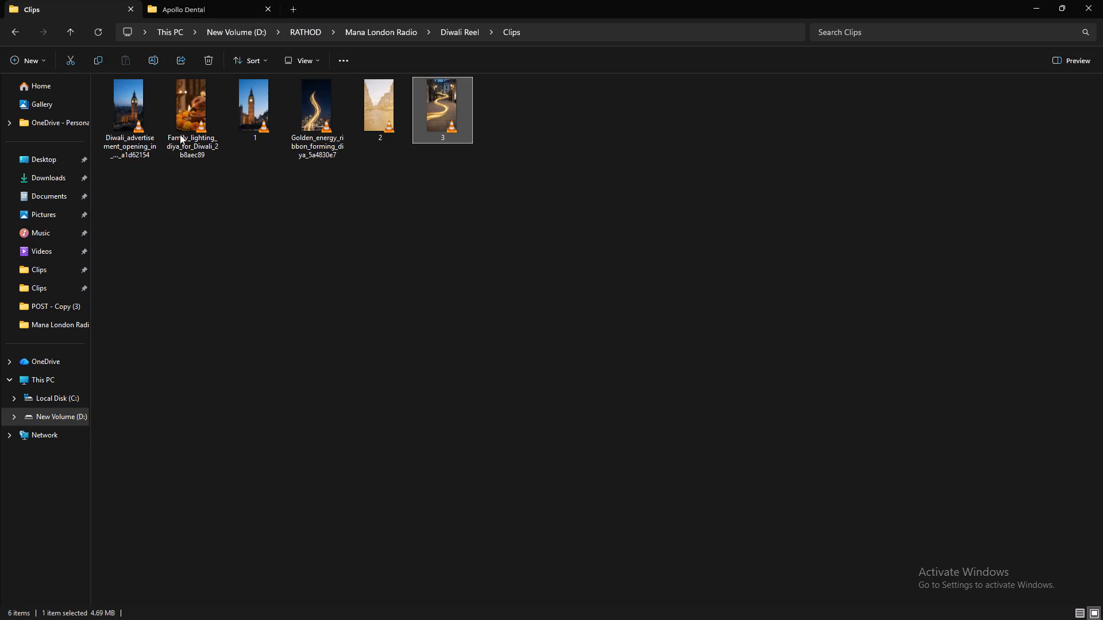
double_click(203, 121)
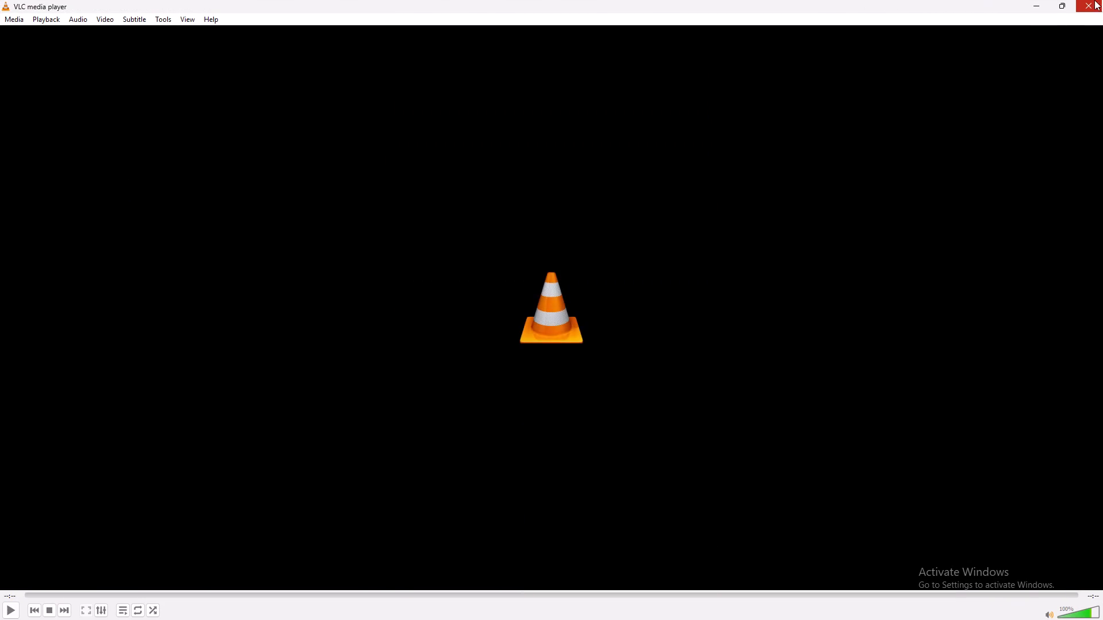
left_click(1093, 0)
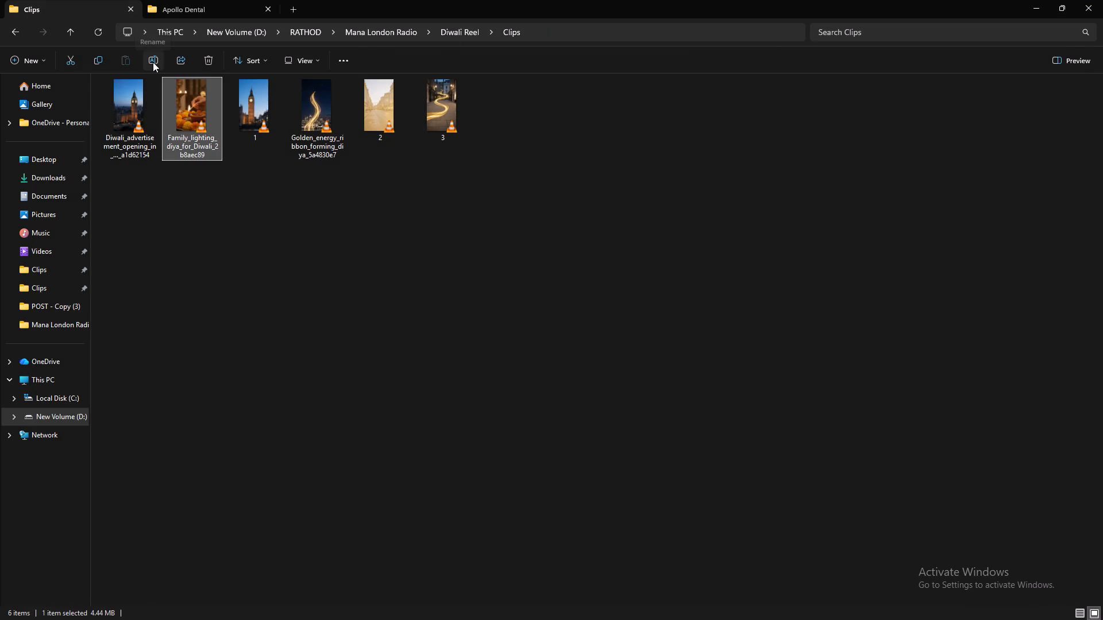
left_click(153, 62)
key("4")
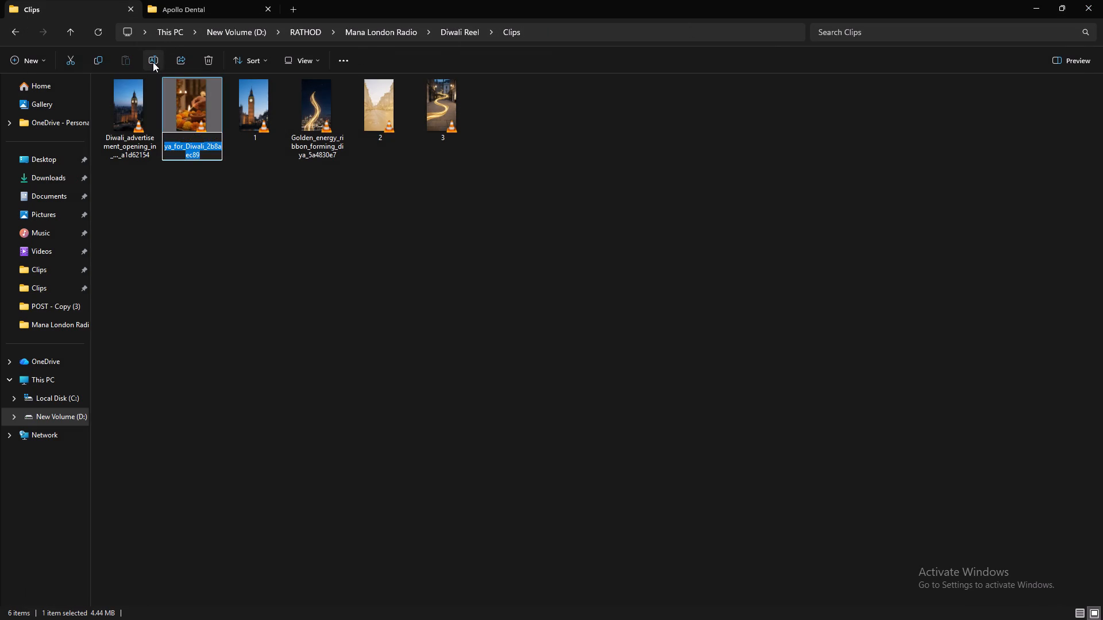
key("Return")
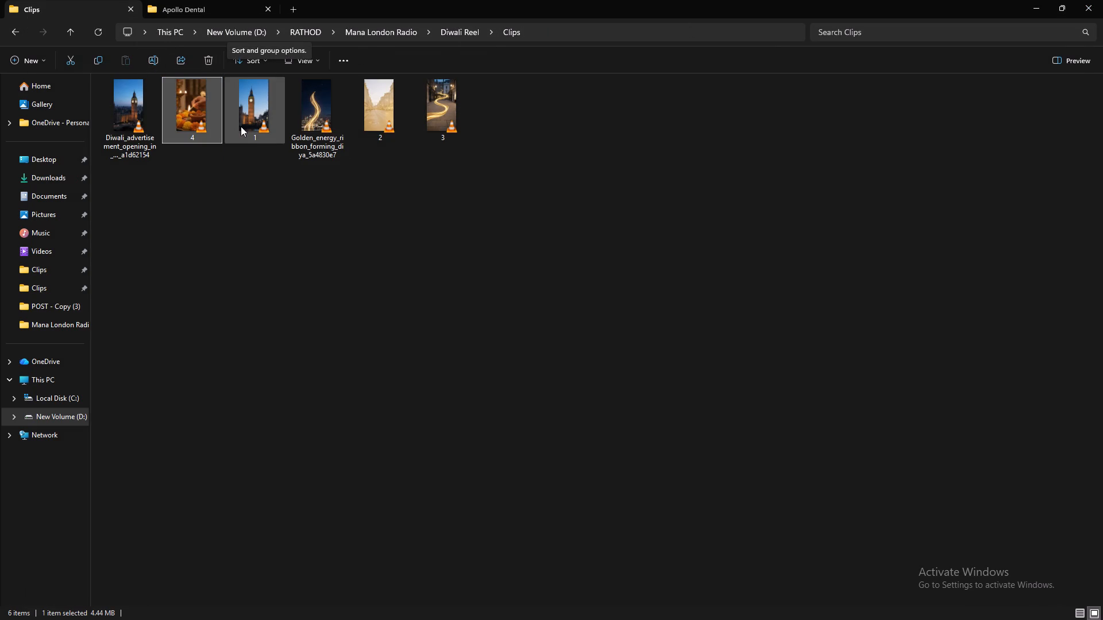
Check the final scene in the reel script and rename the Golden_energy_ribbon_forming_diya clip as 5.
left_click(327, 117)
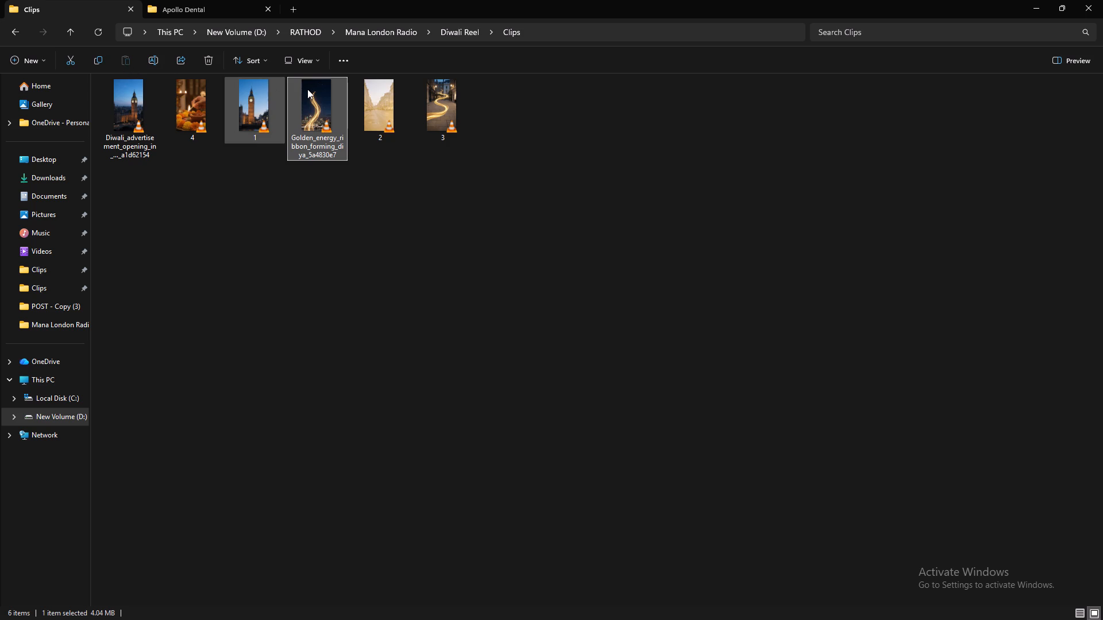
key("alt+Tab")
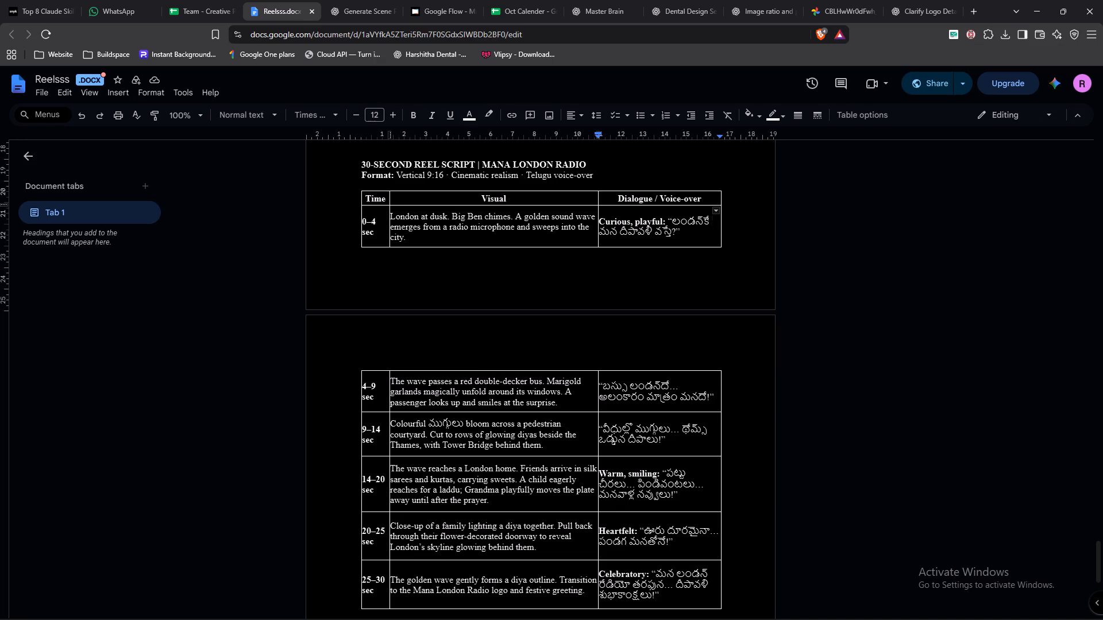
scroll(727, 218, "down", 3)
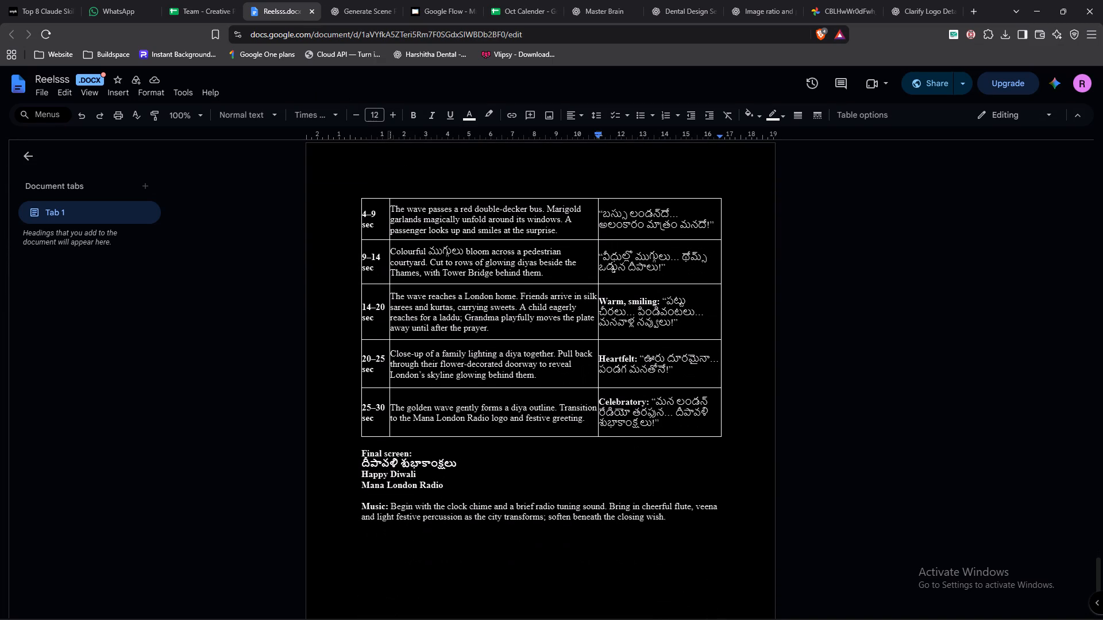
key("alt+Tab")
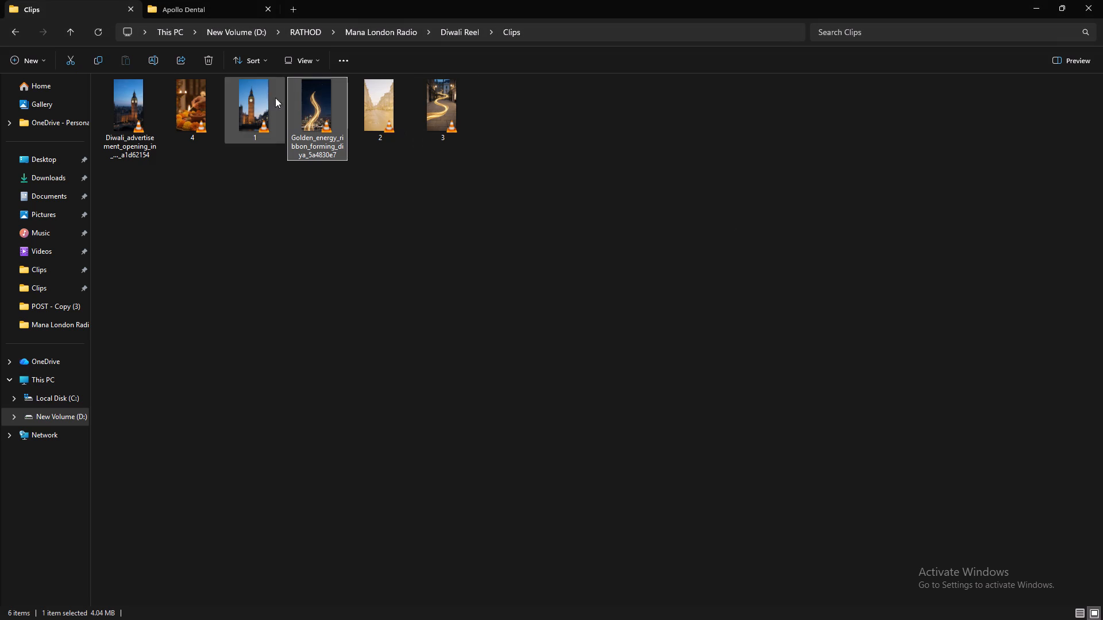
left_click(156, 60)
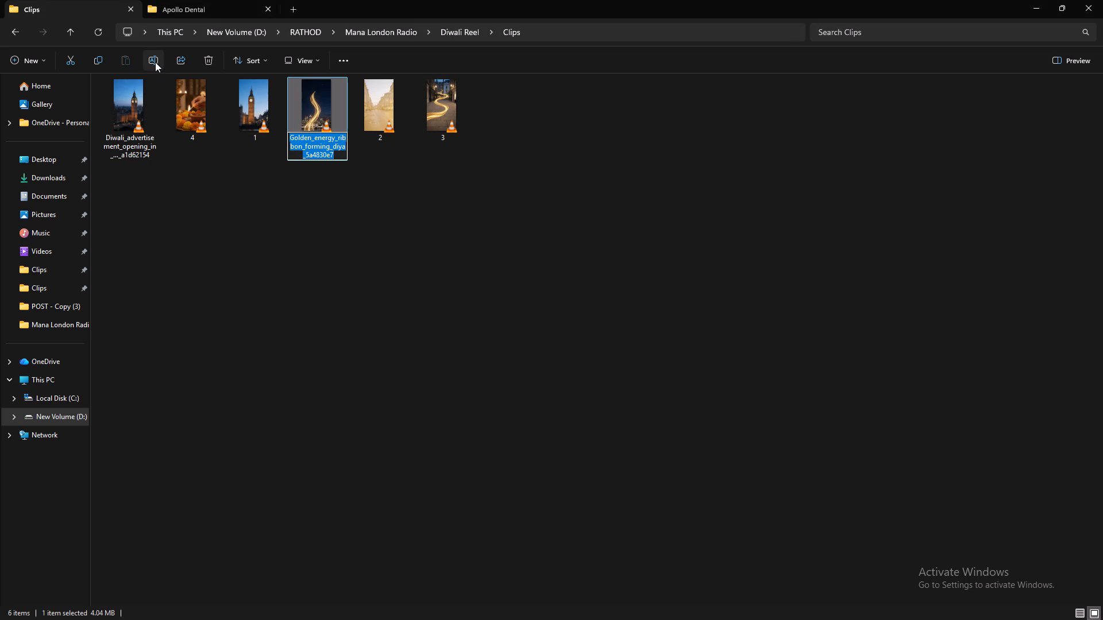
key("5")
key("Return")
key("alt+Tab")
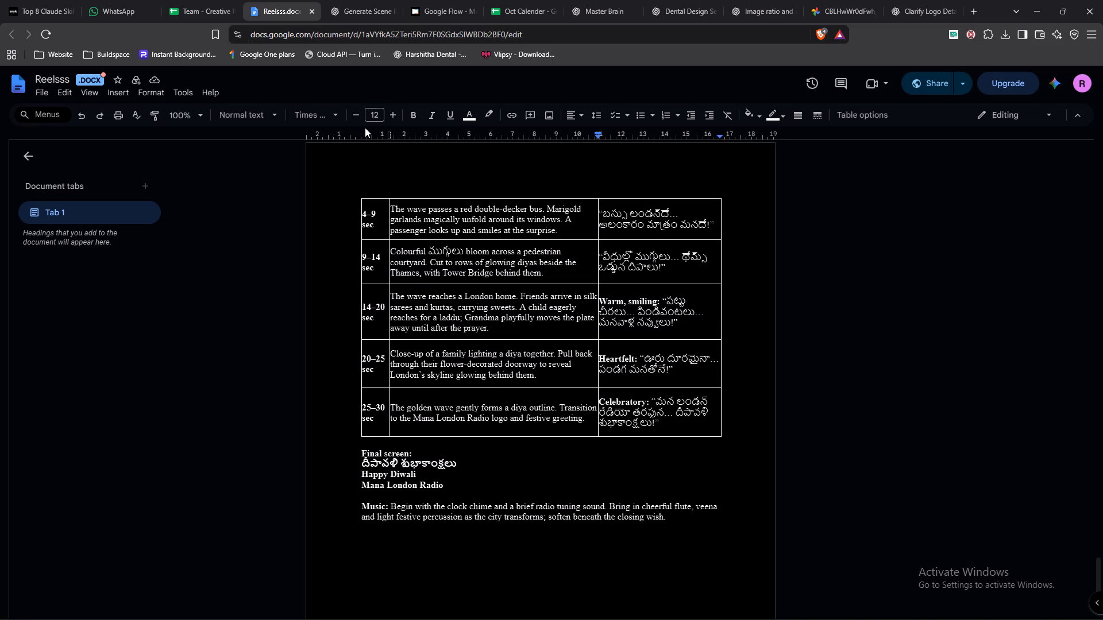
key("alt+Tab")
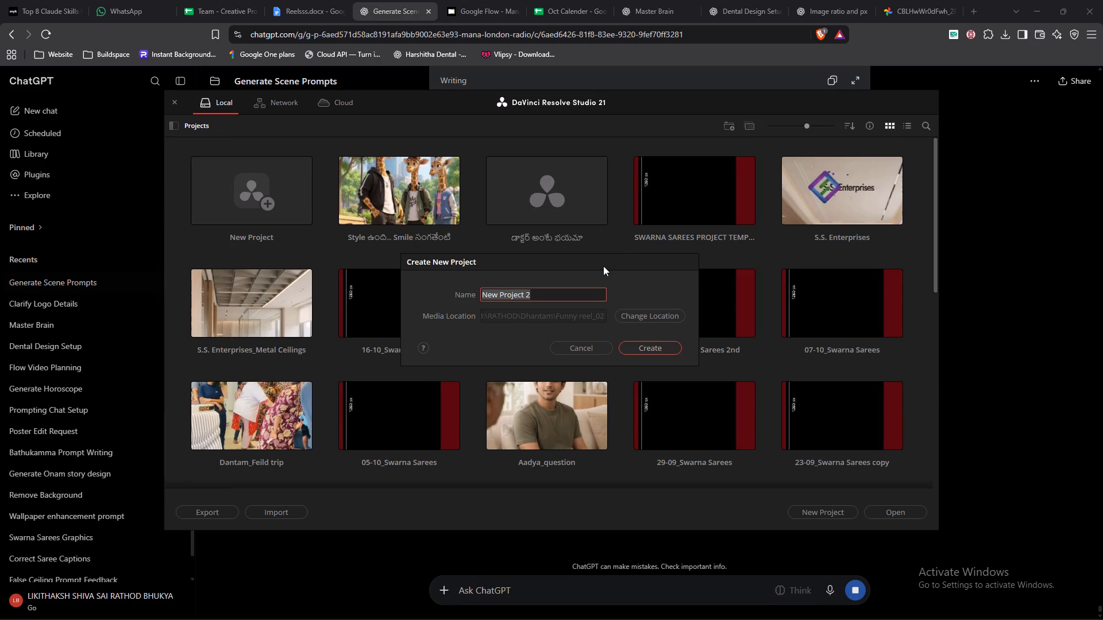
key("BackSpace")
type("Diwalui")
key("space")
key("BackSpace")
key("BackSpace")
key("BackSpace")
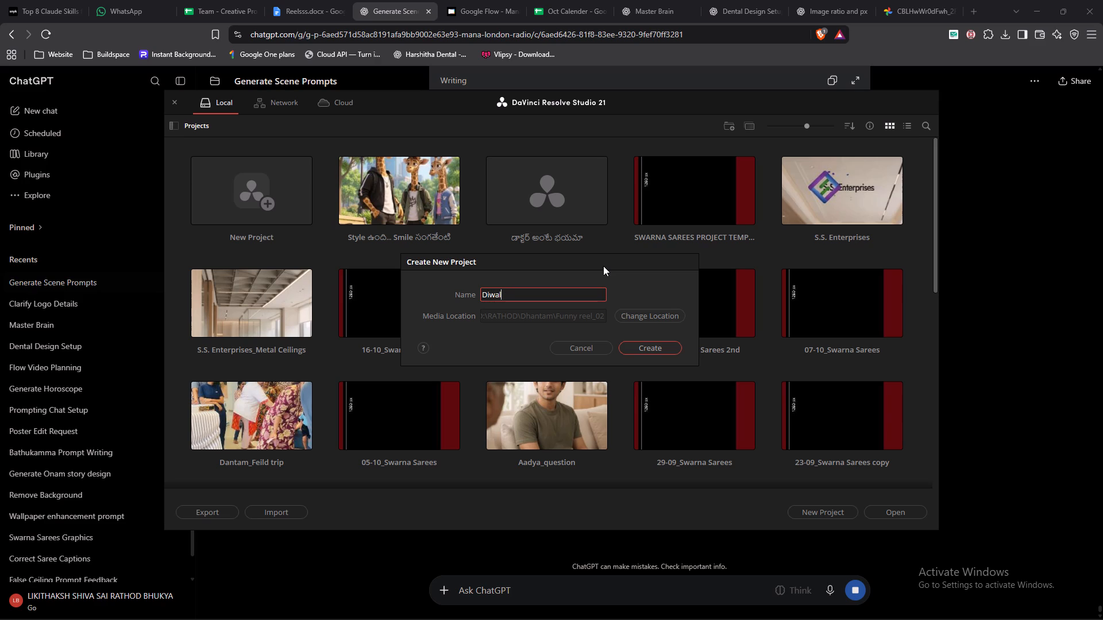
type("i")
key("space")
type("Rwe")
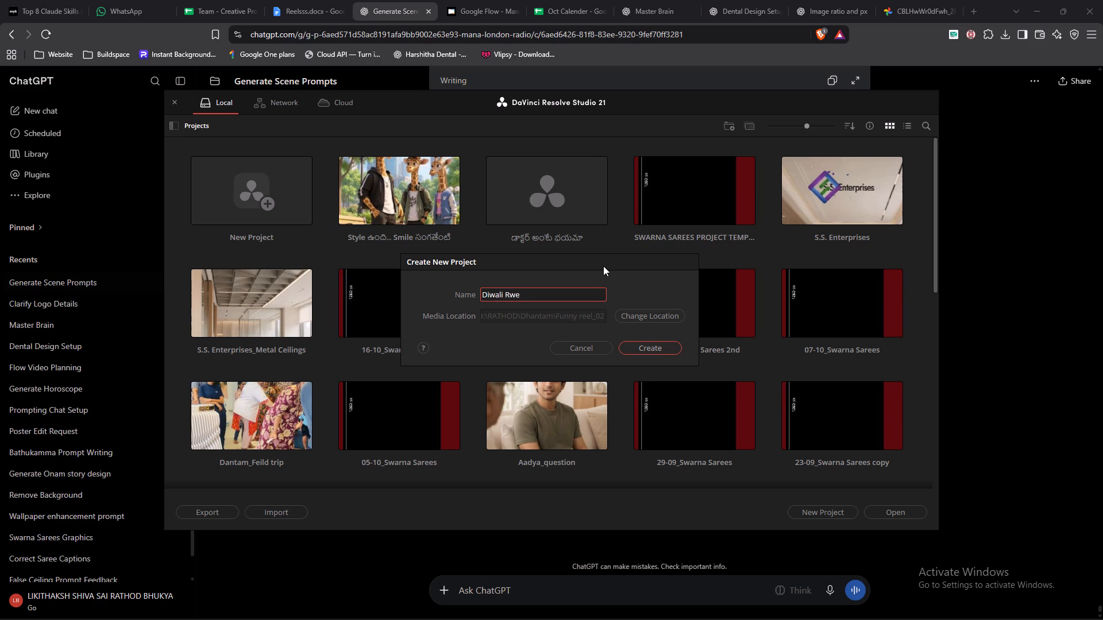
key("BackSpace")
key("BackSpace")
type("ea")
key("BackSpace")
type("lk")
key("BackSpace")
key("e")
key("BackSpace")
key("BackSpace")
type("ek")
key("BackSpace")
key("l")
Set the project's media location to the Diwali Reel folder inside RATHOD > Mana London Radio and create the project.
left_click(661, 316)
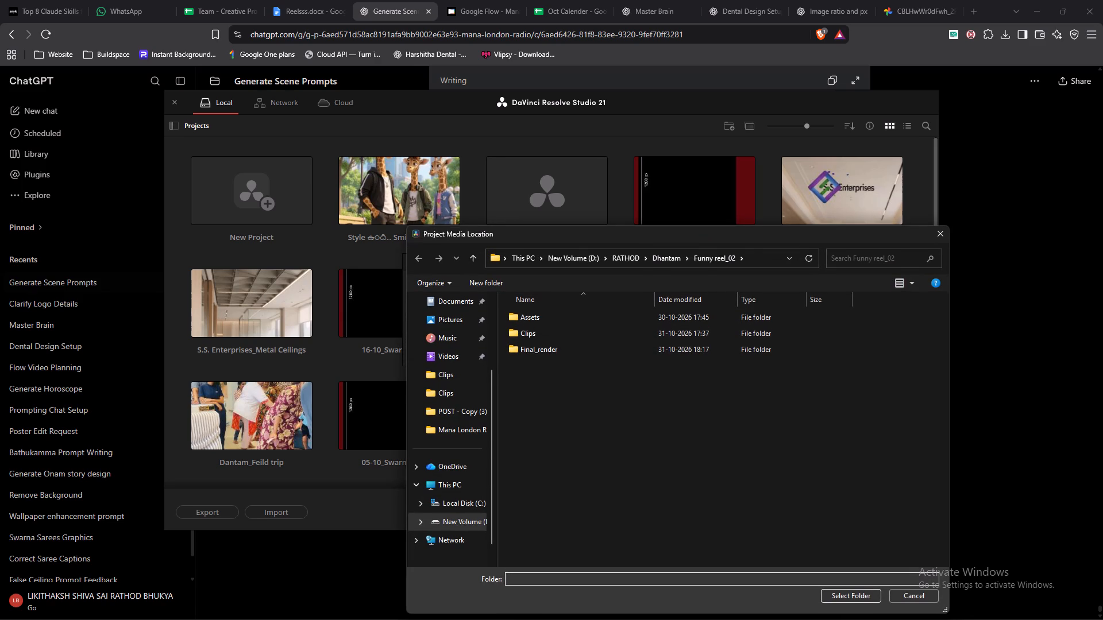
left_click(624, 257)
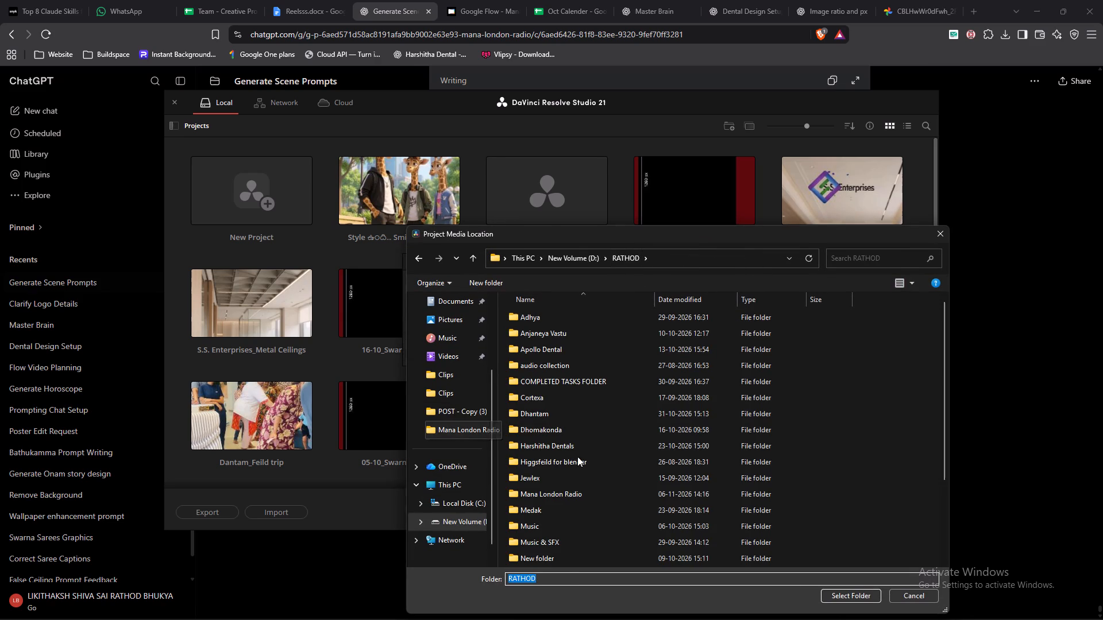
left_click(583, 489)
double_click(576, 494)
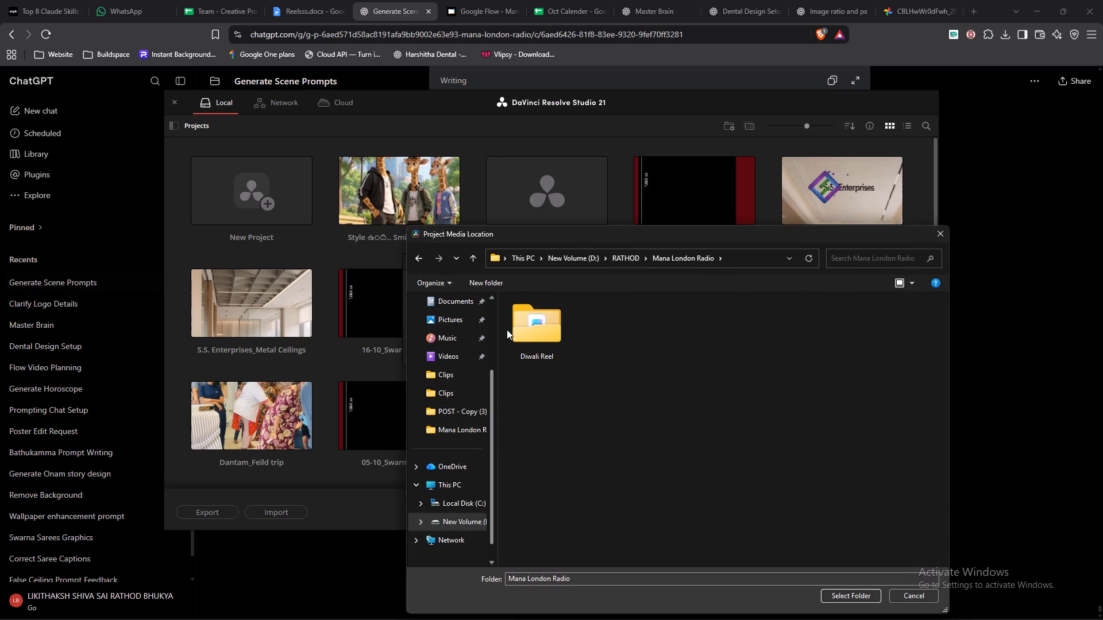
double_click(542, 339)
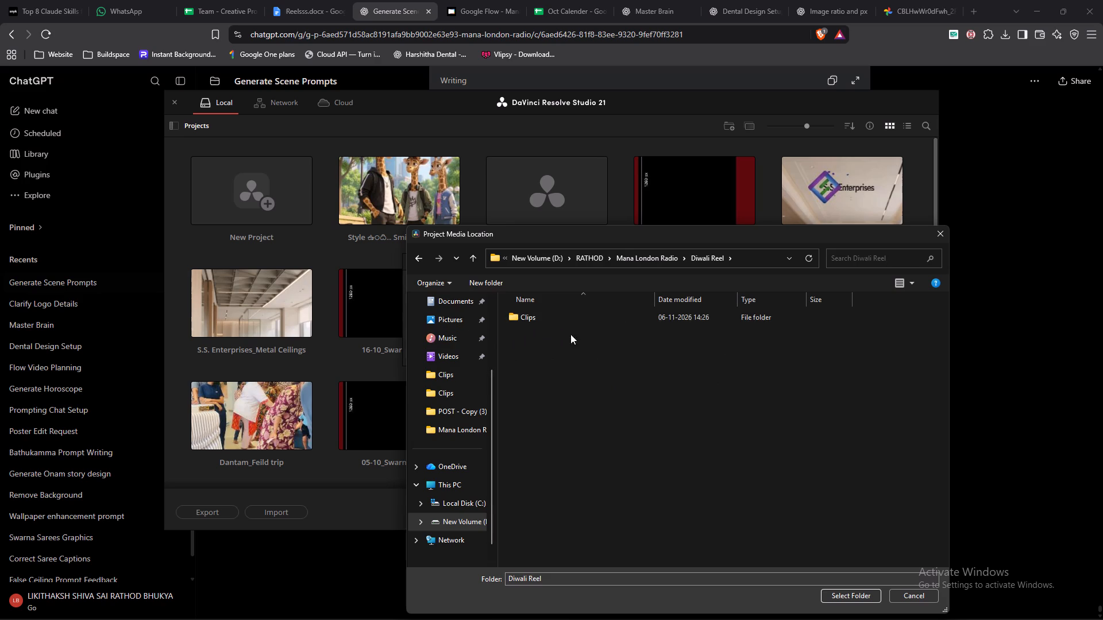
left_click(851, 593)
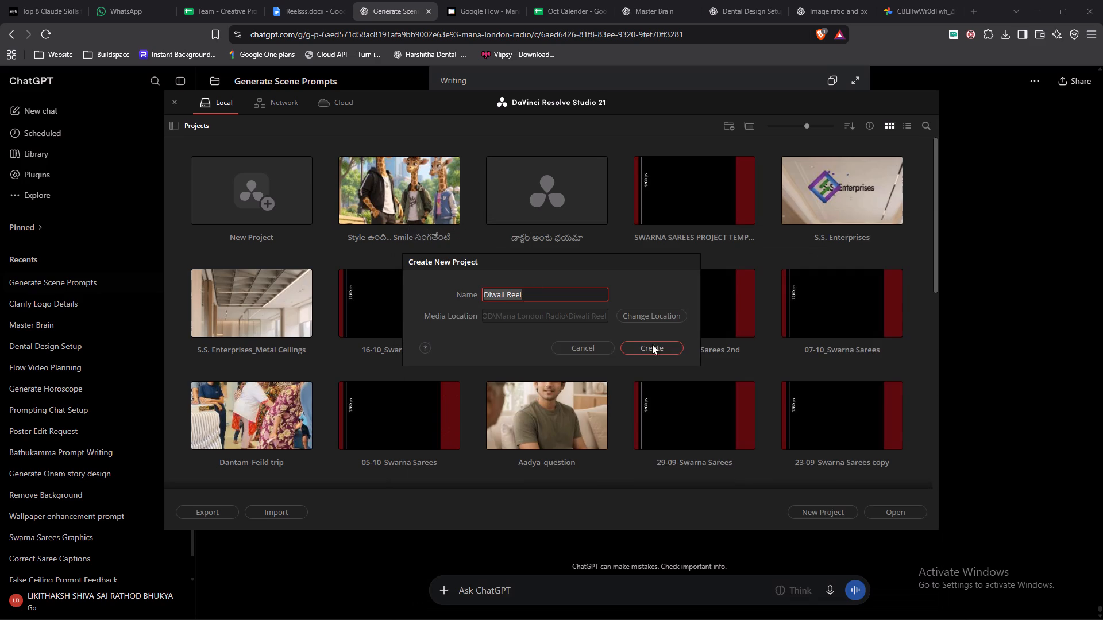
left_click(644, 349)
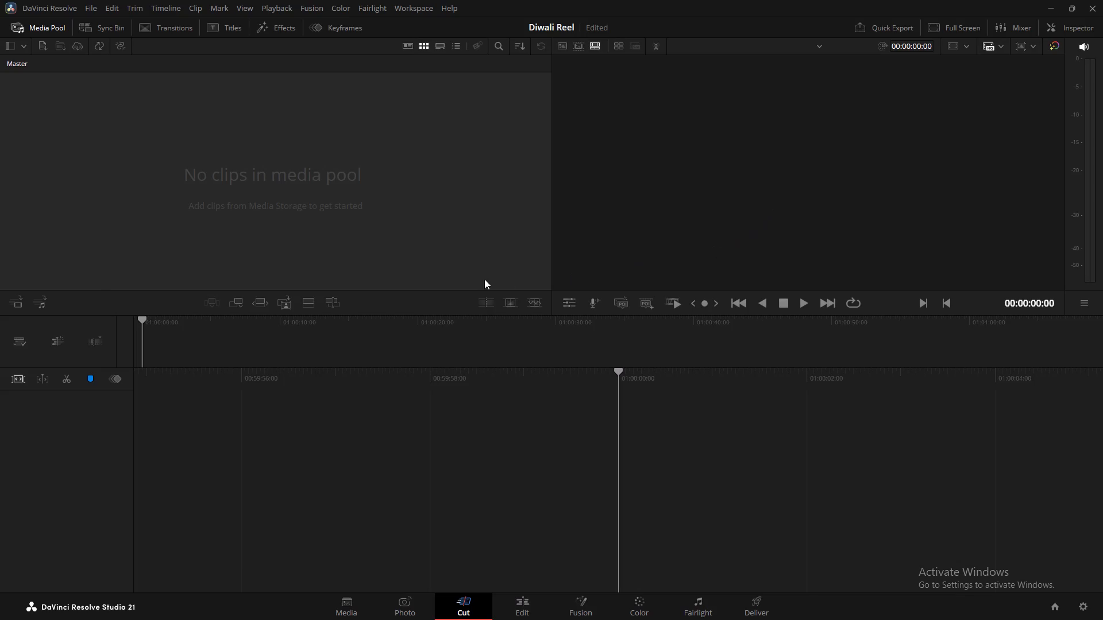
On the Edit page, create two bins named "clips" and "assets" under Master.
left_click(521, 602)
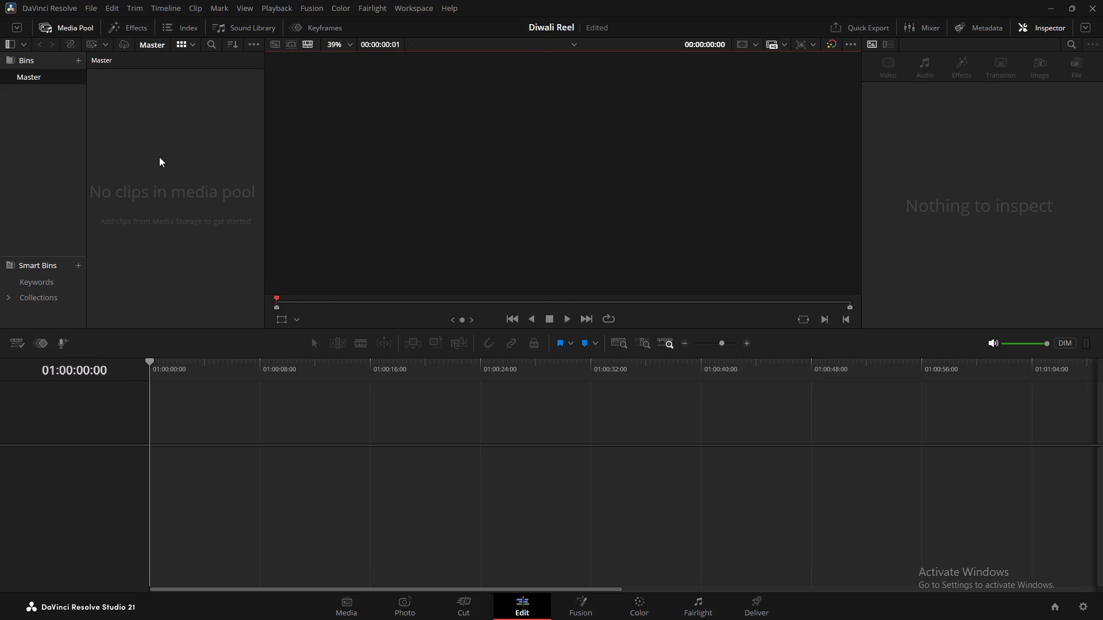
key("ctrl+i")
left_click(500, 370)
left_click(76, 63)
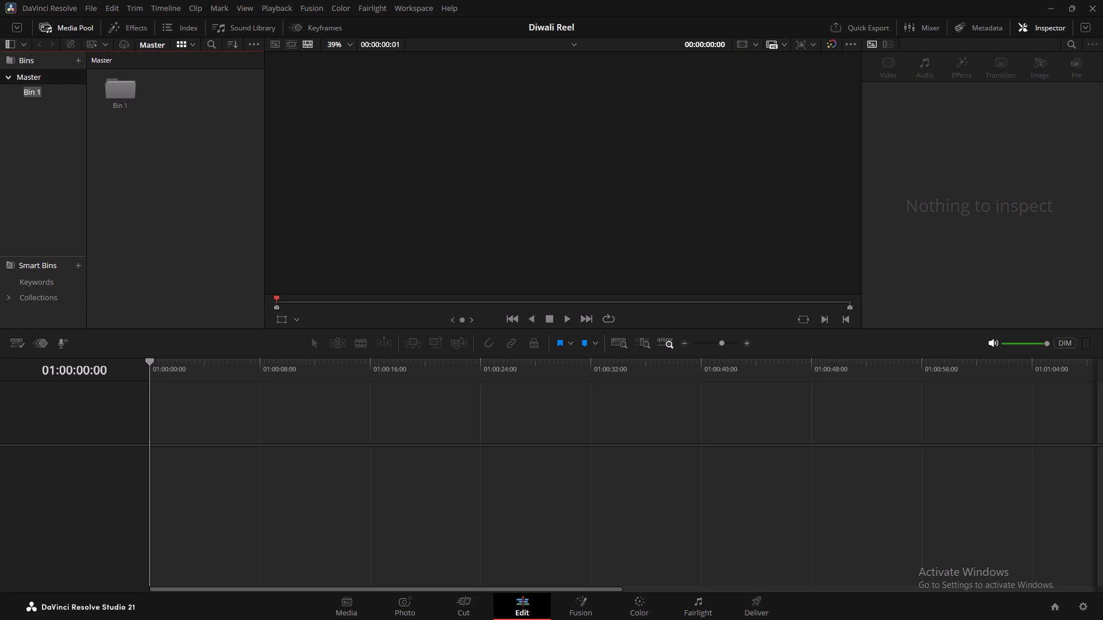
type("clips")
key("Return")
left_click(77, 63)
type("ass")
type("ets")
key("Return")
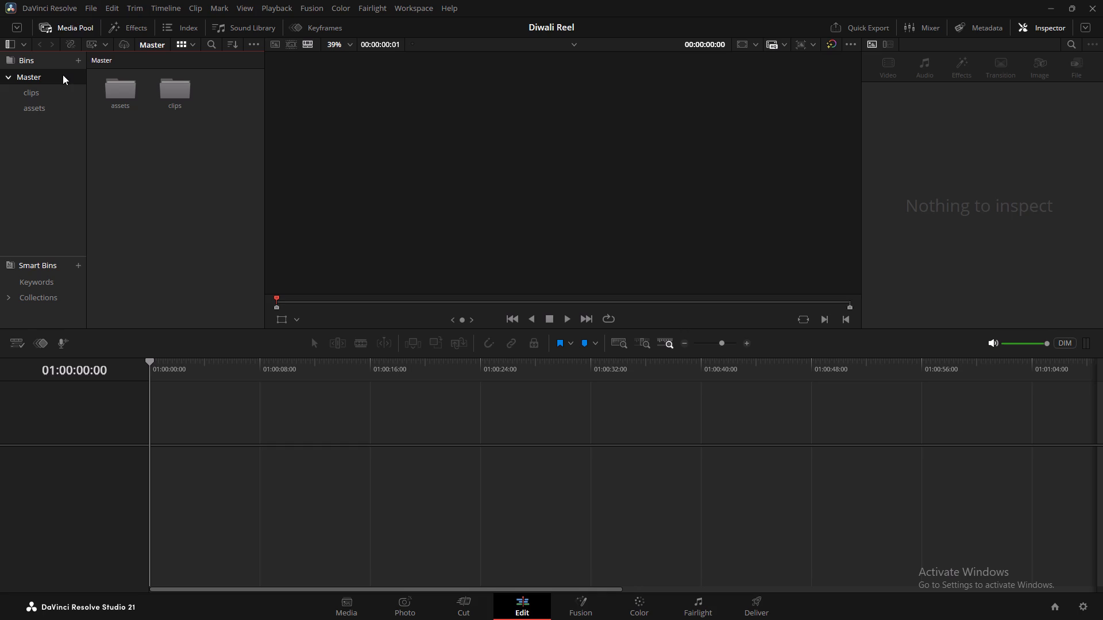
Import all the videos from the Mana London Radio > Diwali Reel > Clips folder into the clips bin.
double_click(165, 98)
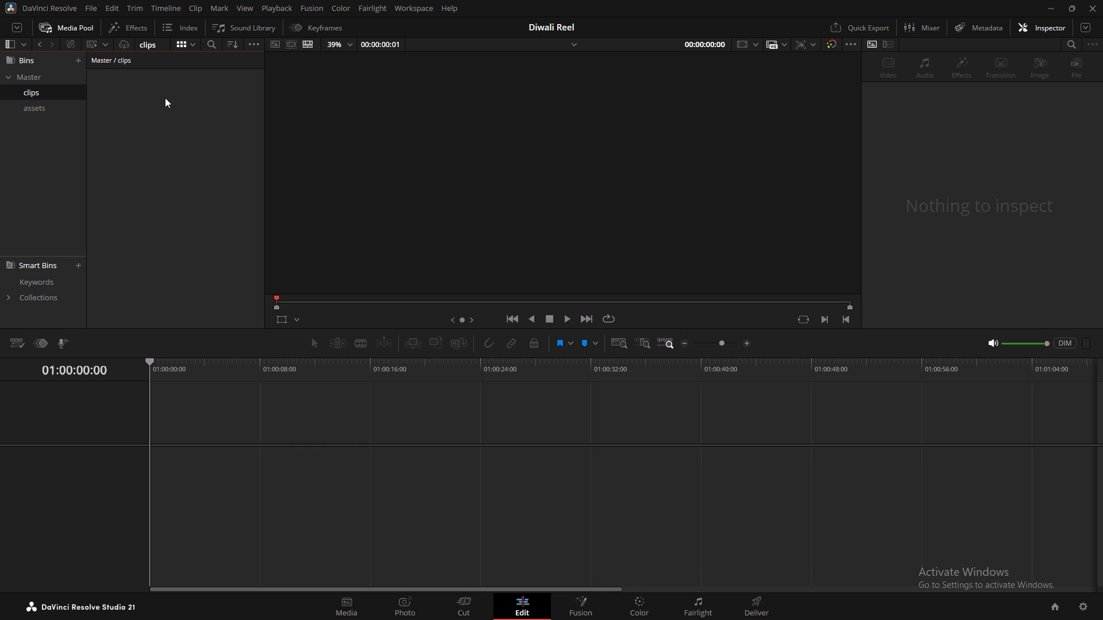
key("ctrl+i")
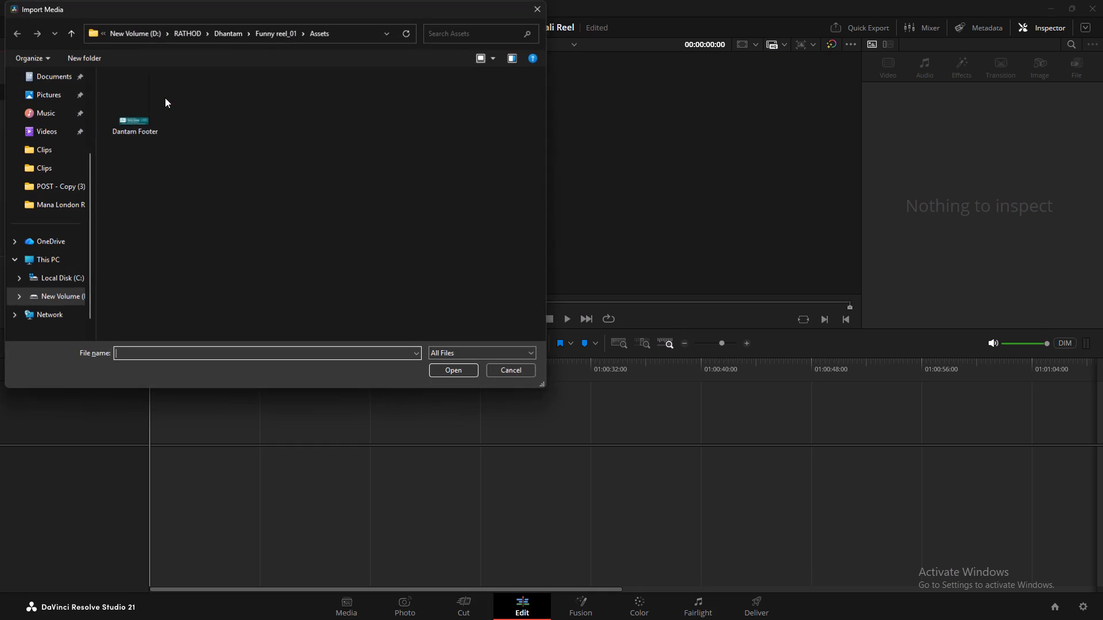
left_click(184, 37)
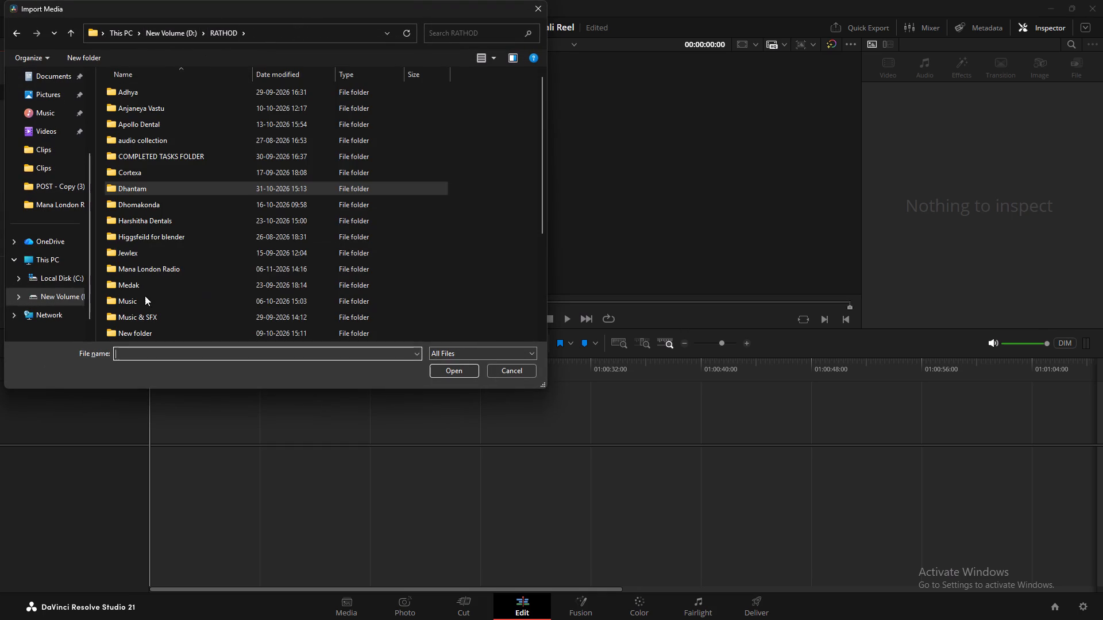
double_click(162, 267)
double_click(141, 118)
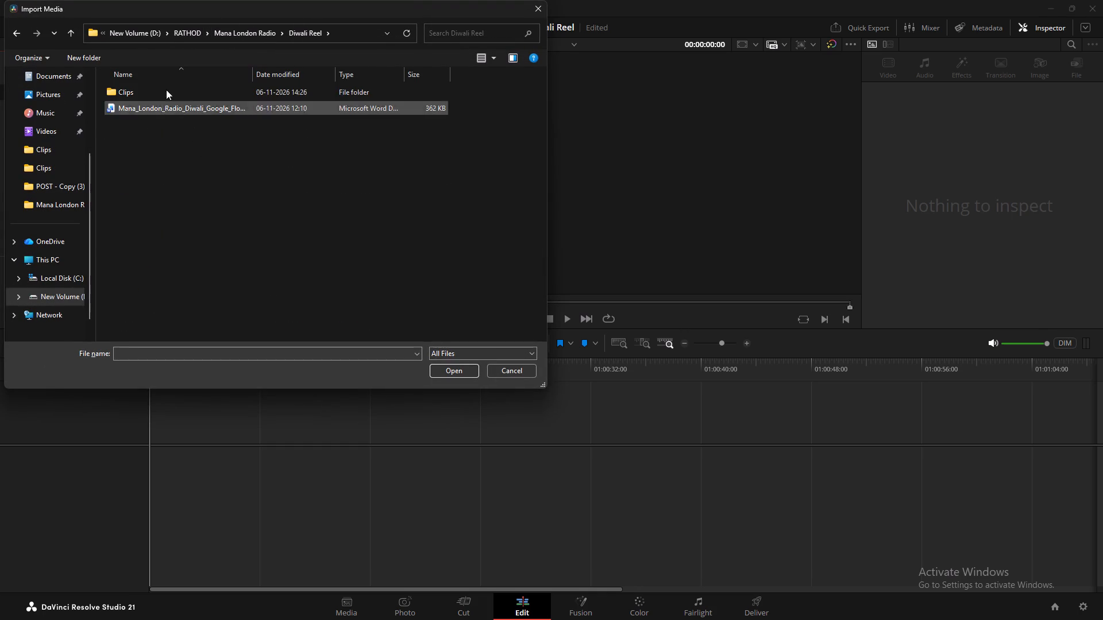
left_click(152, 88)
left_click(447, 374)
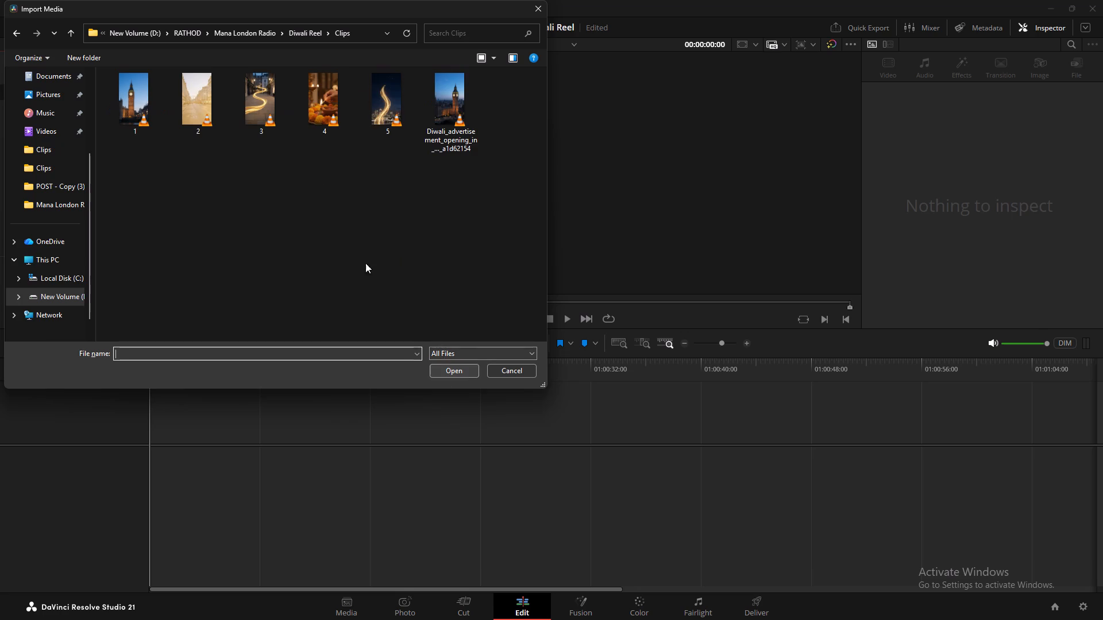
left_click_drag(481, 178, 170, 125)
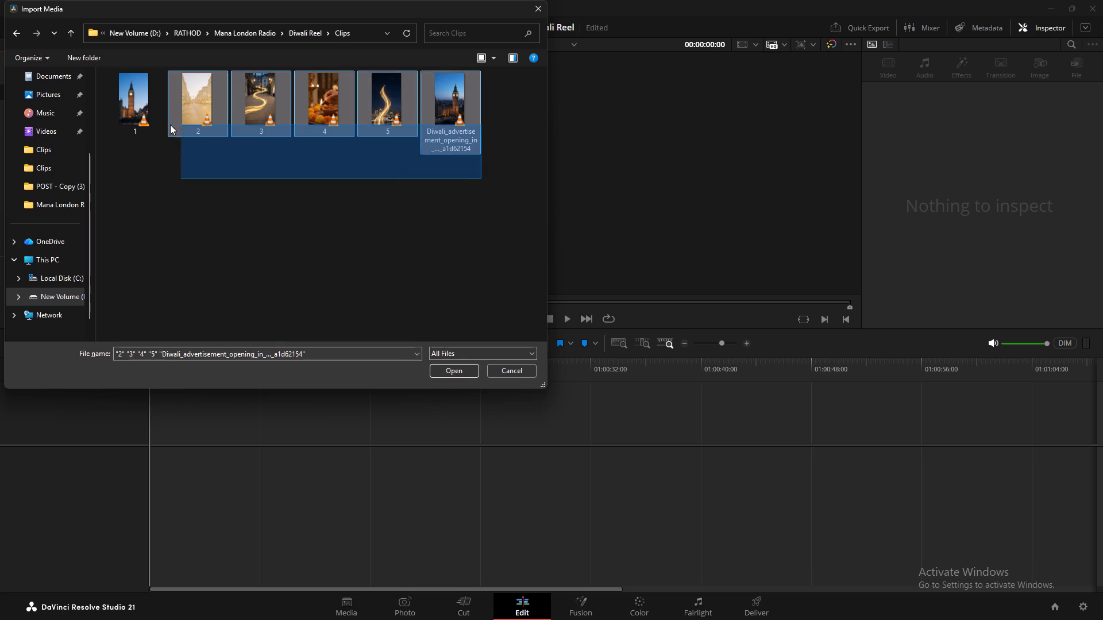
left_click_drag(170, 125, 133, 125)
left_click(443, 369)
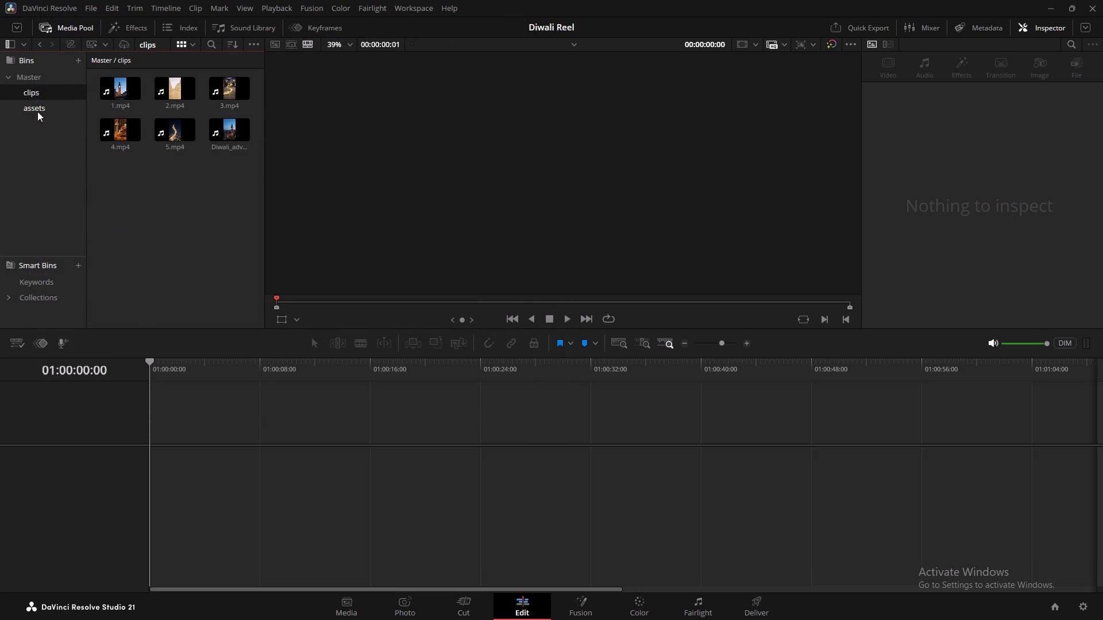
Import the Mana London Radio LOGO image from the Mana London Radio folder into the assets bin.
left_click(37, 111)
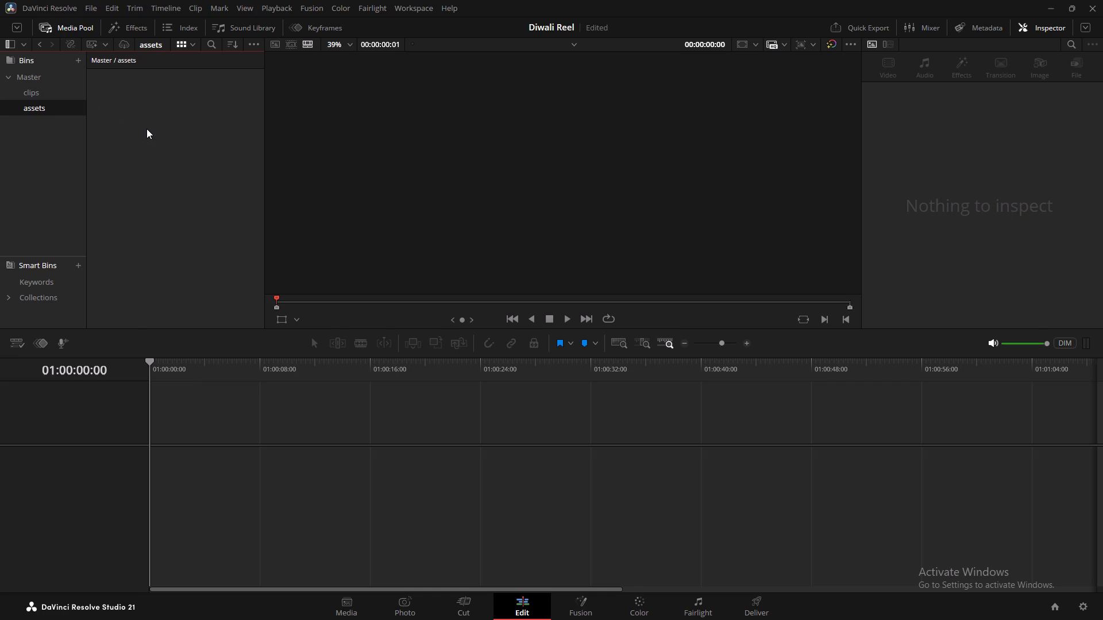
key("ctrl+i")
left_click(261, 37)
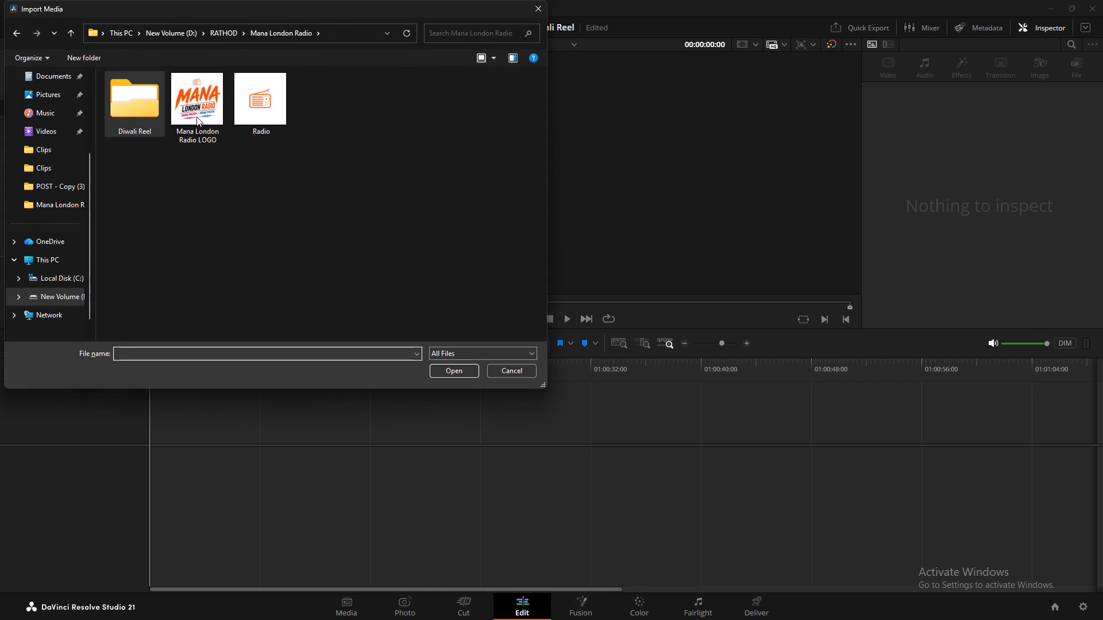
left_click(196, 117)
left_click(456, 371)
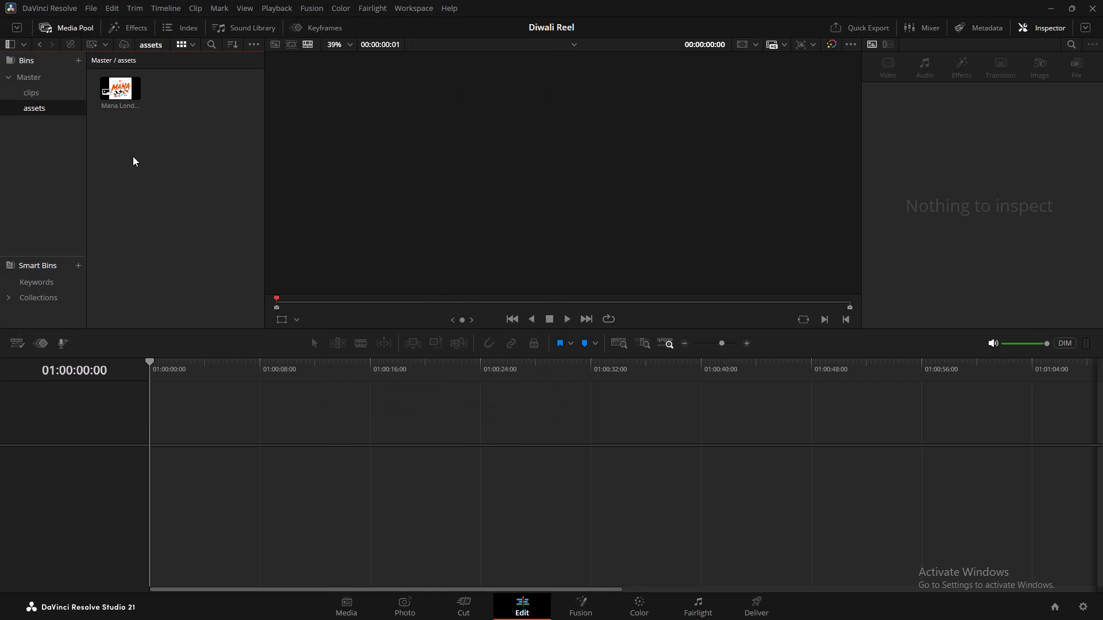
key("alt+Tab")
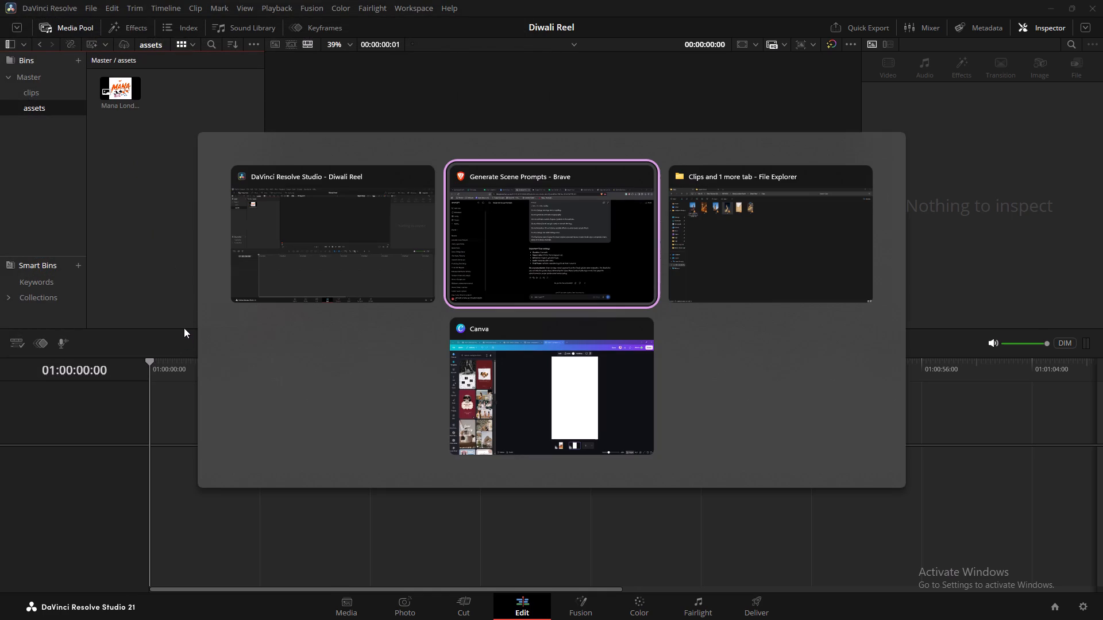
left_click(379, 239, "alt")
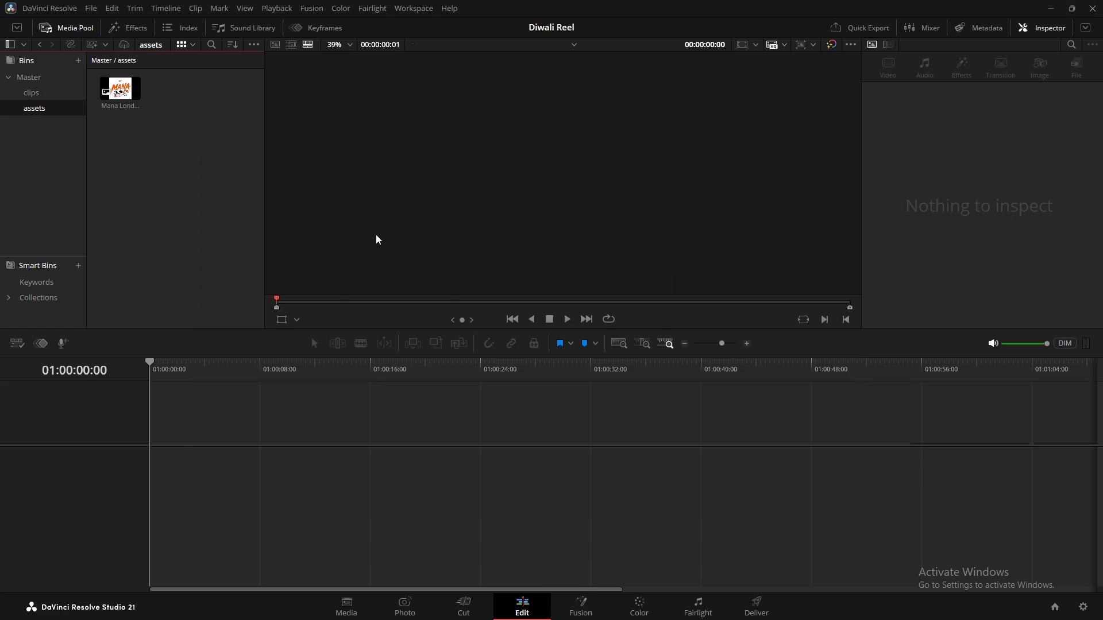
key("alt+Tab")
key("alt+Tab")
Place clips 1.mp4 to 5.mp4 from the clips bin end to end in numerical order on a new timeline.
left_click(37, 90)
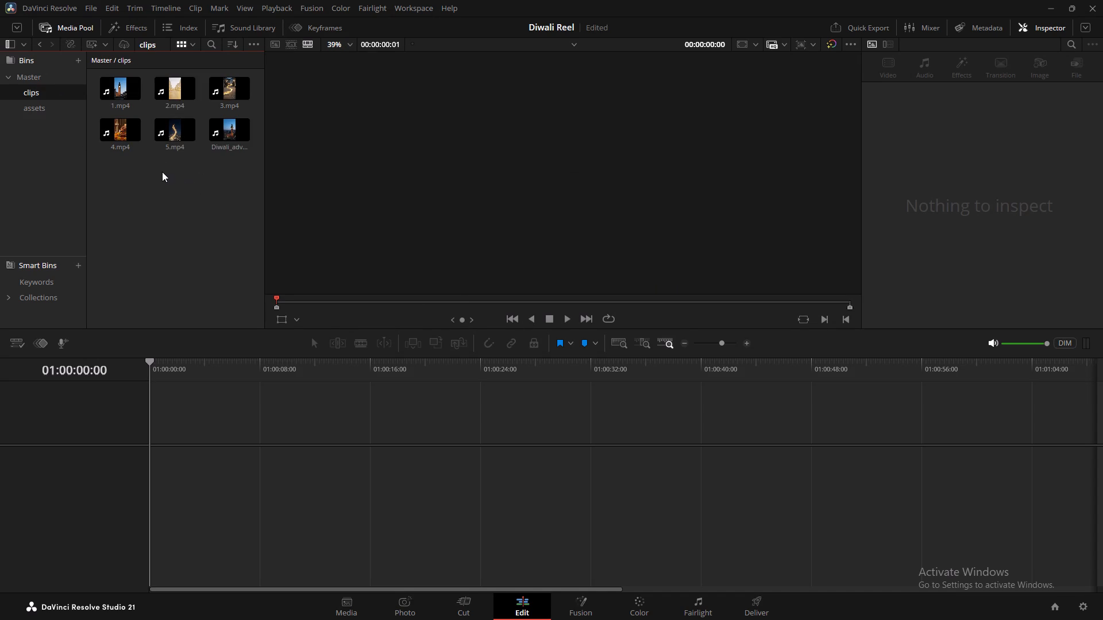
left_click_drag(113, 94, 159, 462)
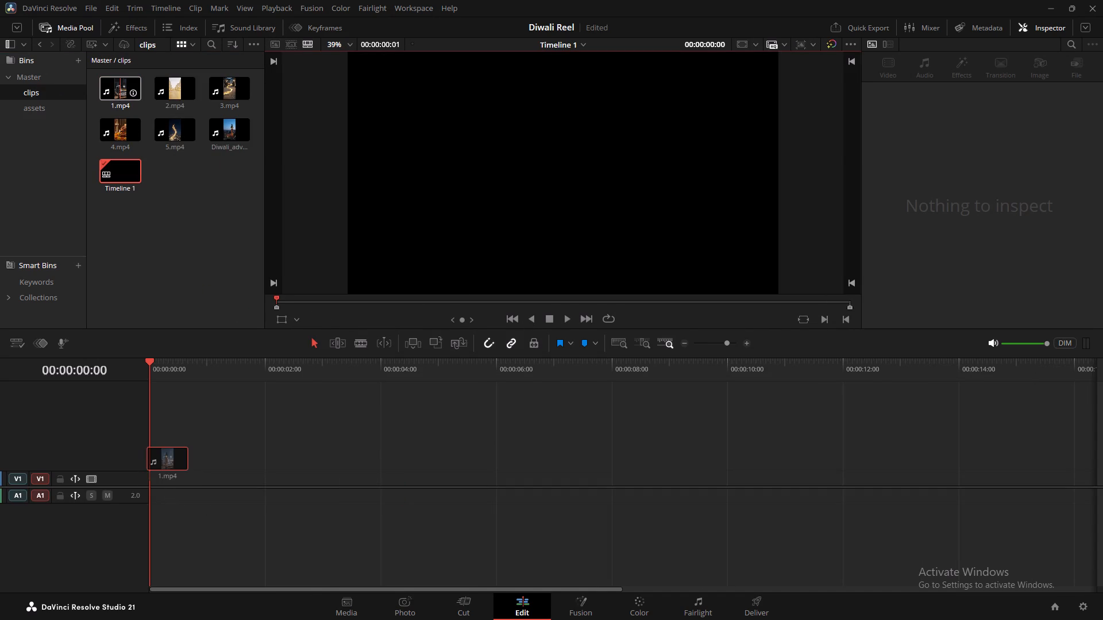
left_click_drag(159, 462, 147, 485)
left_click_drag(186, 92, 394, 339)
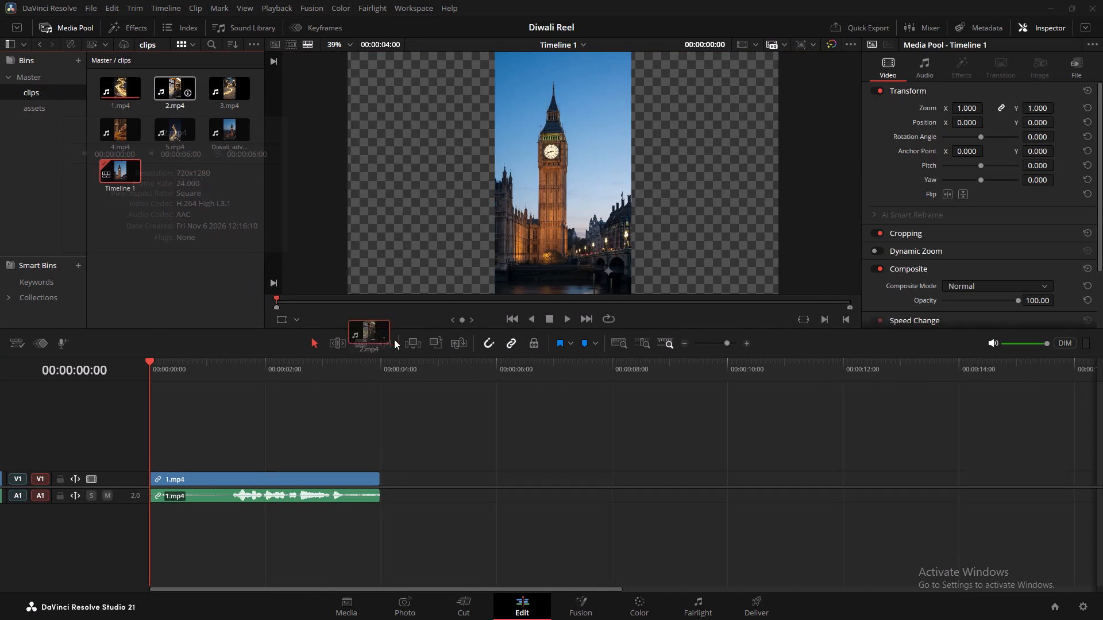
left_click_drag(394, 339, 385, 494)
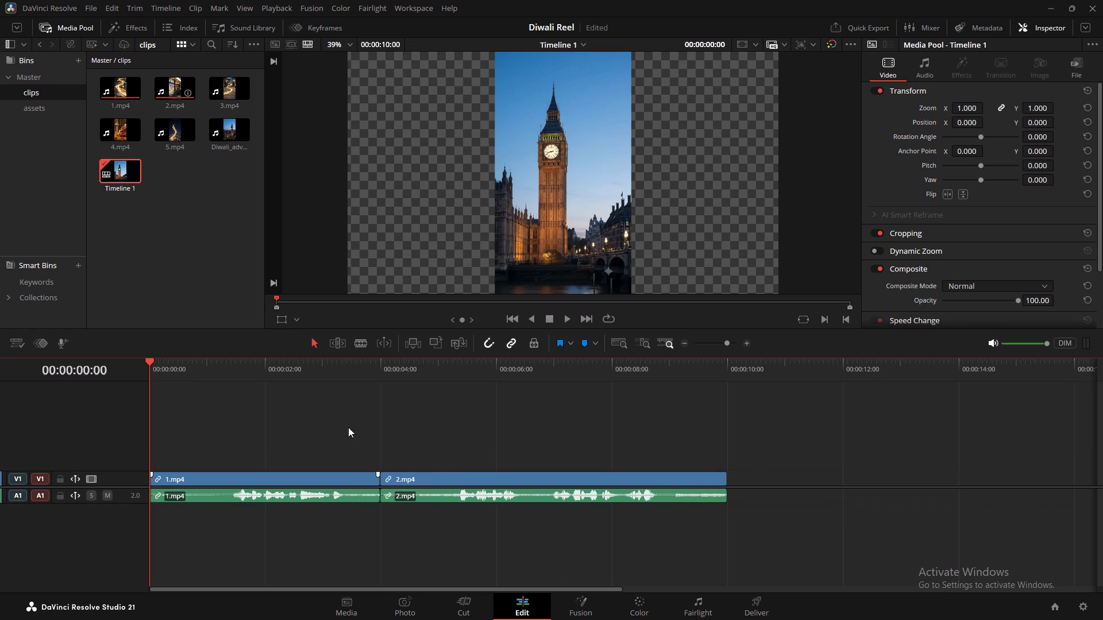
left_click_drag(220, 92, 718, 498)
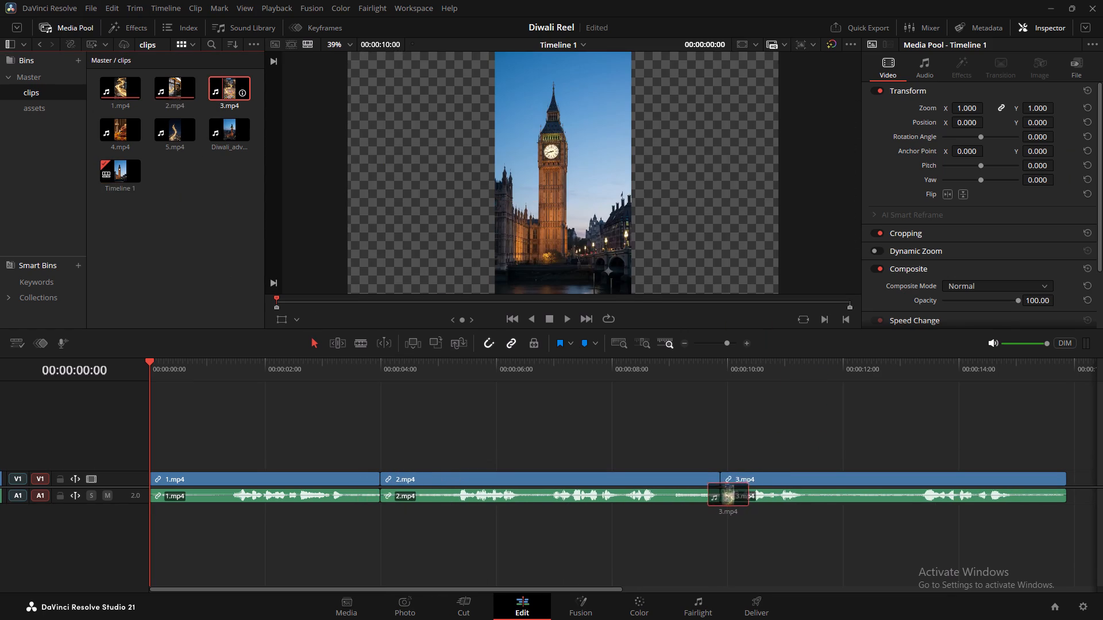
left_click_drag(718, 498, 726, 498)
left_click_drag(125, 135, 978, 357)
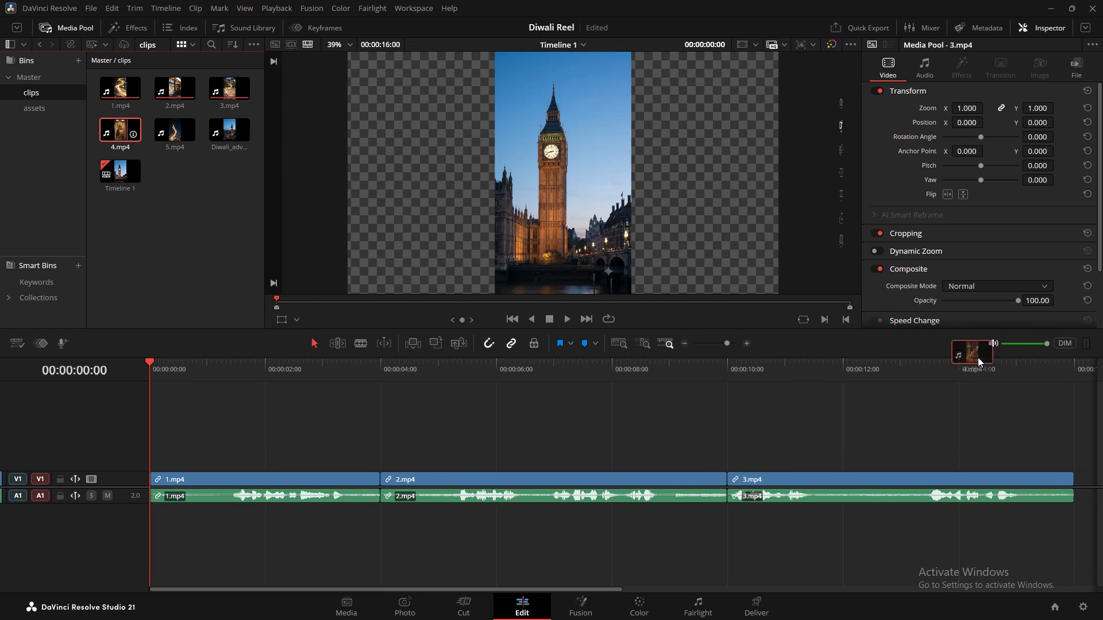
left_click_drag(978, 357, 1035, 485)
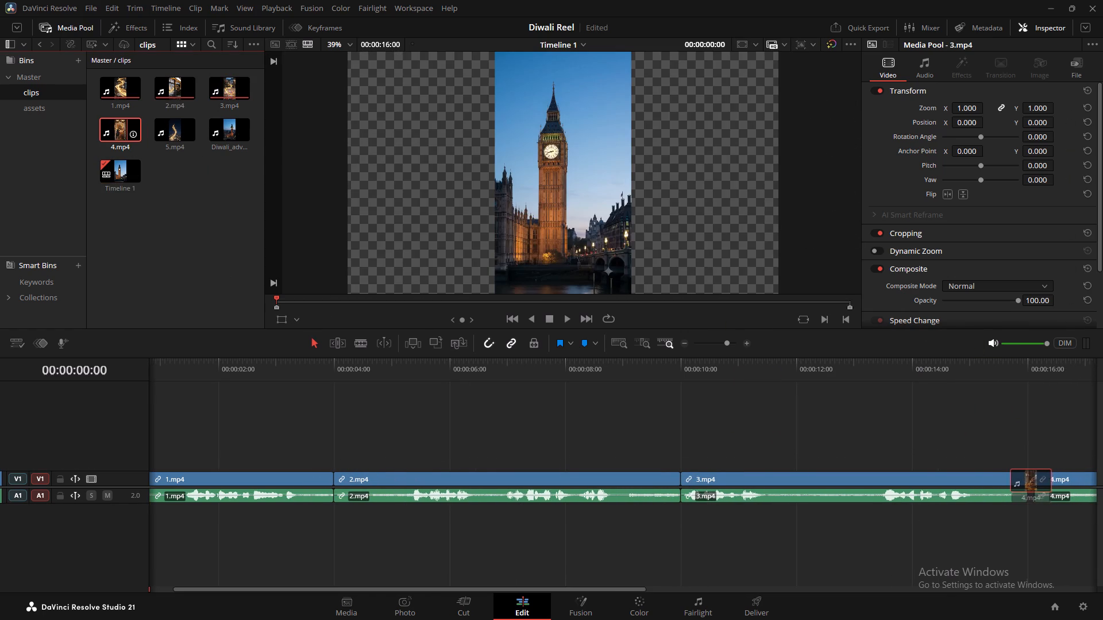
left_click_drag(1035, 485, 1031, 486)
scroll(811, 436, "down", 5, "alt")
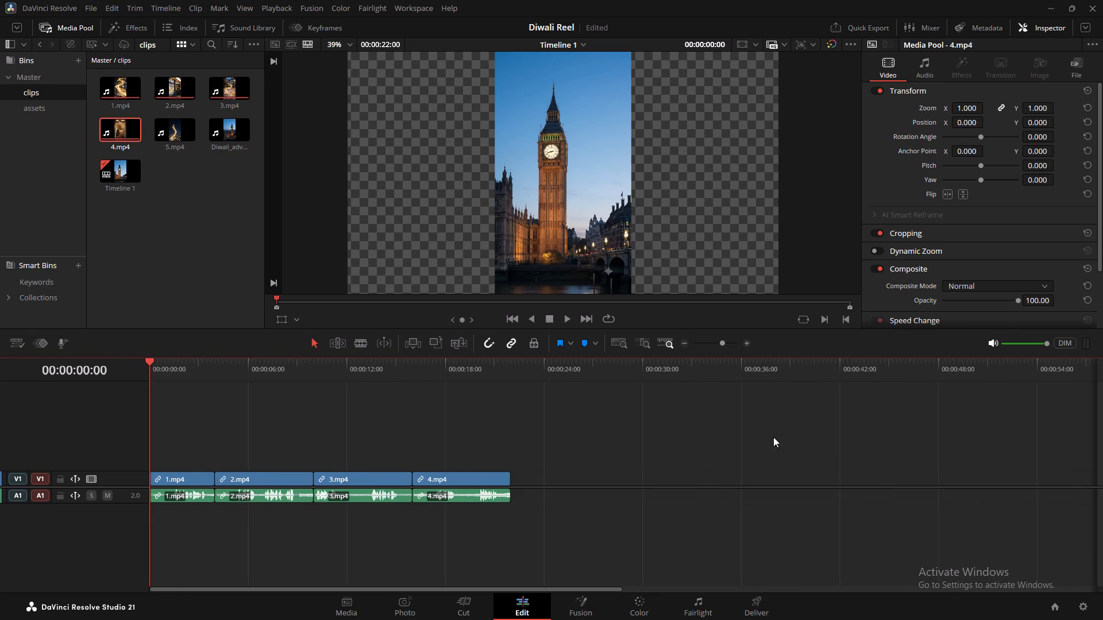
left_click_drag(170, 127, 521, 483)
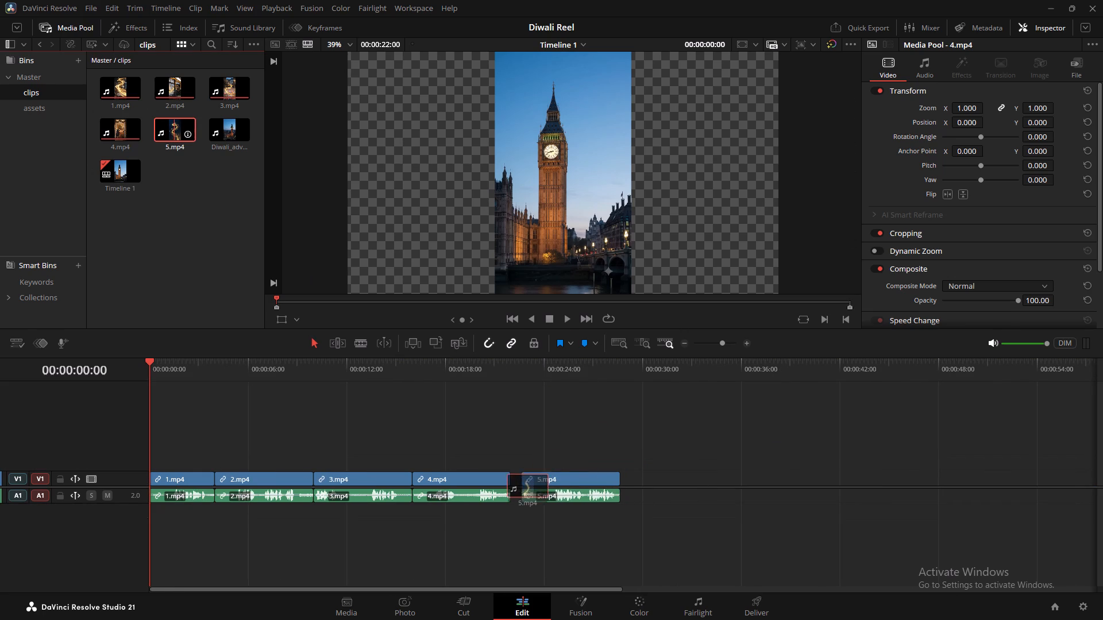
left_click_drag(521, 483, 515, 484)
Play the assembled timeline from the start to check the scene order, then return to the start of 3.mp4.
key("space")
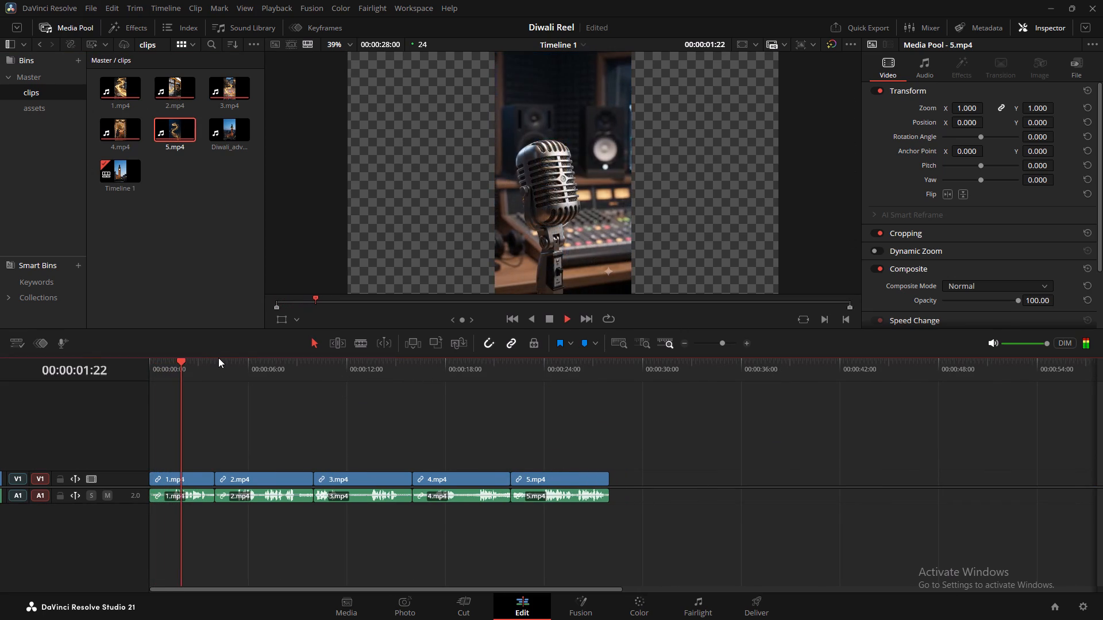
key("alt+Tab")
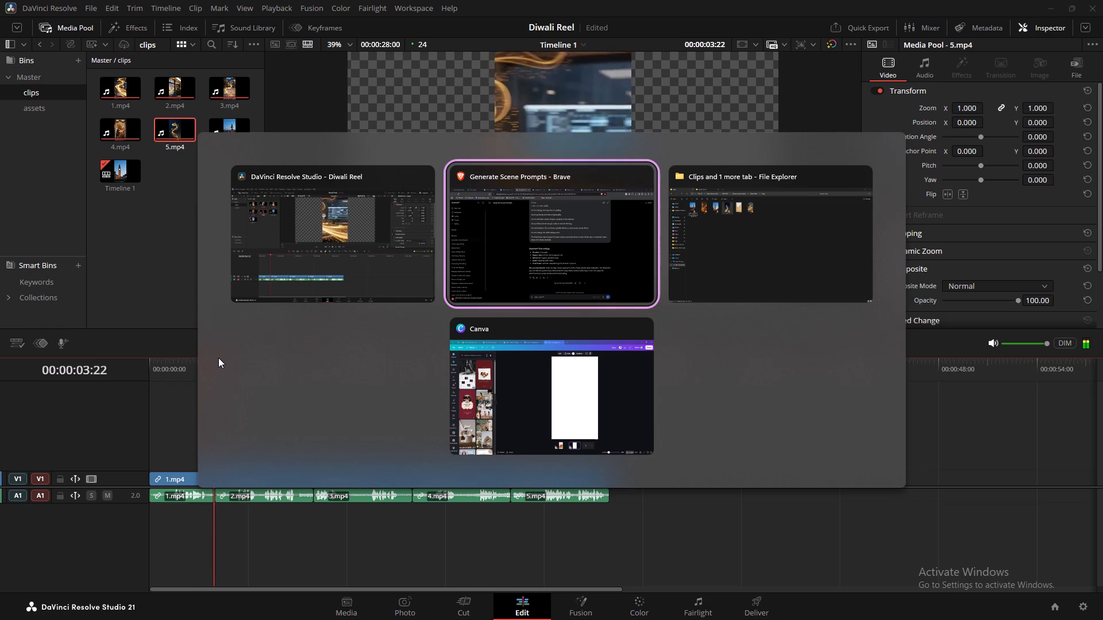
left_click(283, 253, "alt")
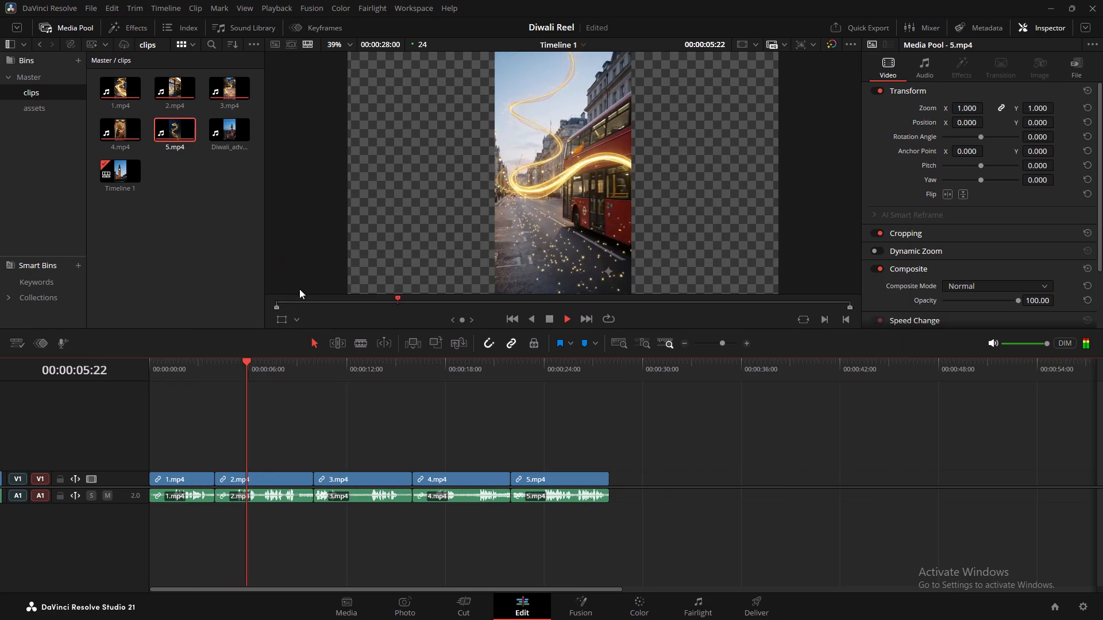
left_click_drag(228, 363, 141, 363)
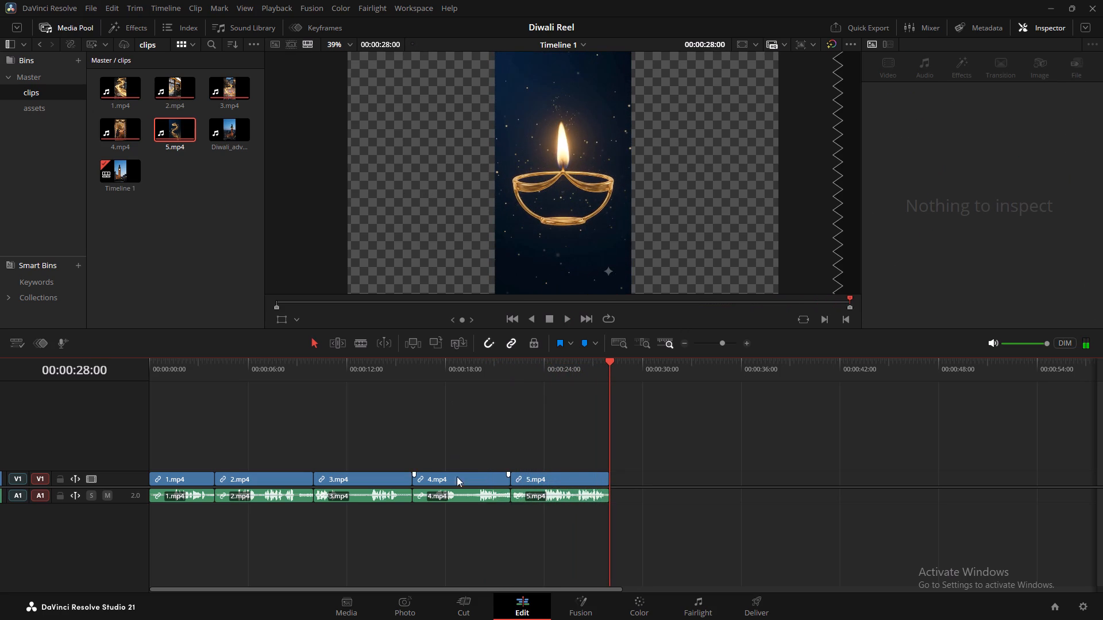
left_click(472, 351)
left_click_drag(474, 367, 317, 394)
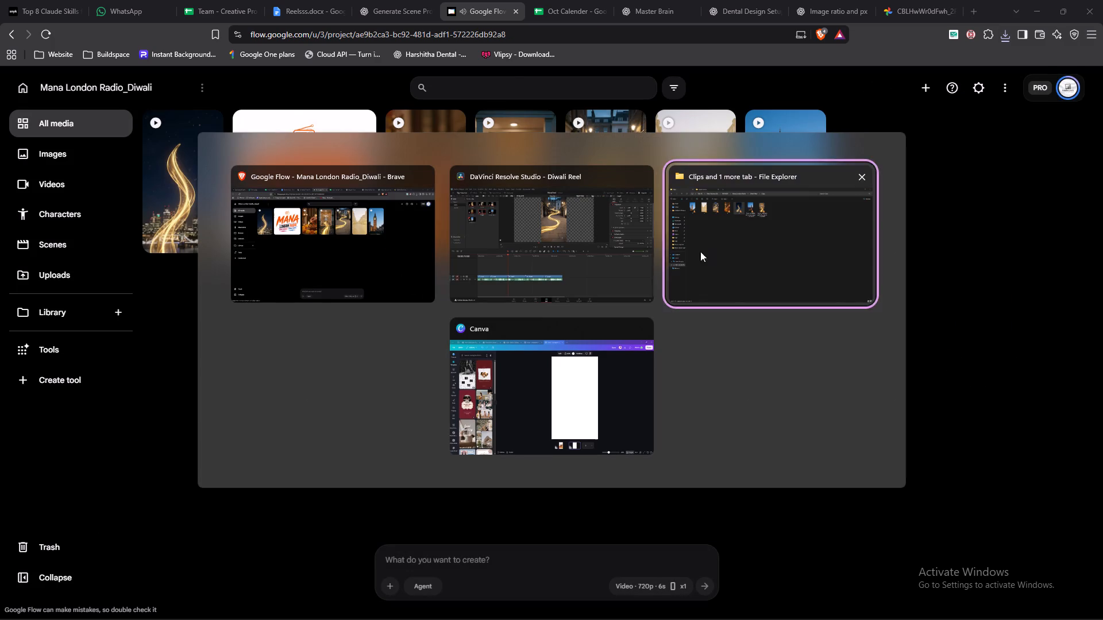
left_click_drag(431, 263, 430, 257)
double_click(283, 114)
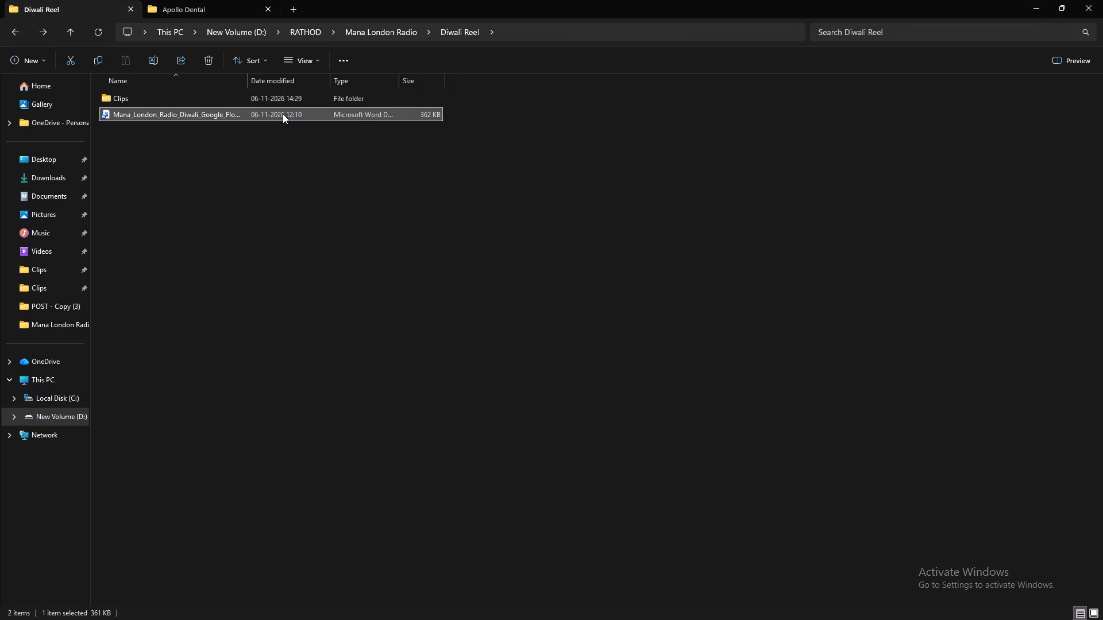
key("alt+Tab")
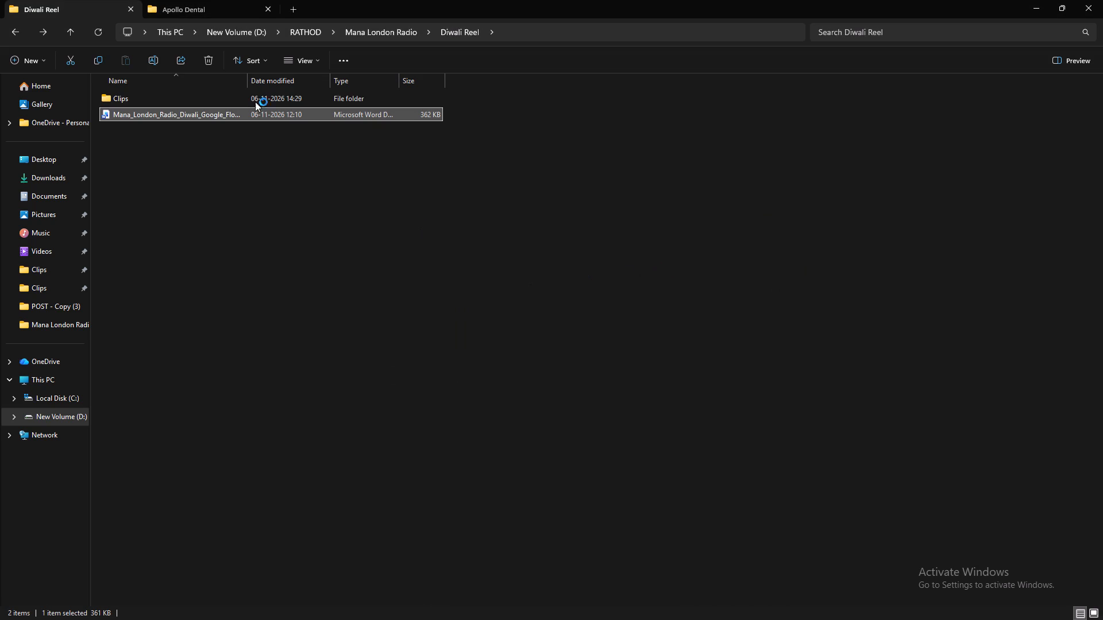
double_click(244, 98)
key("alt+grave")
key("alt+Tab")
key("alt+Tab")
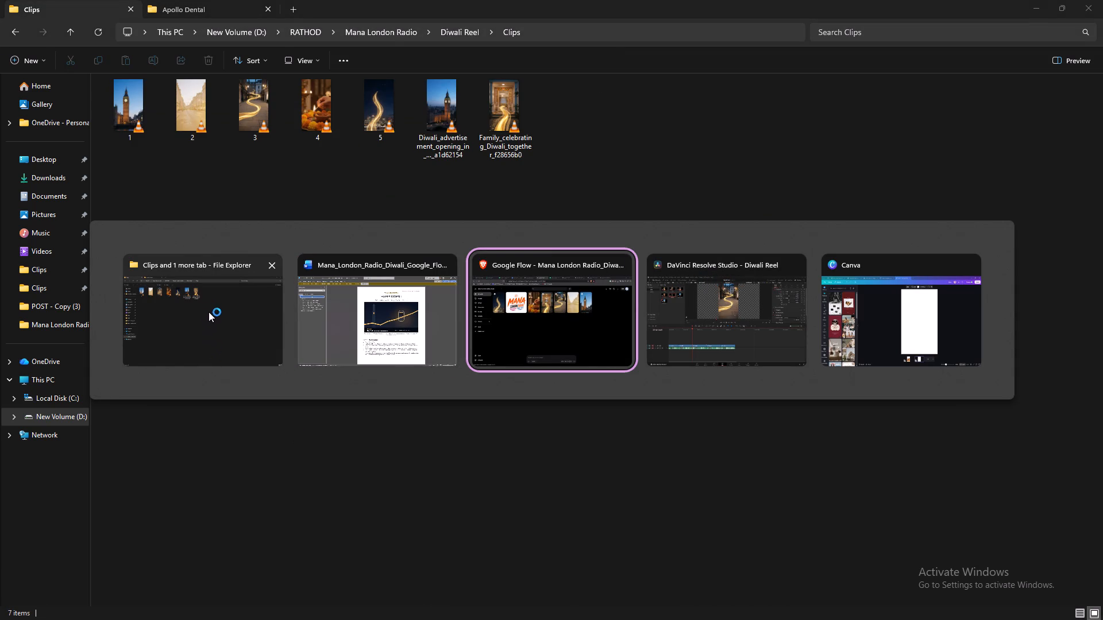
left_click(386, 314, "alt")
scroll(725, 247, "down", 8)
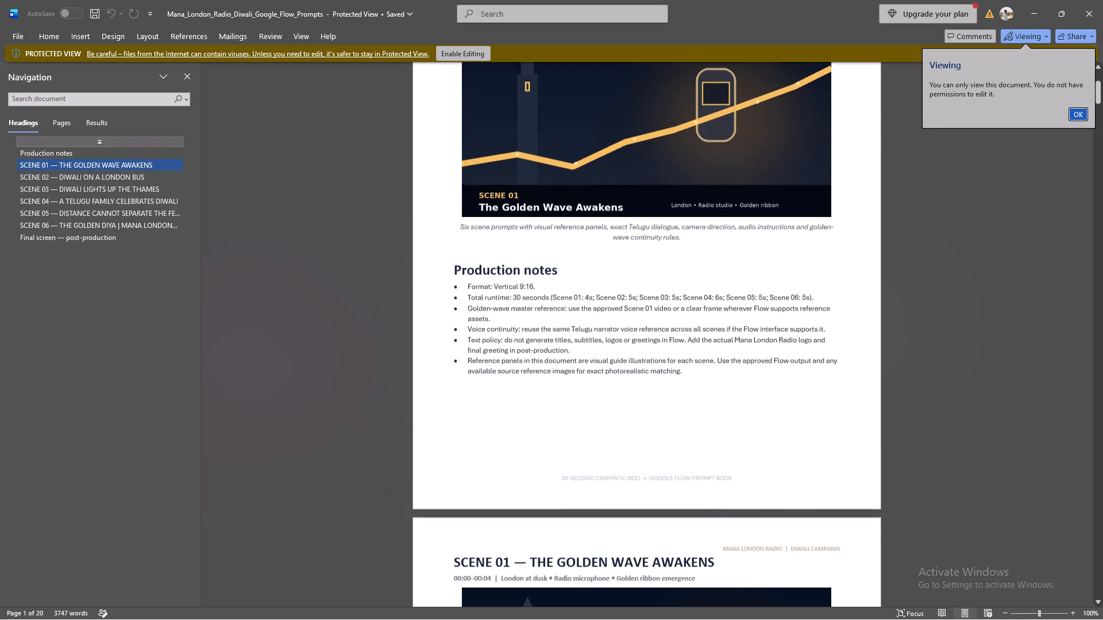
left_click(1102, 0)
In the browser's Reelsss document, read the timed scene table for the Diwali reel to check the scene order.
key("alt+Tab")
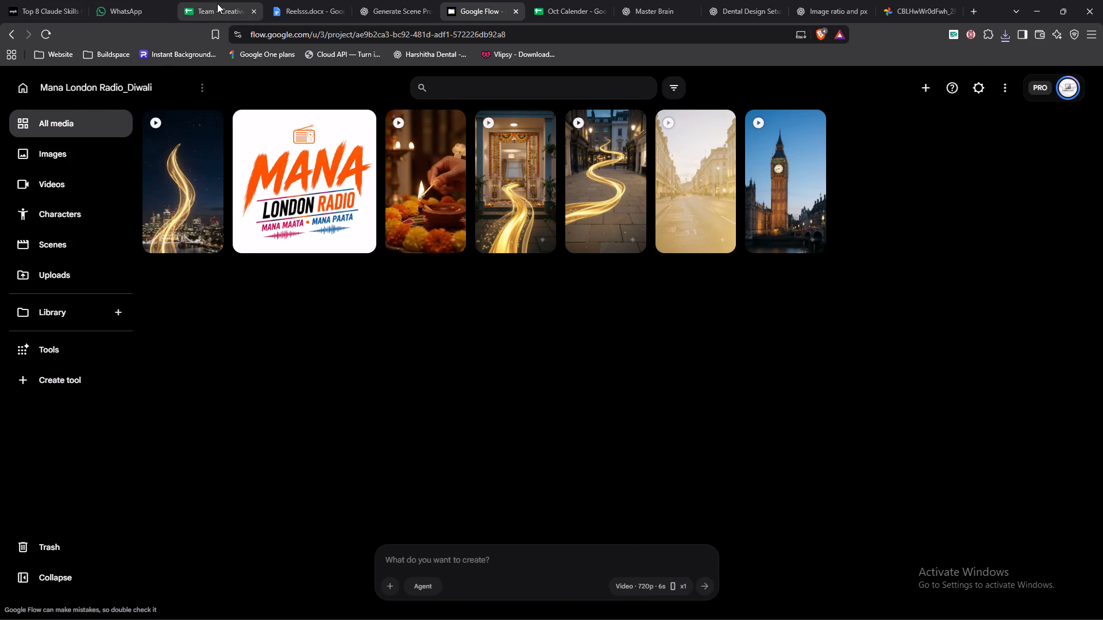
left_click(217, 3)
left_click(325, 0)
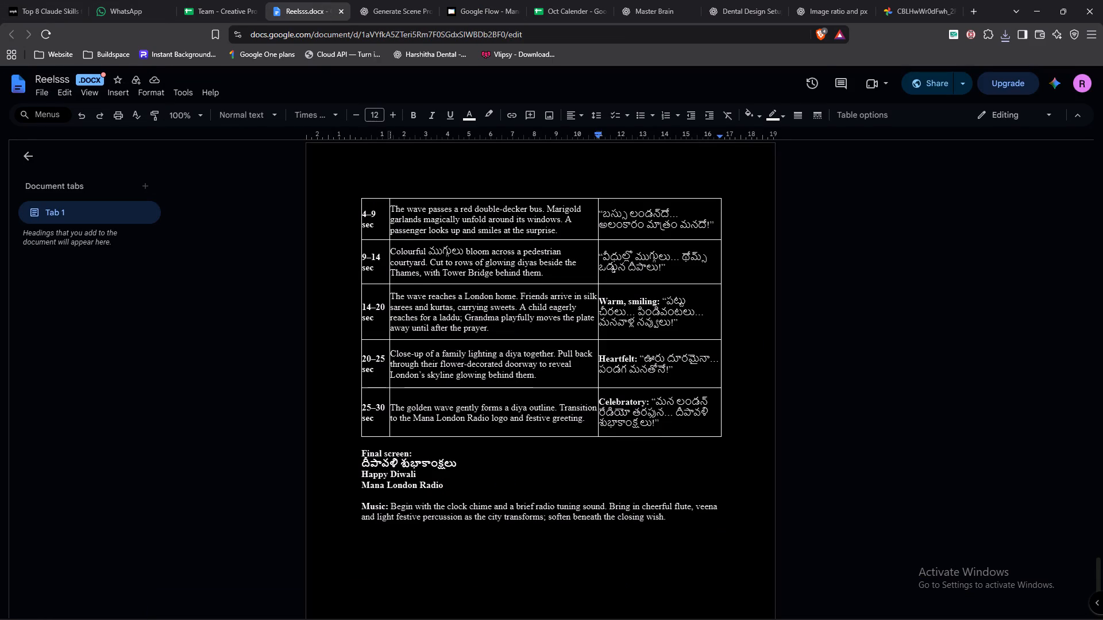
scroll(669, 289, "down", 1)
scroll(658, 287, "up", 2)
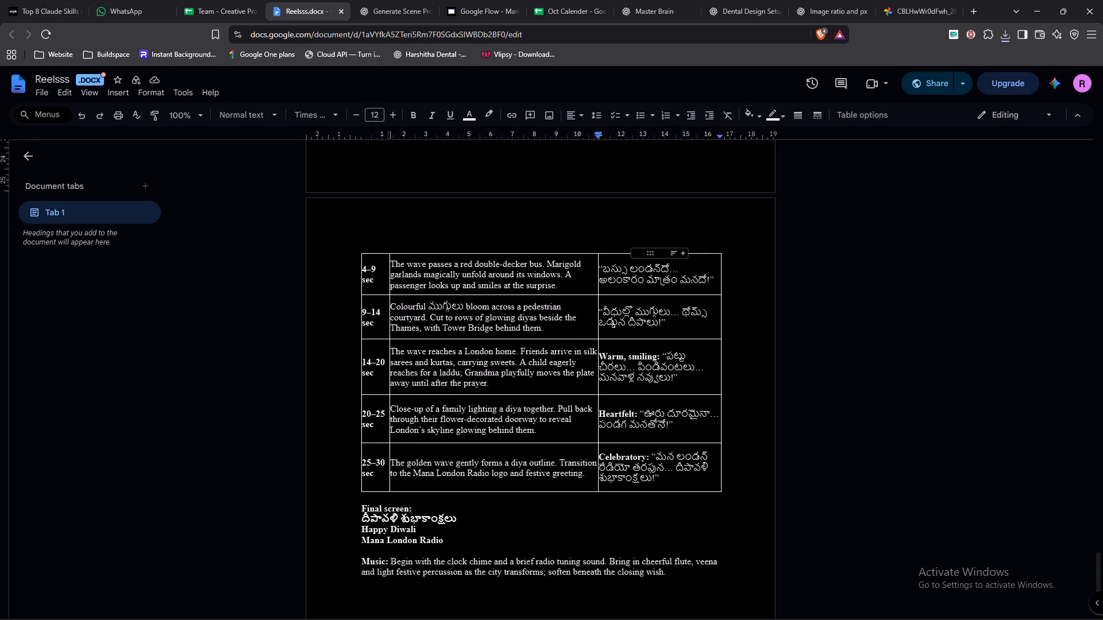
scroll(658, 286, "up", 4)
scroll(657, 286, "down", 5)
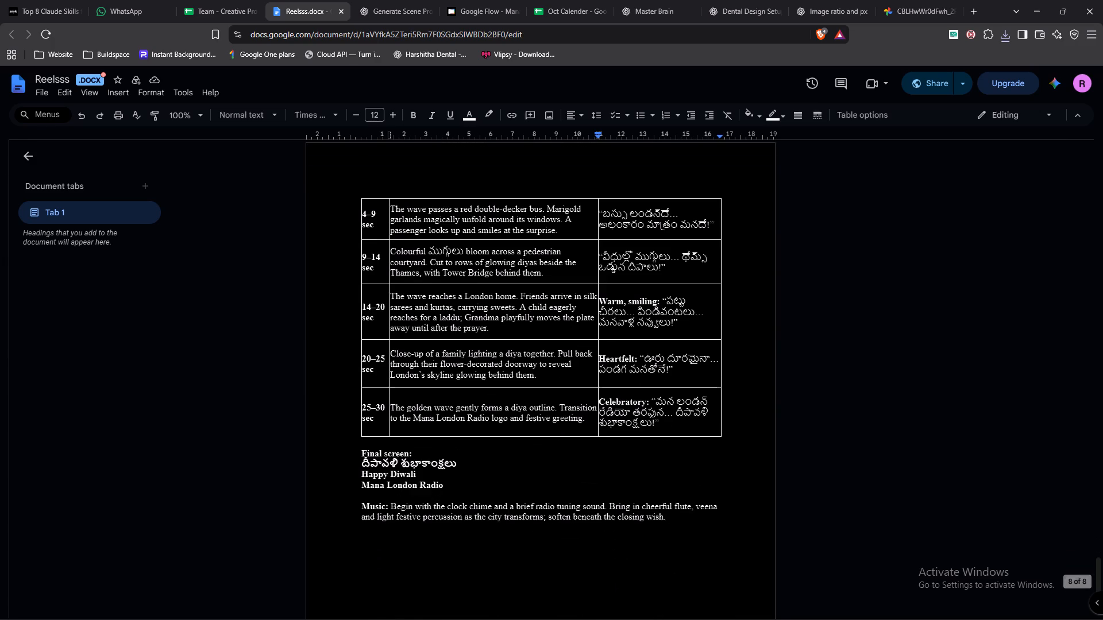
scroll(664, 264, "up", 1)
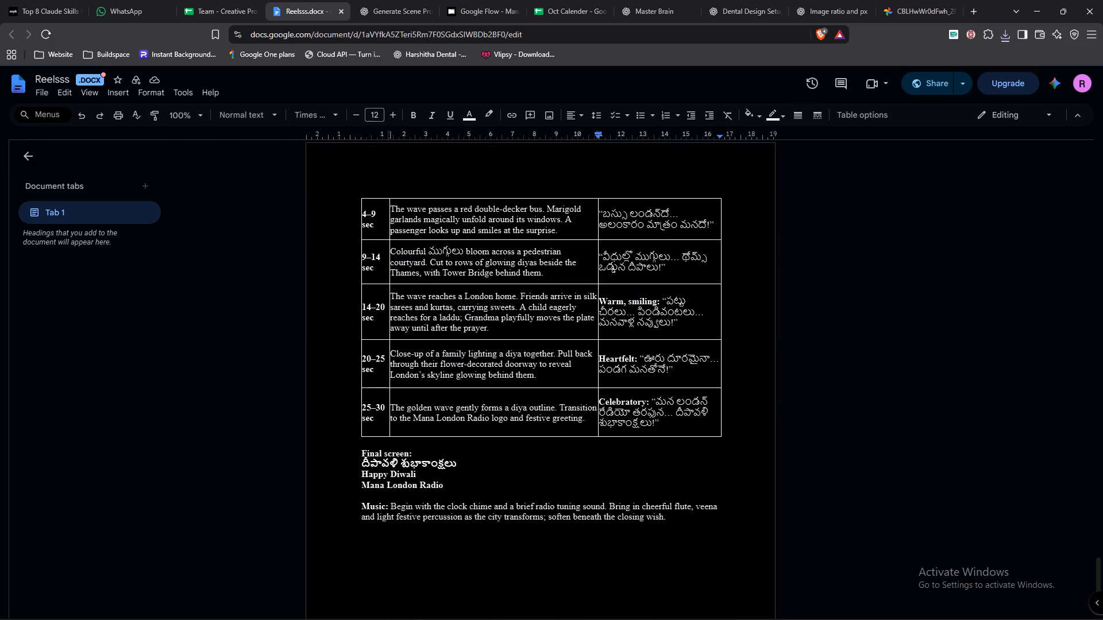
scroll(664, 264, "up", 1)
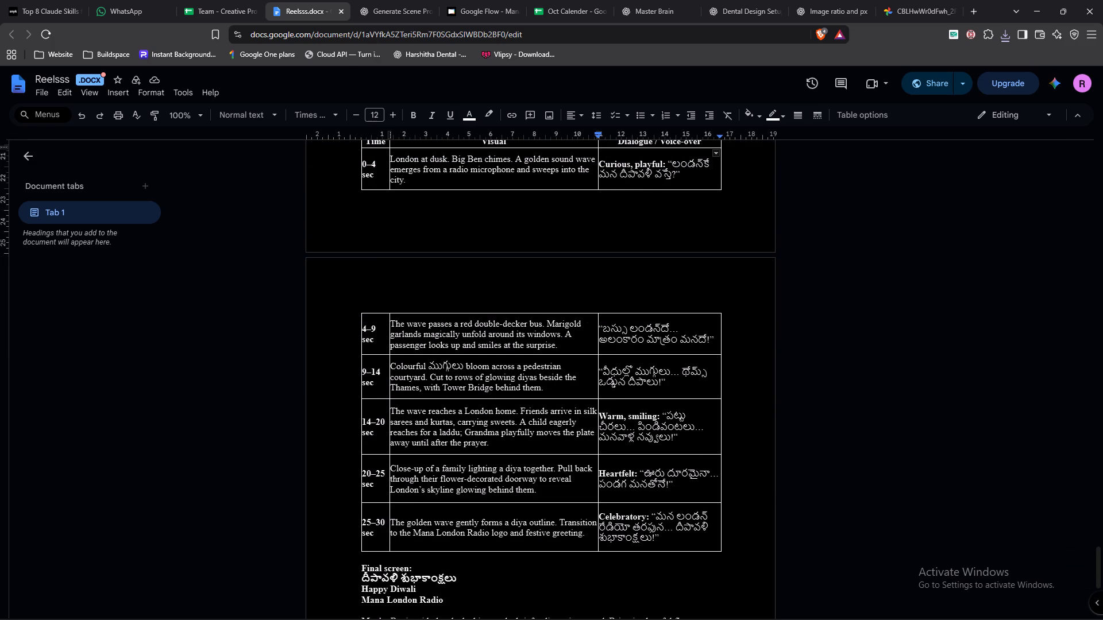
Open video 4 from the Clips folder in VLC to check which scene it is, then close the player.
key("alt+Tab")
double_click(319, 114)
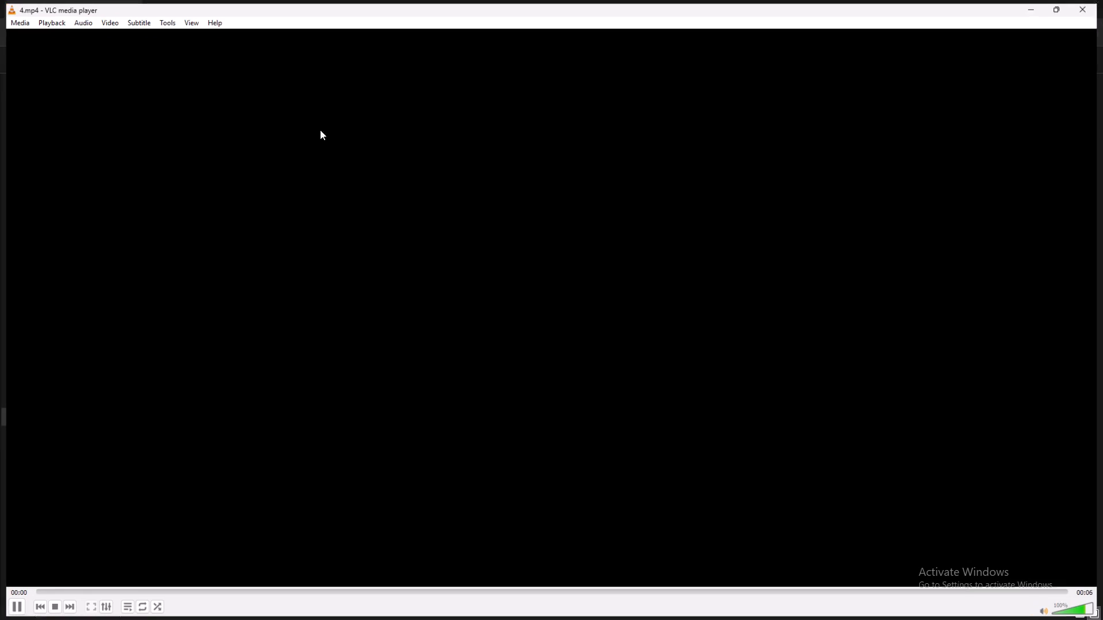
left_click(1102, 0)
In the Clips folder, rename video 5, the golden light swirl on dark blue, as 6.
left_click(391, 130)
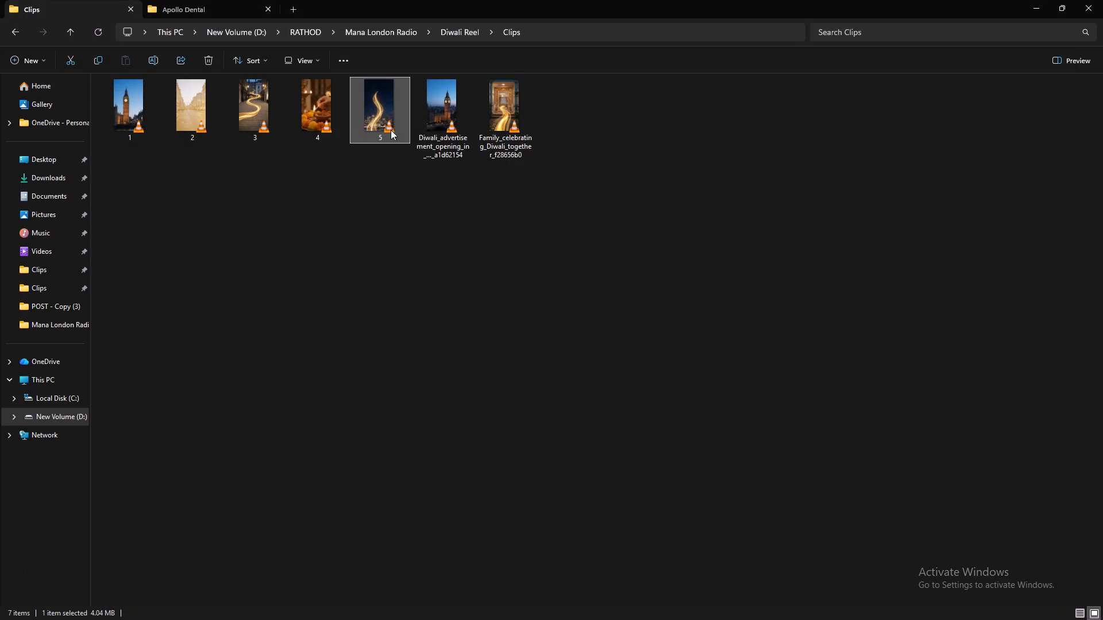
left_click(154, 59)
key("6")
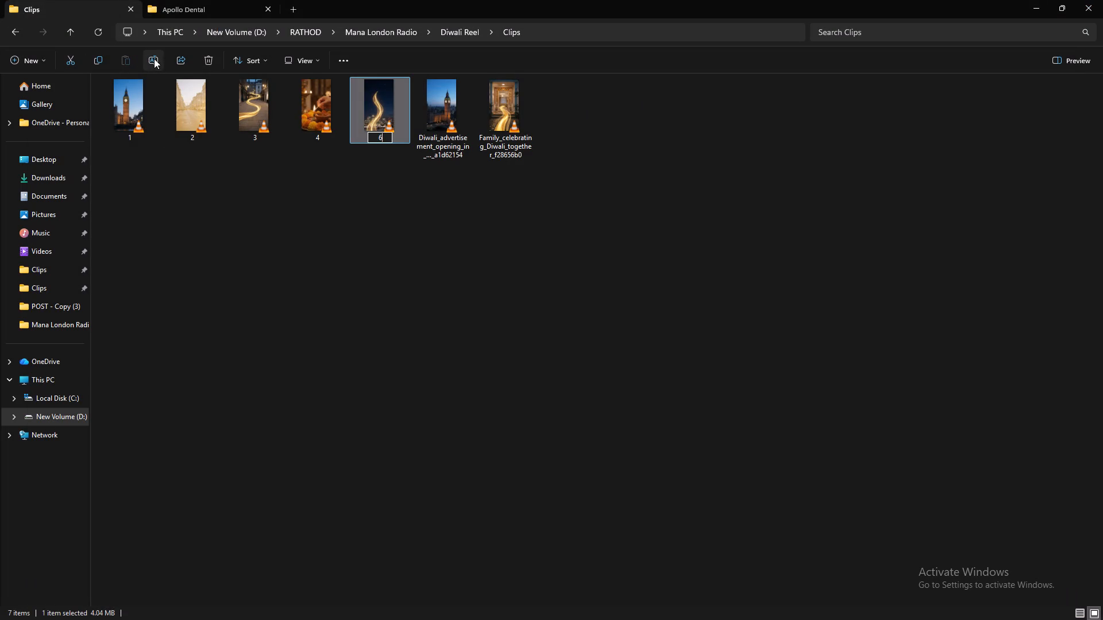
key("Return")
Rename video 4 in the Clips folder as 5.
left_click(308, 101)
left_click(153, 59)
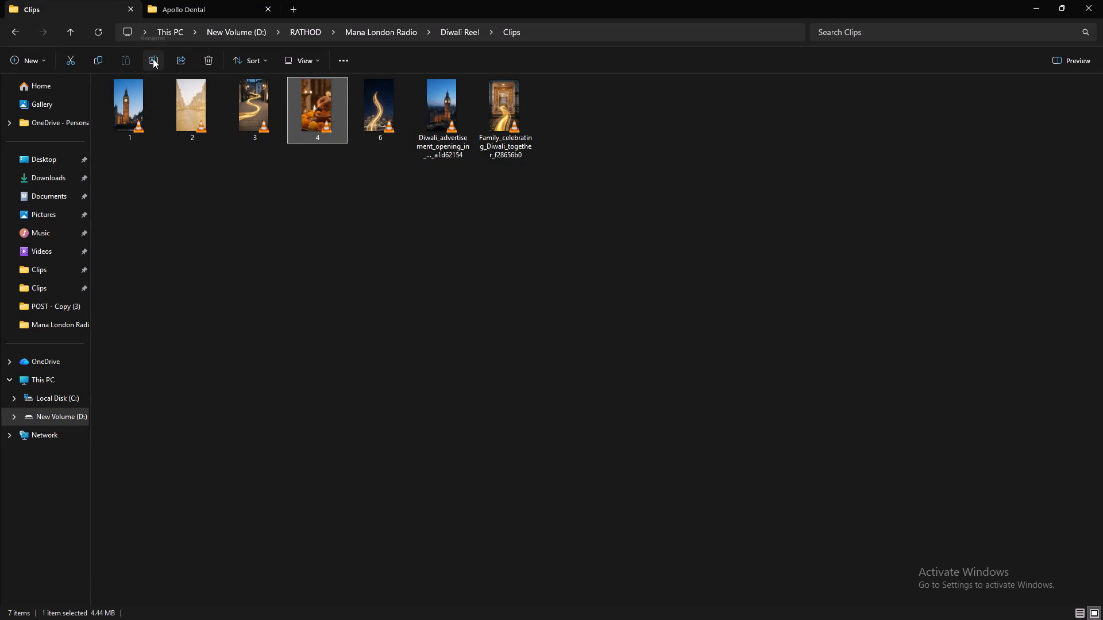
key("5")
key("Return")
Rename the Family_celebrating_Diwali_together clip as 4 and refresh the folder so the files sort in order.
left_click(504, 108)
left_click(152, 57)
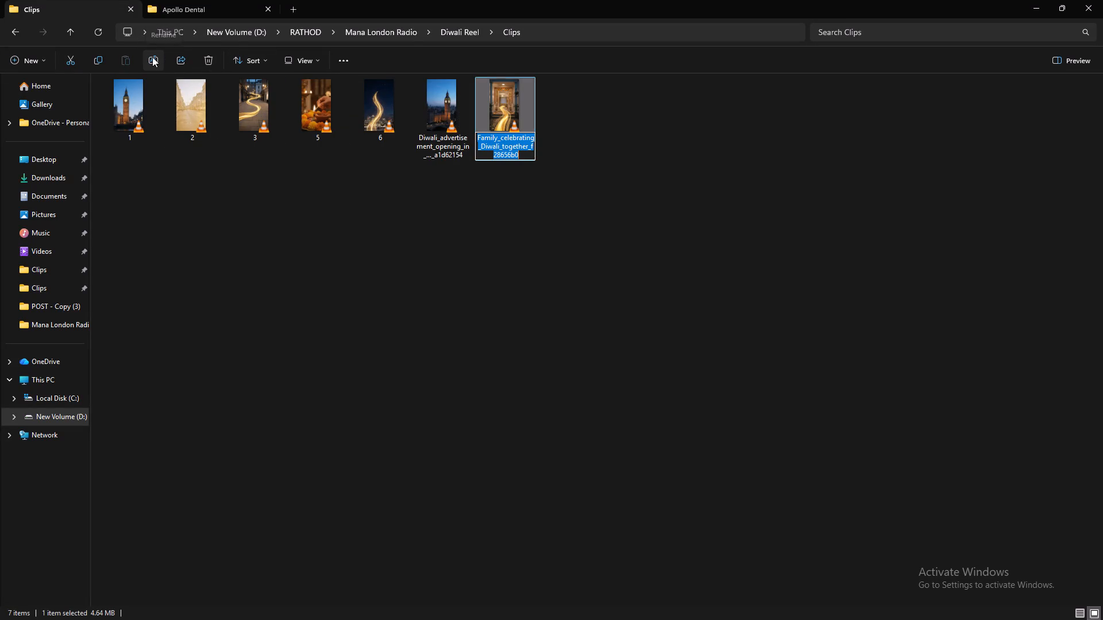
key("4")
key("Return")
key("ctrl+r")
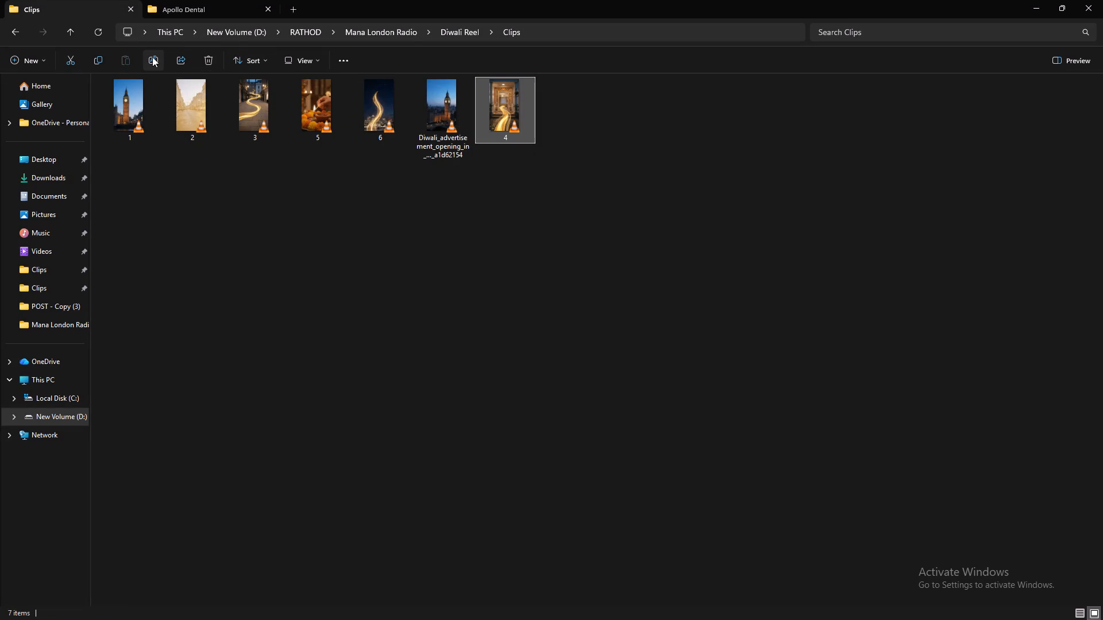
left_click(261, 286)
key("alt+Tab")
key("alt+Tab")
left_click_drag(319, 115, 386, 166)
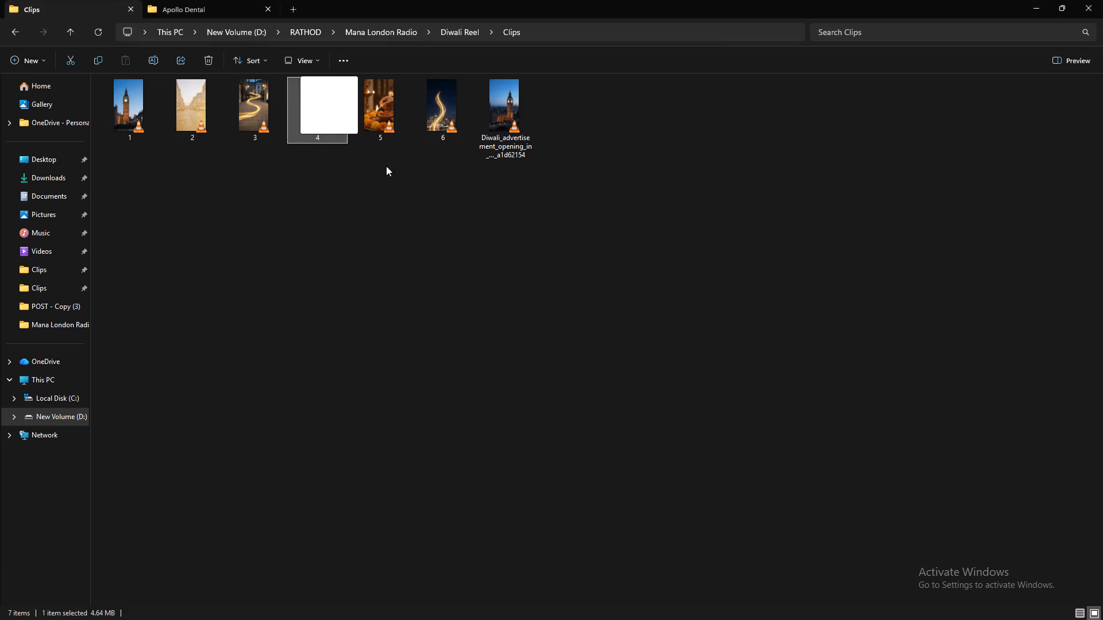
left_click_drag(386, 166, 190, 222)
Switch to DaVinci Resolve, save the project, restart the program and reopen the Diwali Reel project so the renamed clips reload.
key("alt+Tab")
key("alt+Tab")
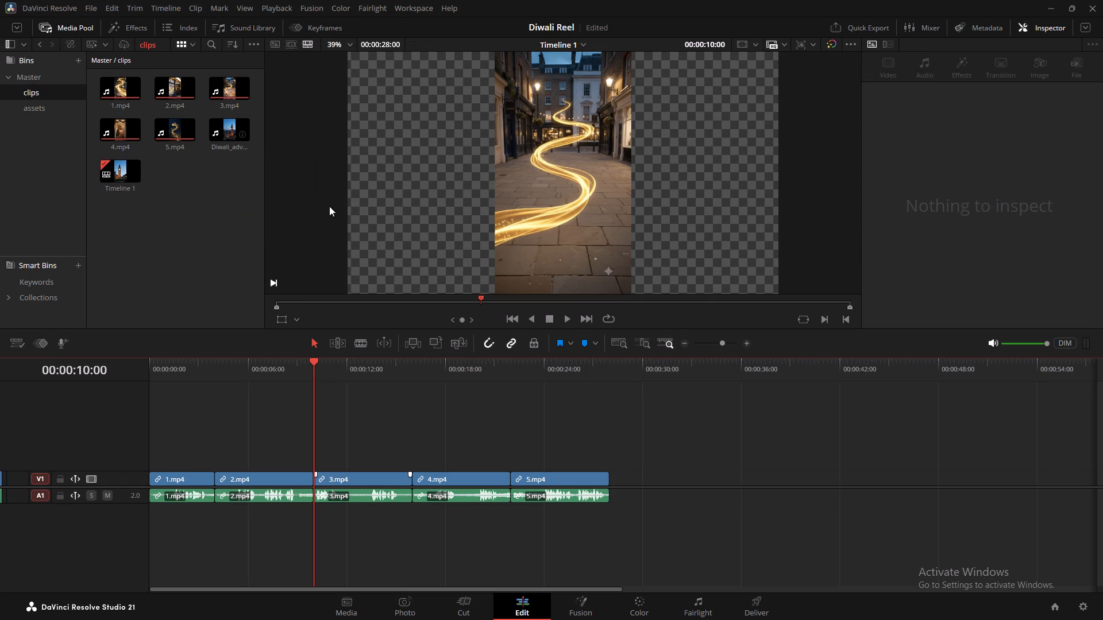
key("ctrl+s")
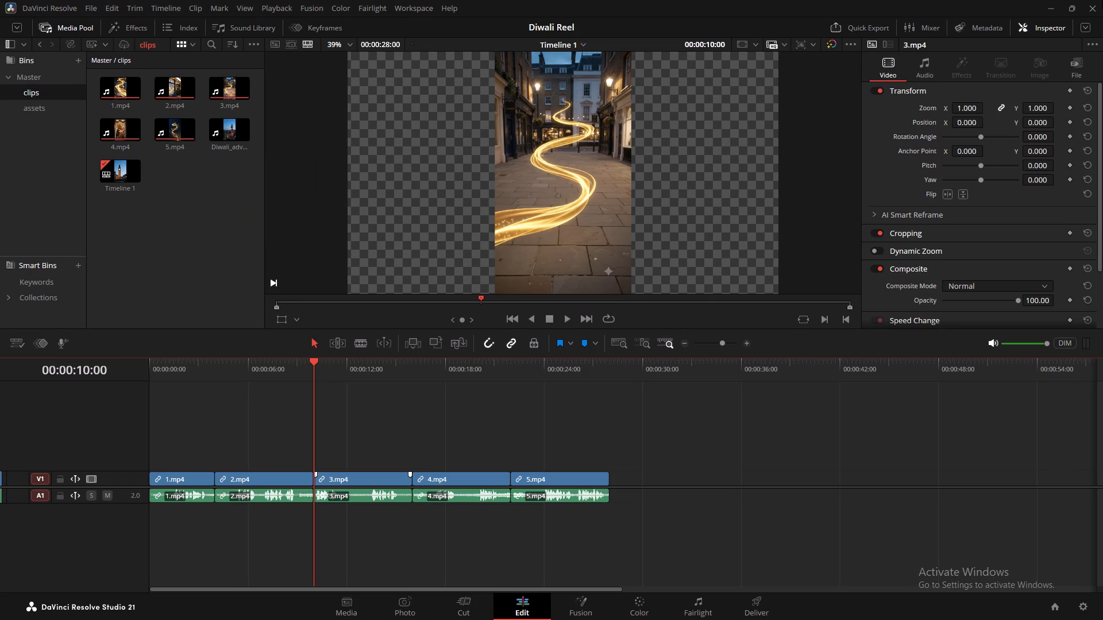
left_click(1102, 0)
left_click(534, 603)
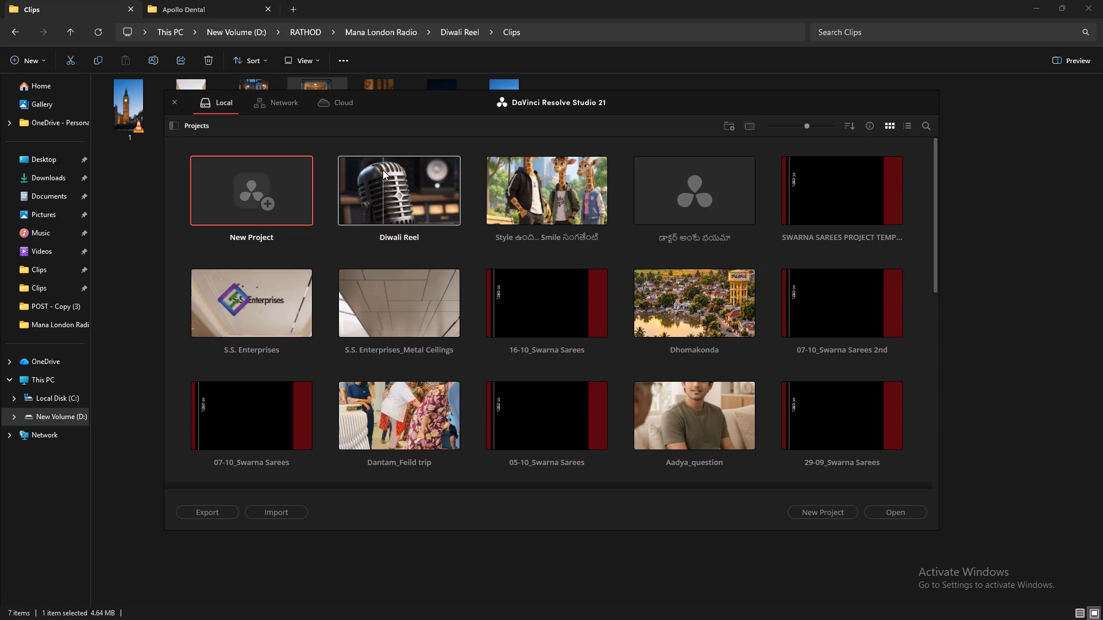
double_click(384, 192)
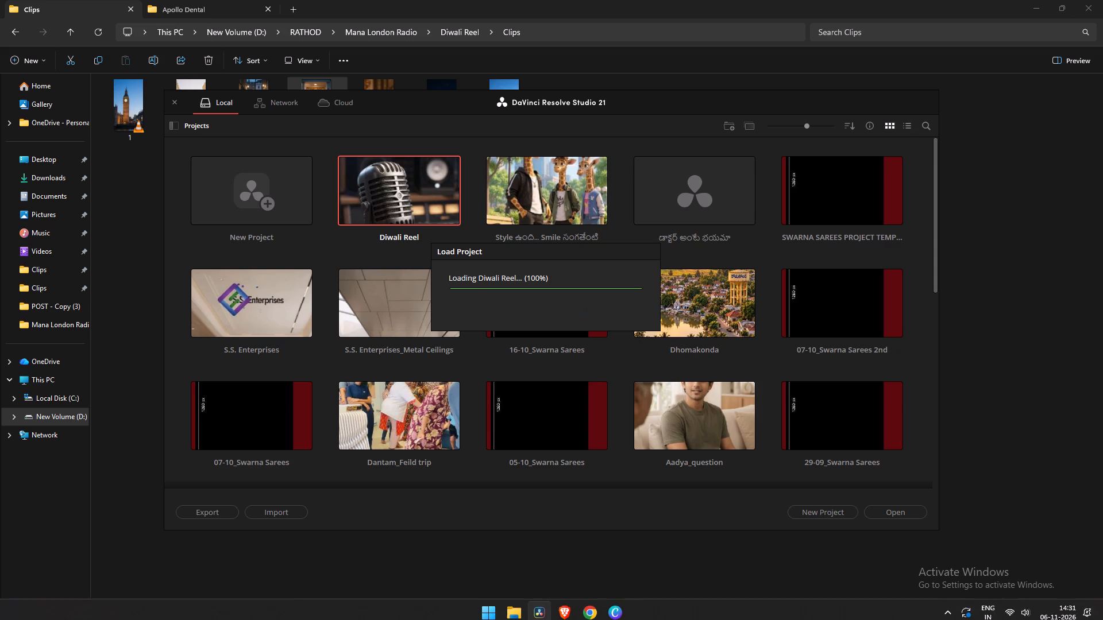
left_click(939, 608)
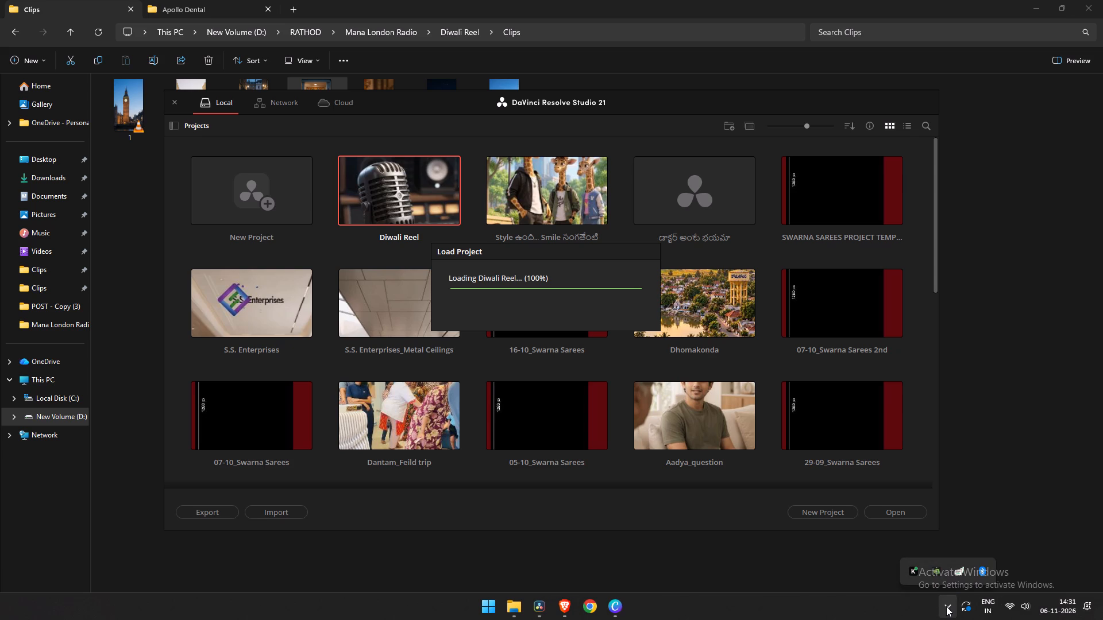
left_click(946, 606)
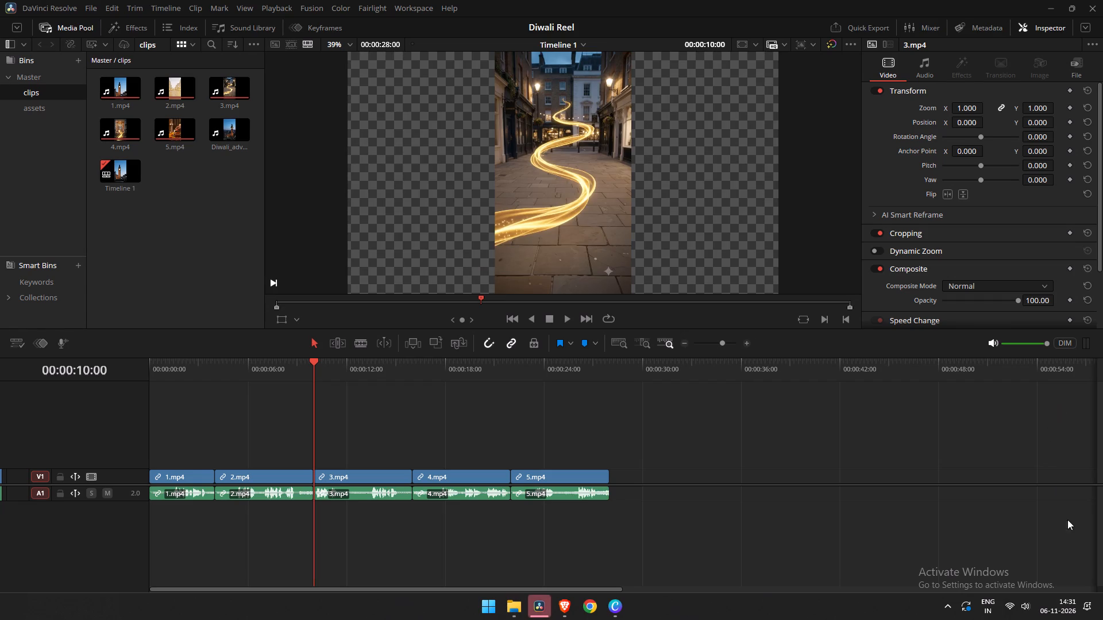
In the project settings, turn on vertical resolution for the timeline and save, keeping the full-height viewer layout.
left_click(533, 613)
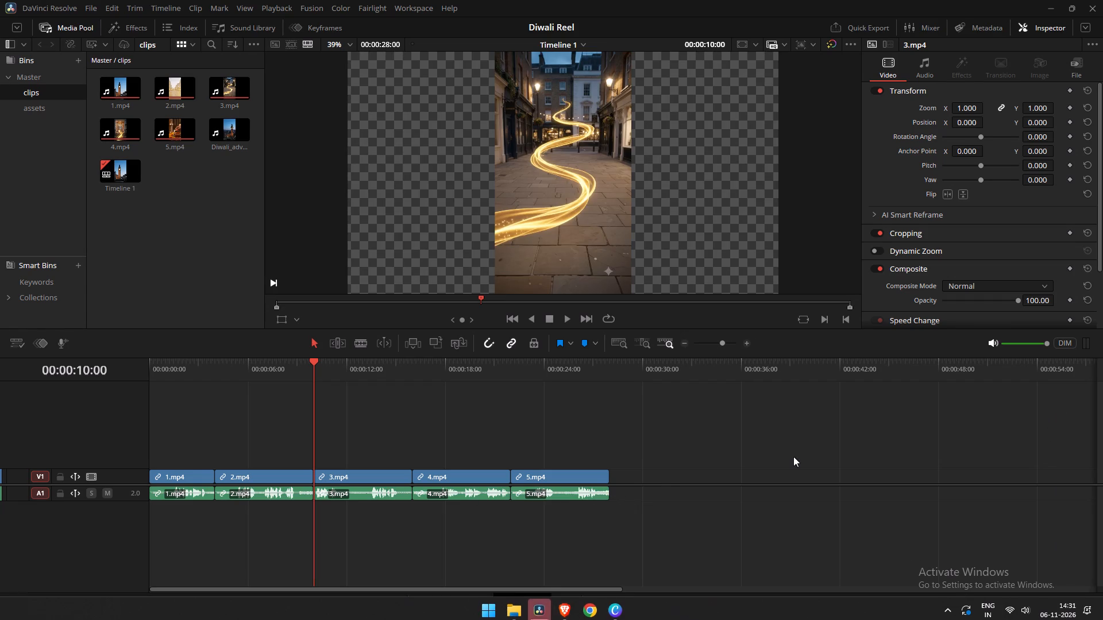
left_click(1077, 608)
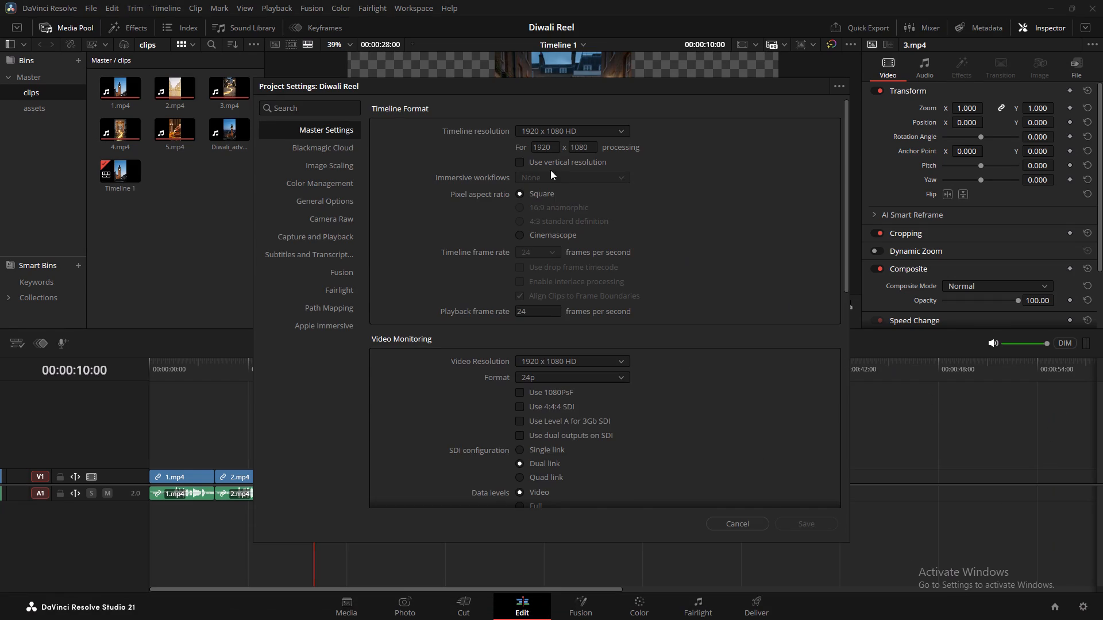
left_click(531, 165)
left_click(790, 522)
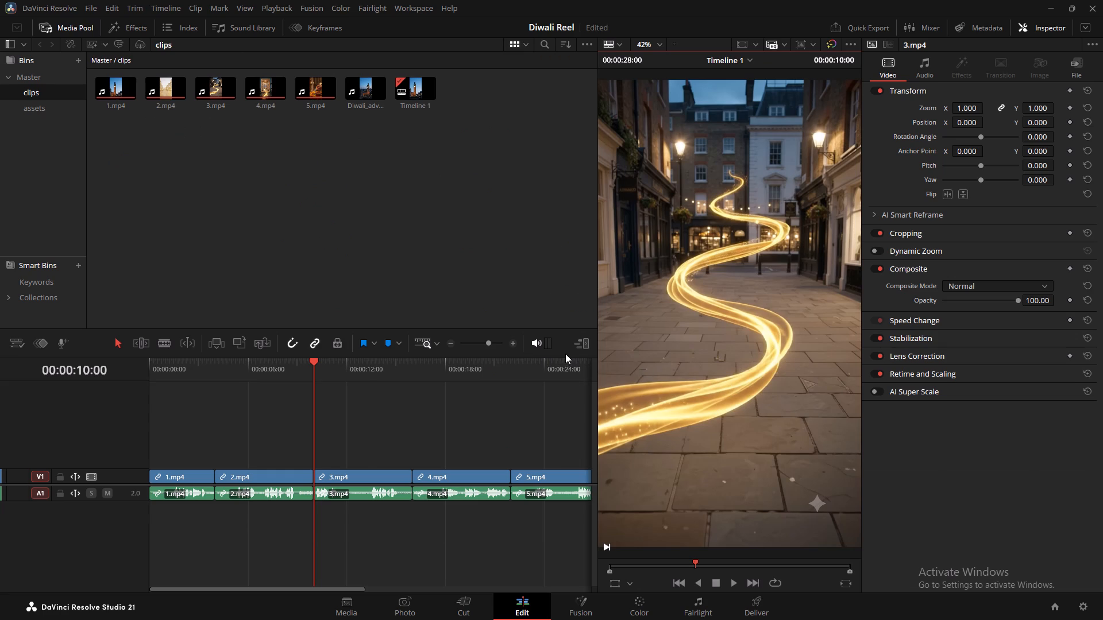
left_click(587, 343)
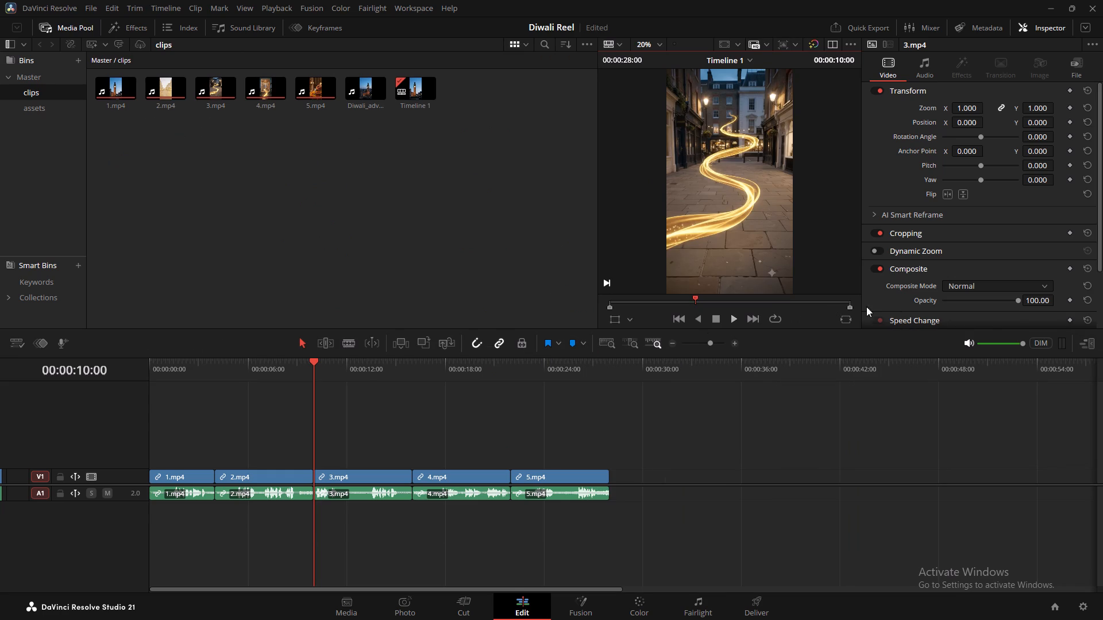
left_click(1090, 348)
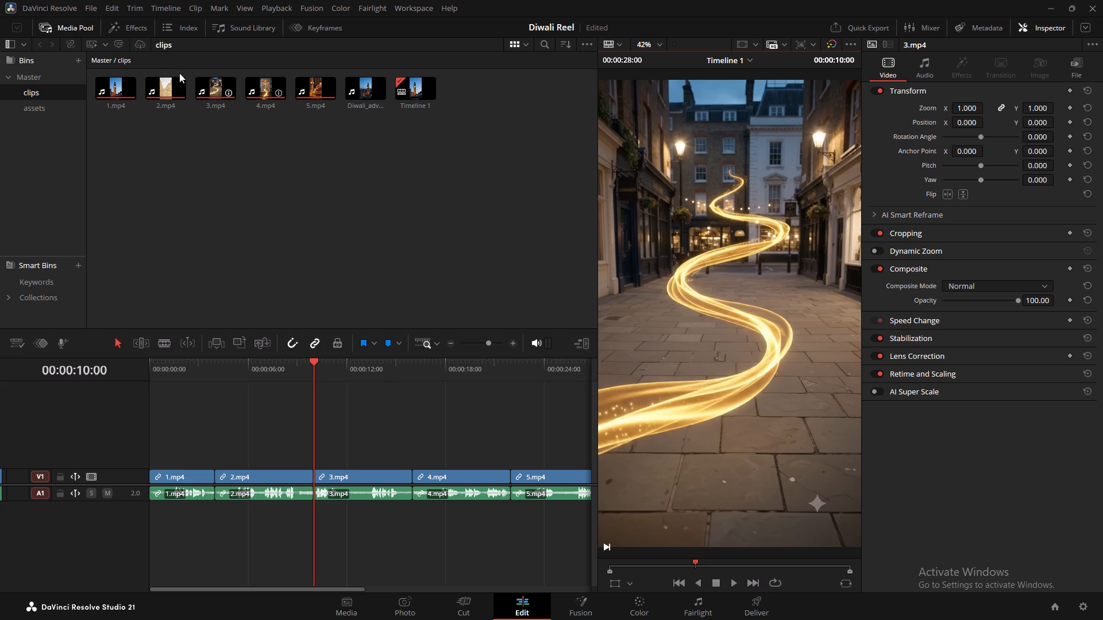
Import video 6 from the Clips folder into the clips bin and place it on the timeline directly after 5.mp4.
key("ctrl+i")
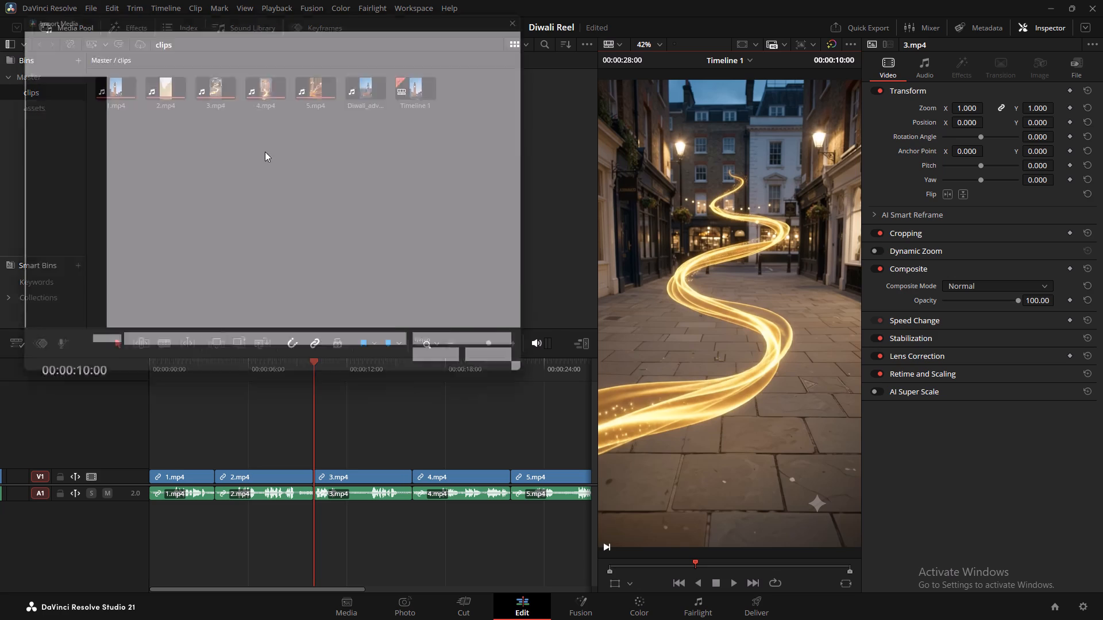
double_click(147, 116)
double_click(160, 95)
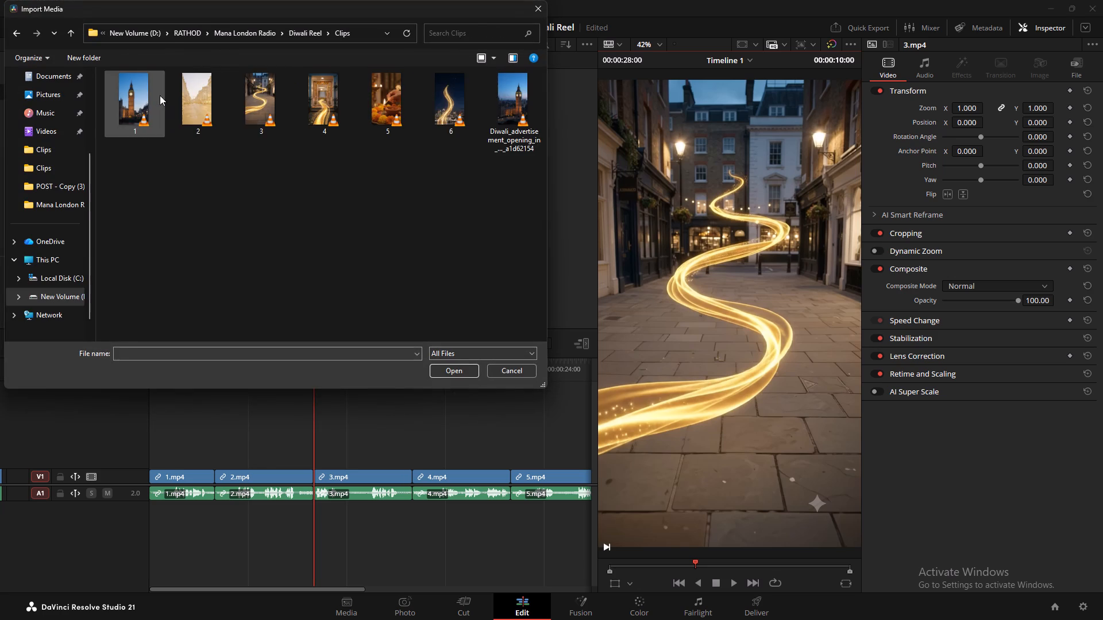
double_click(441, 118)
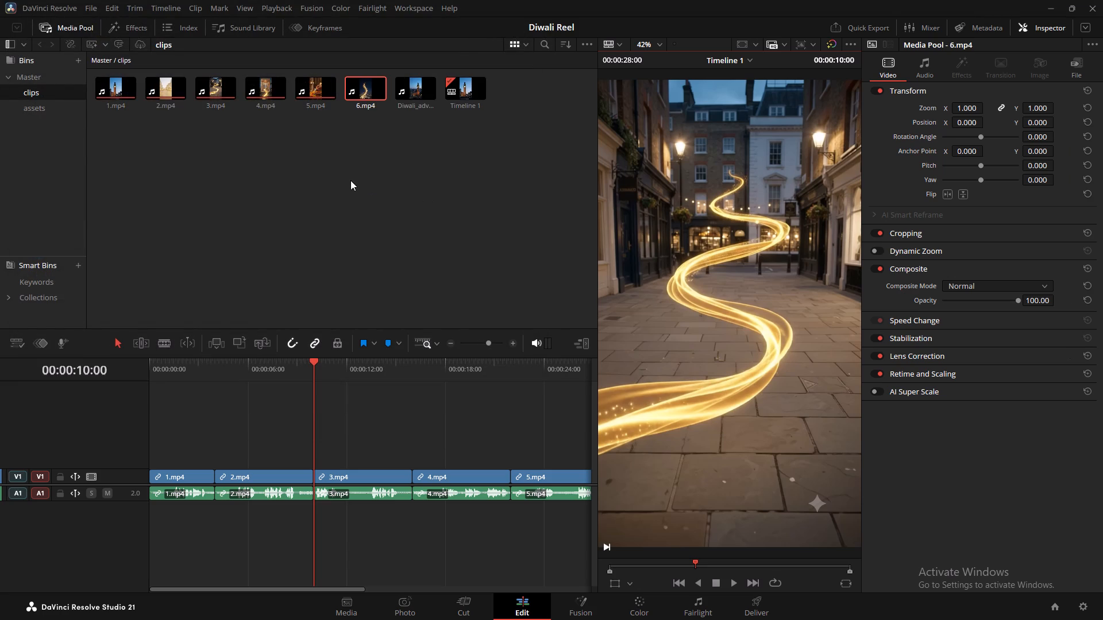
left_click_drag(363, 94, 603, 443)
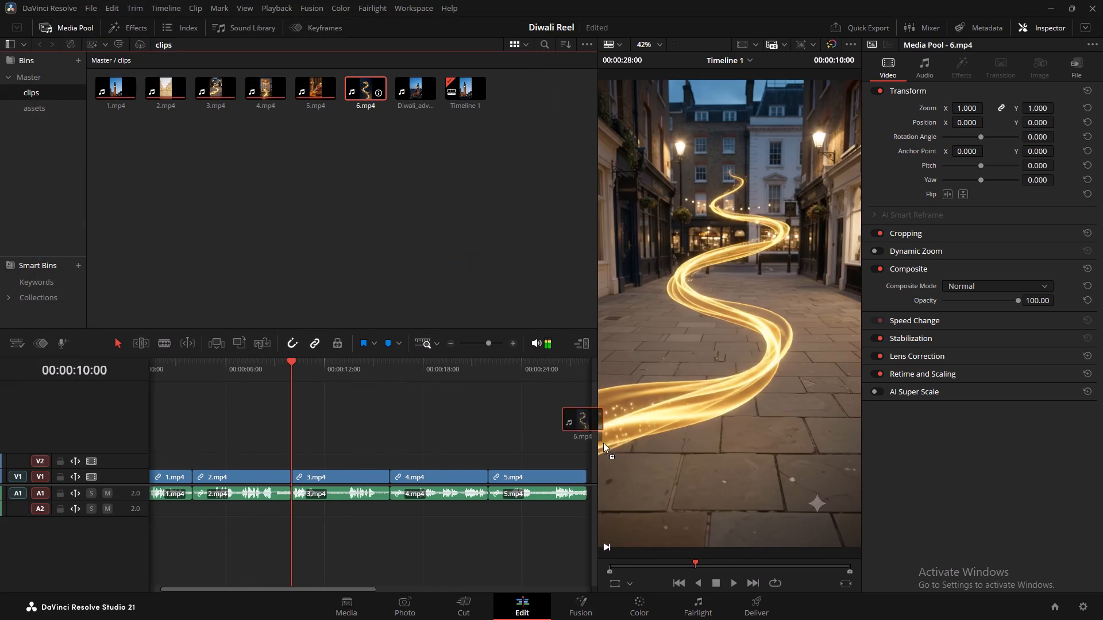
left_click_drag(603, 443, 515, 481)
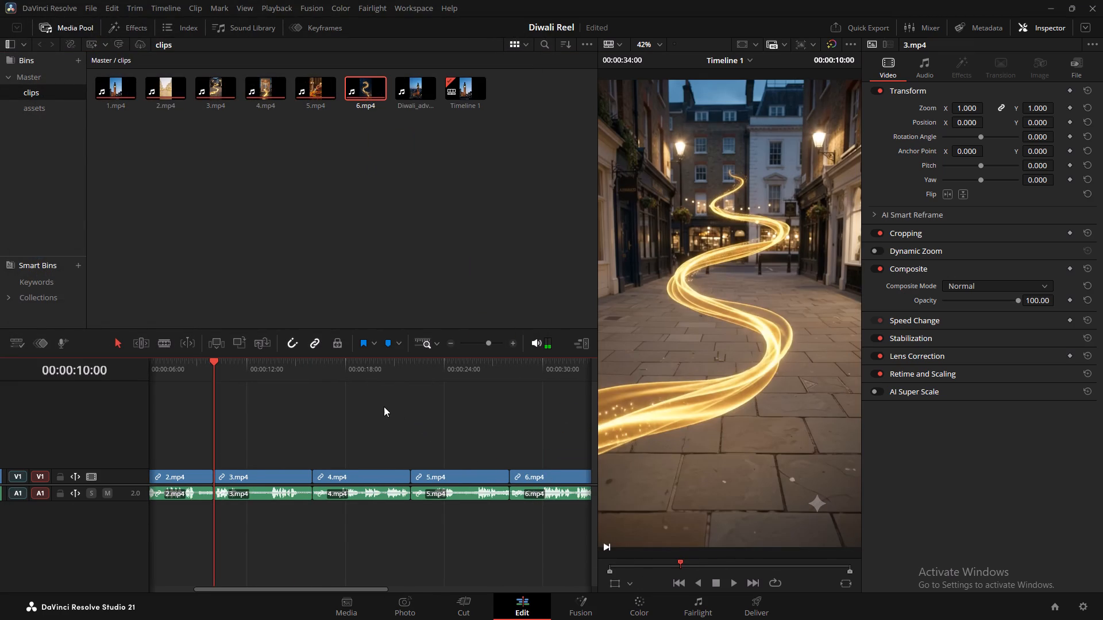
Play the timeline from the start of 3.mp4 through to the end to review the clip sequence.
key("space")
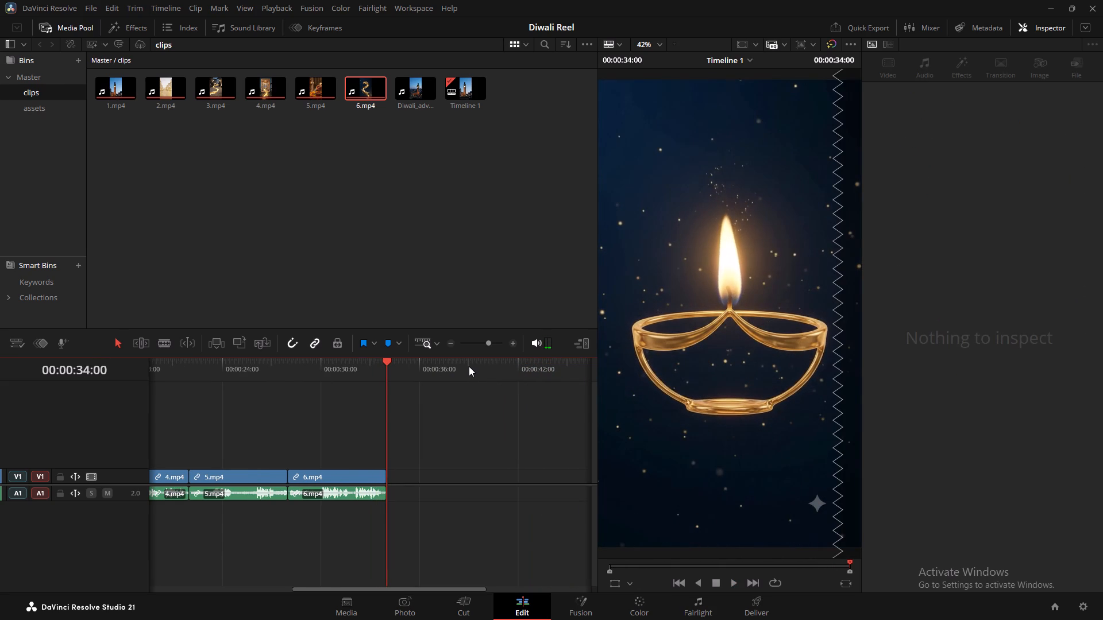
Step frame by frame across the cut from 1.mp4 to 2.mp4 and into the bus scene to examine the transition.
scroll(469, 383, "up", 11)
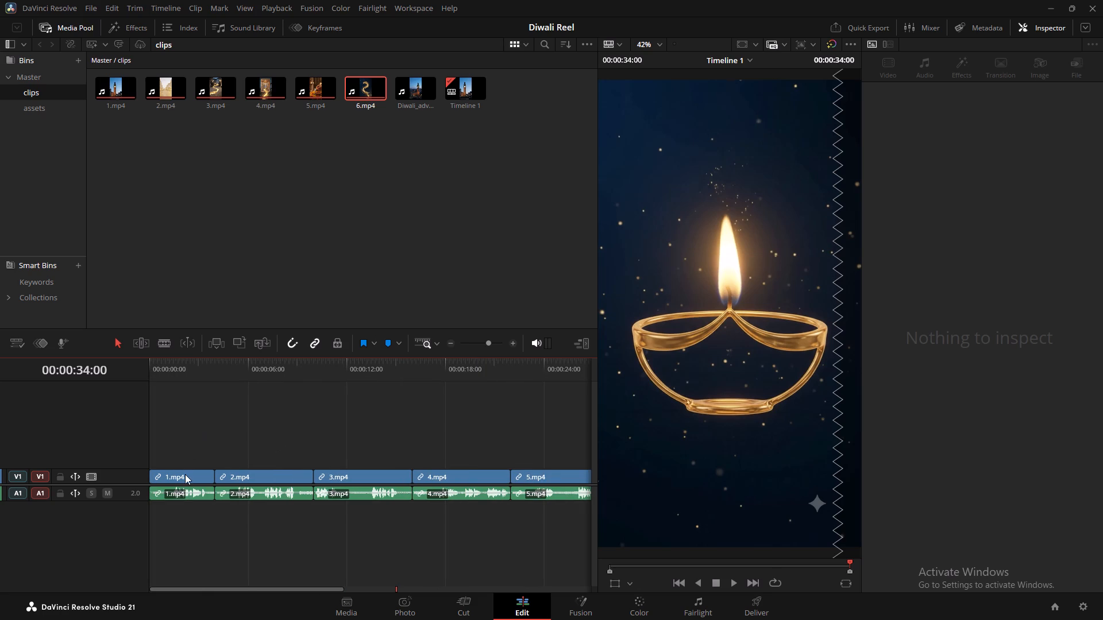
left_click_drag(221, 369, 209, 369)
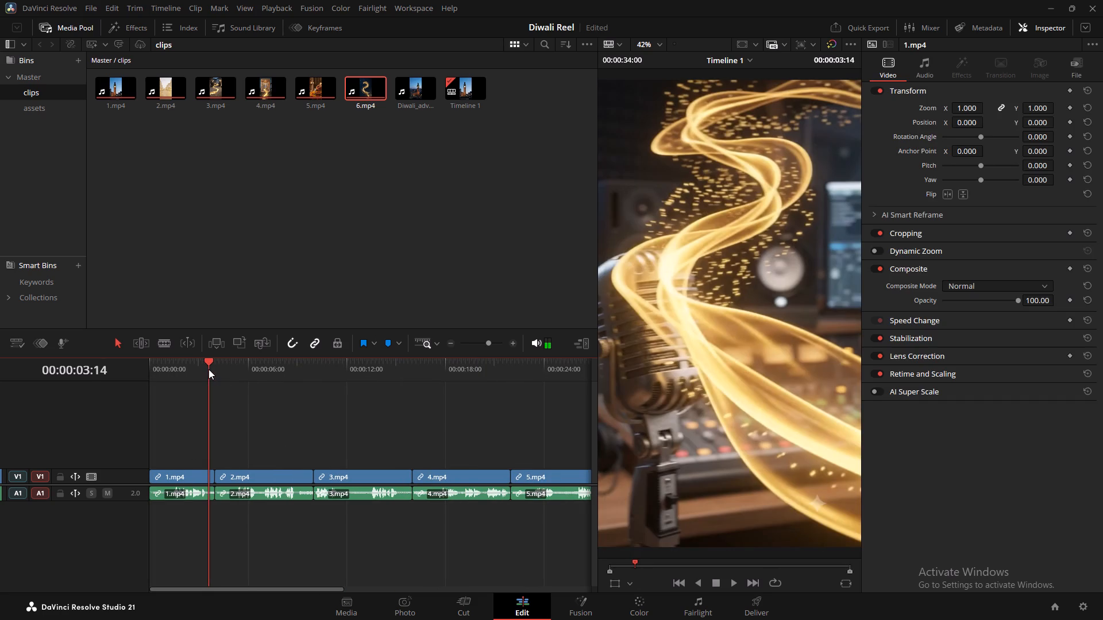
key("Right")
key("Right")
key("Right")
key("Right")
key("Right")
key("Right")
key("Right")
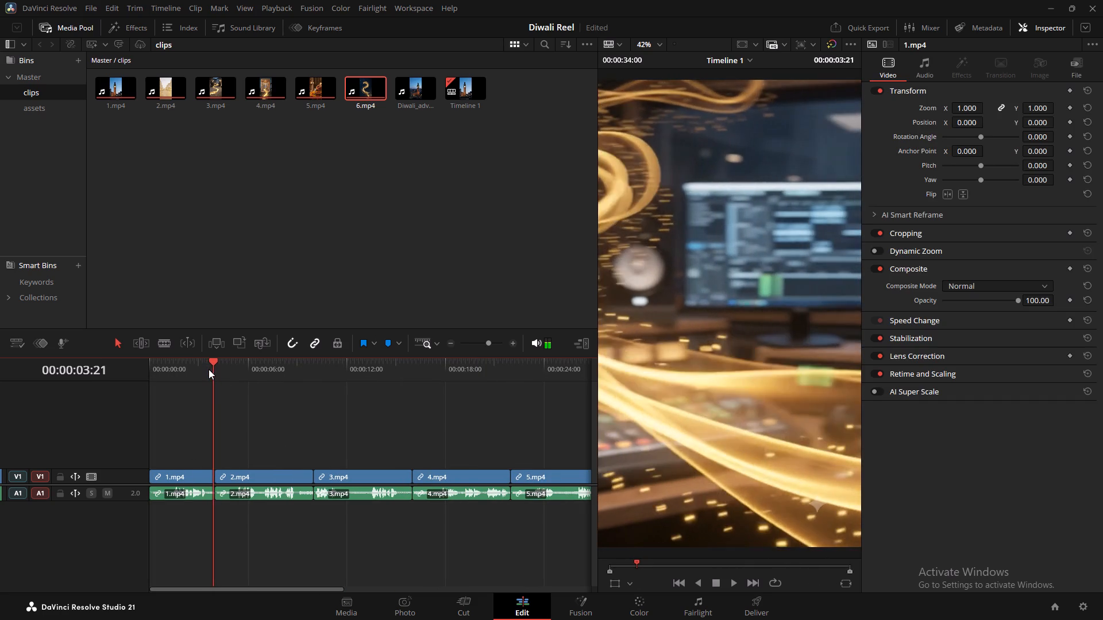
key("Right")
key("Right")
key("Right")
key("Right")
key("Left")
key("Left")
key("Left")
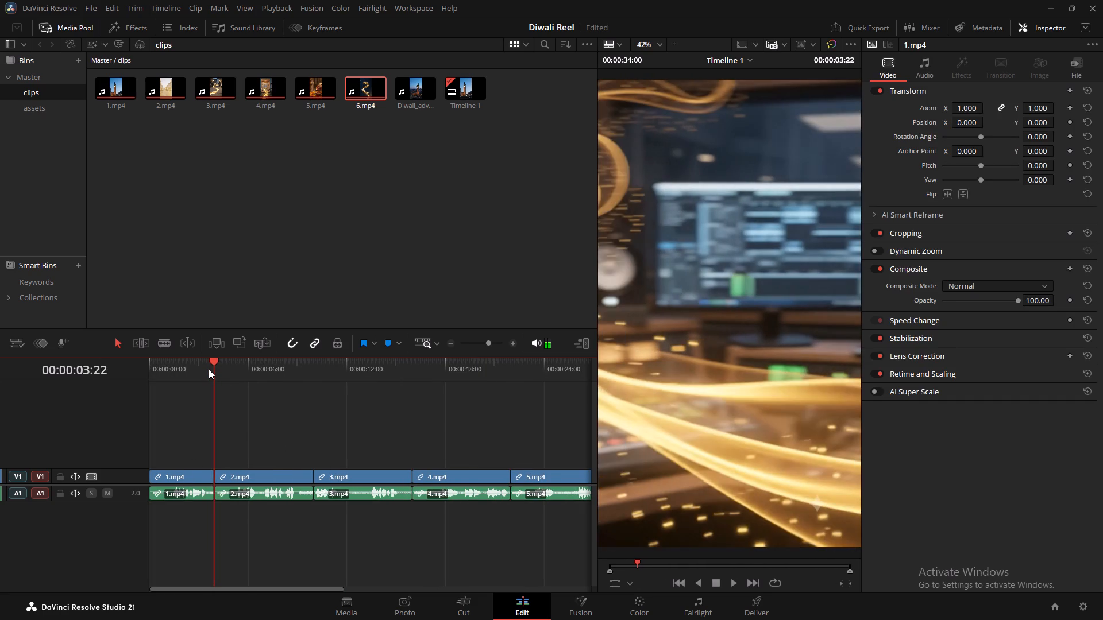
key("Right")
key("Left")
key("Right")
key("Right")
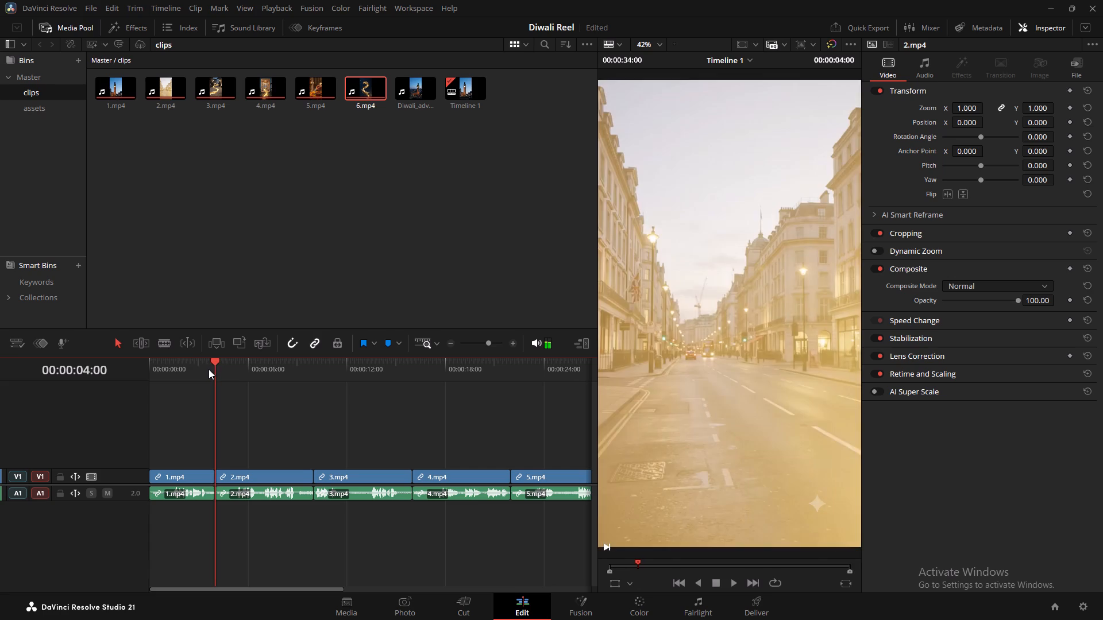
key("Left")
key("Right")
key("Right")
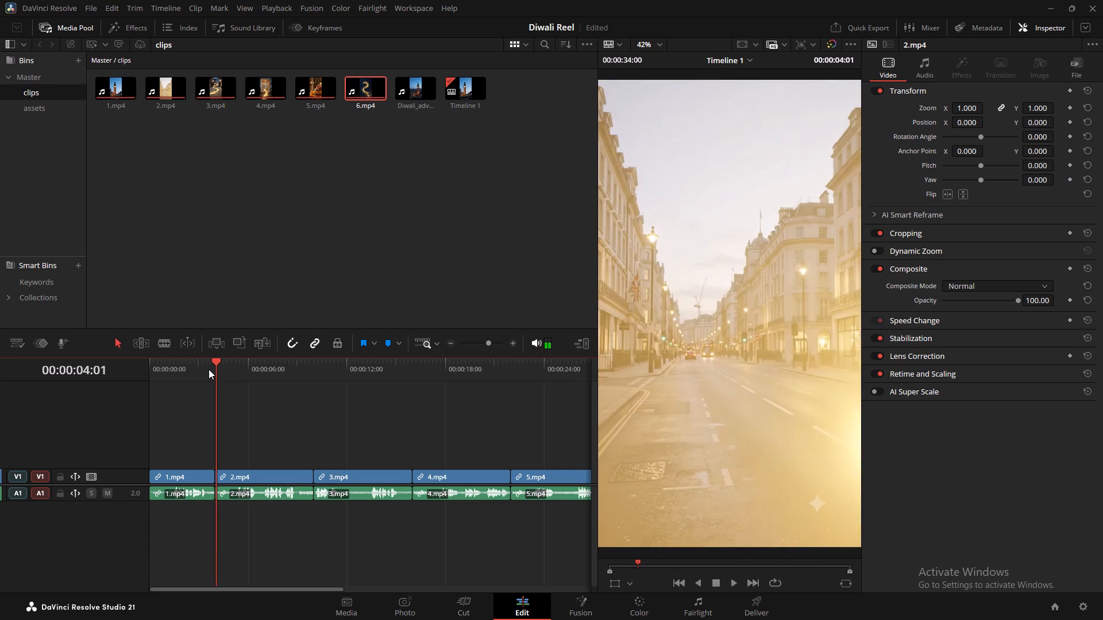
key("Right")
key("Right")
key("Right")
key("Right")
key("Right")
key("Right")
key("Right")
key("Right")
key("Right")
key("Right")
key("Right")
key("Right")
key("Right")
key("Right")
key("Right")
key("Right")
key("Right")
key("Right")
key("Right")
key("Right")
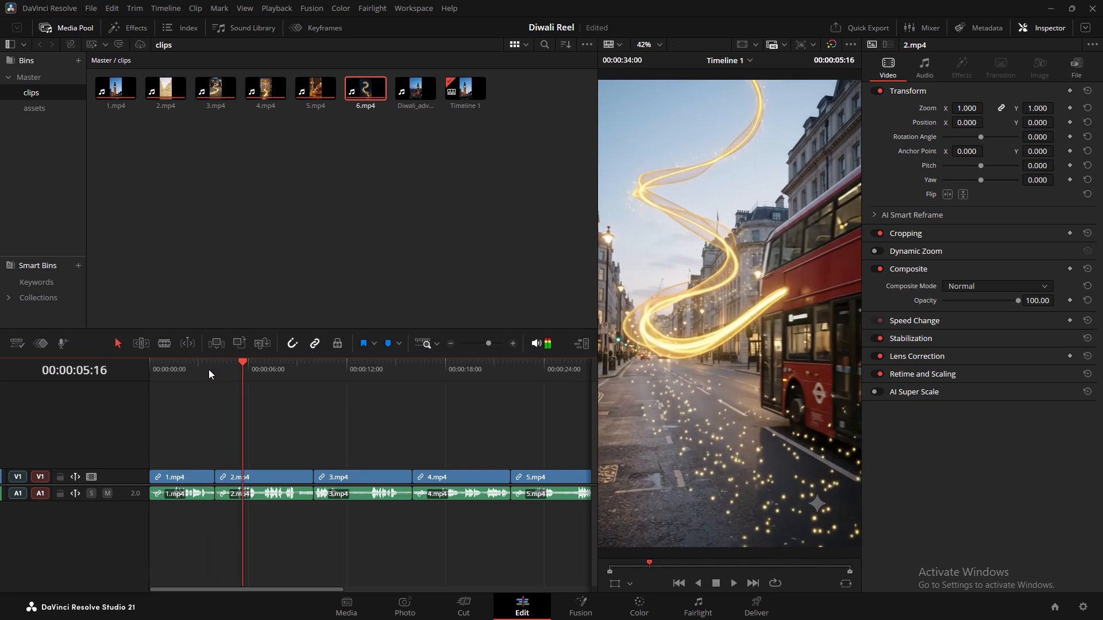
Scrub and briefly play around the cut between 2.mp4 and 3.mp4 to examine how the scenes join.
left_click_drag(241, 364, 315, 379)
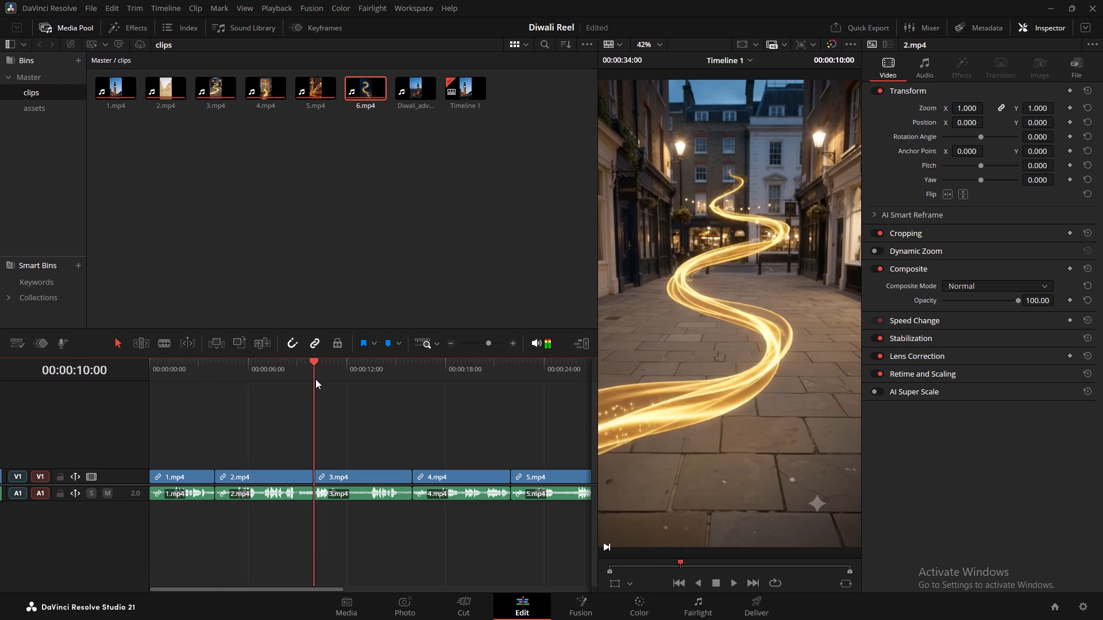
left_click_drag(315, 379, 301, 387)
key("space")
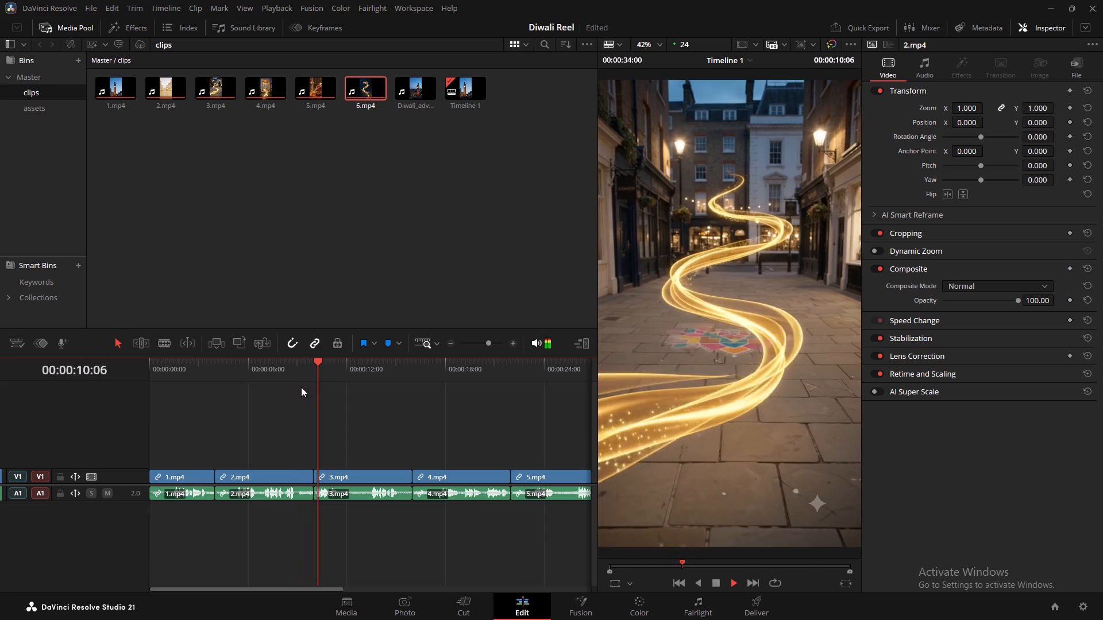
key("space")
left_click_drag(316, 367, 303, 367)
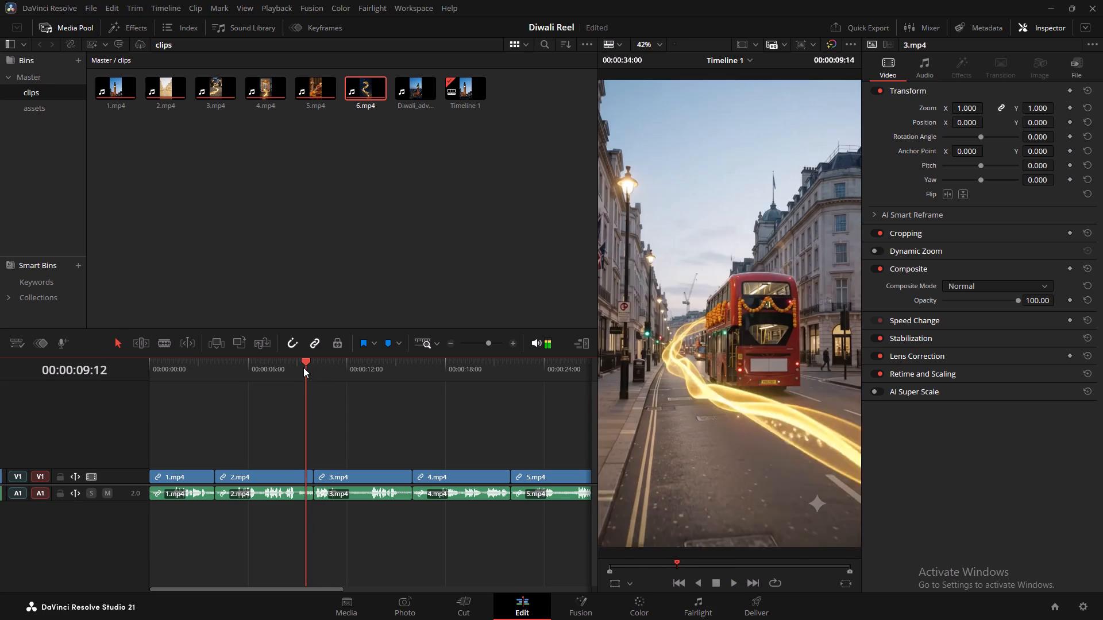
left_click_drag(303, 367, 308, 370)
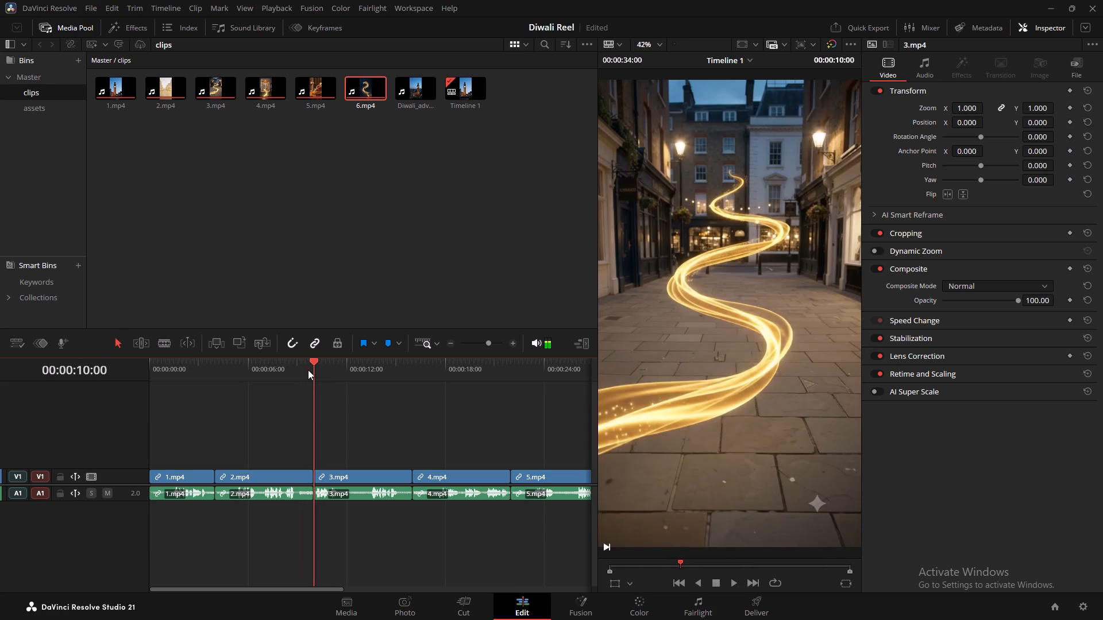
Scrub to the cut between 3.mp4 and 4.mp4 and step frame by frame across it to examine how the scenes join.
left_click_drag(308, 370, 305, 371)
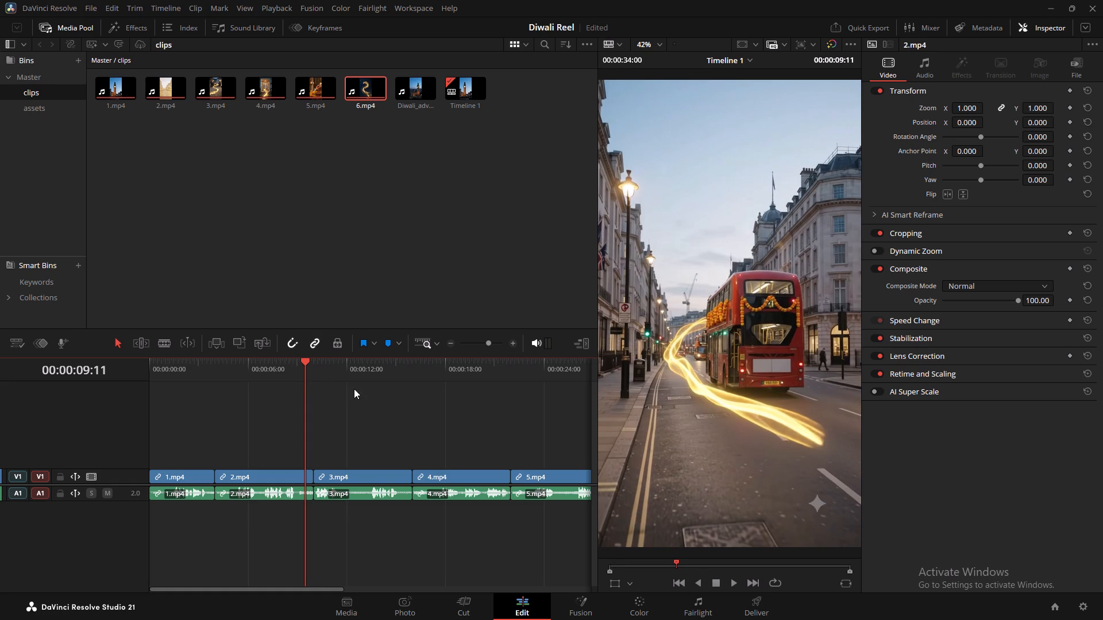
left_click_drag(372, 362, 408, 365)
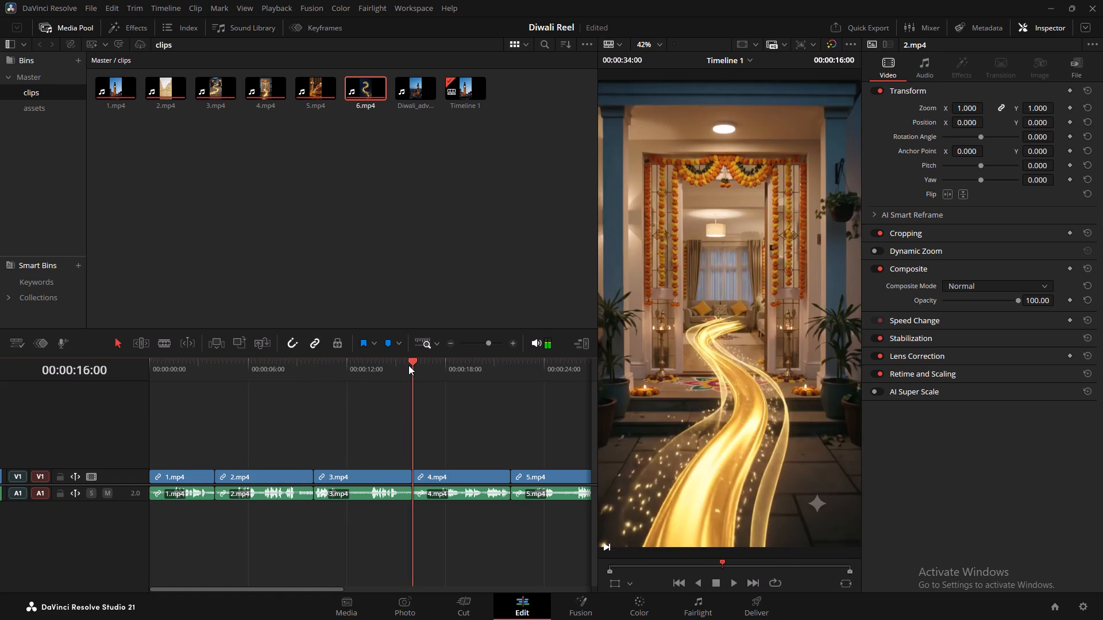
left_click_drag(408, 365, 404, 366)
key("Right")
key("Right")
key("Right")
key("Right")
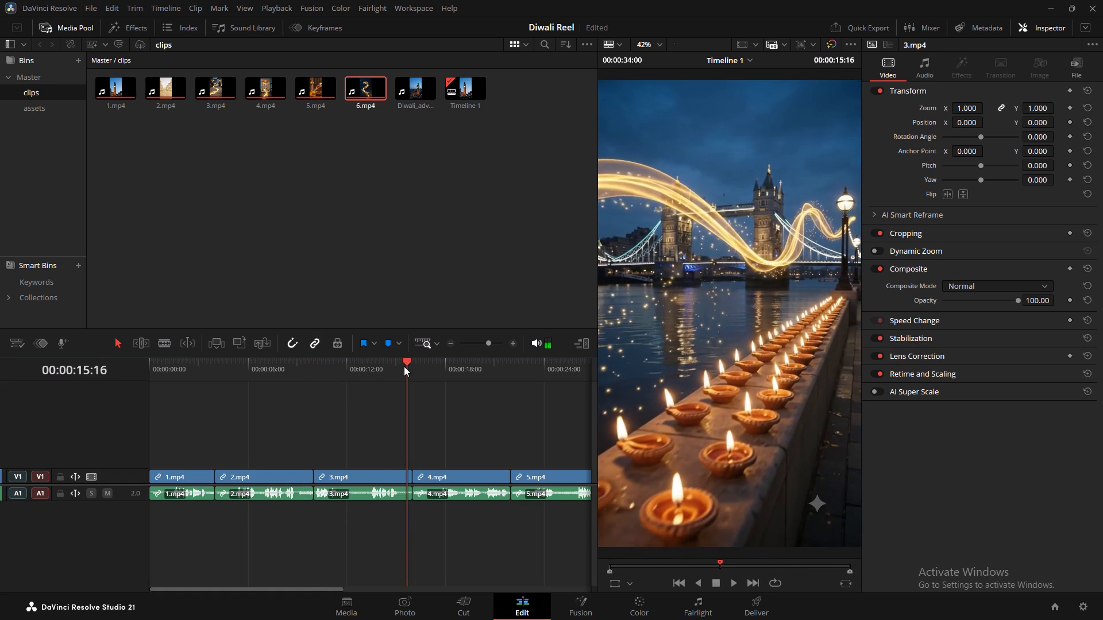
key("Right")
key("Right")
key("Right")
key("Right")
key("Right")
key("Right")
key("Right")
key("Right")
key("Right")
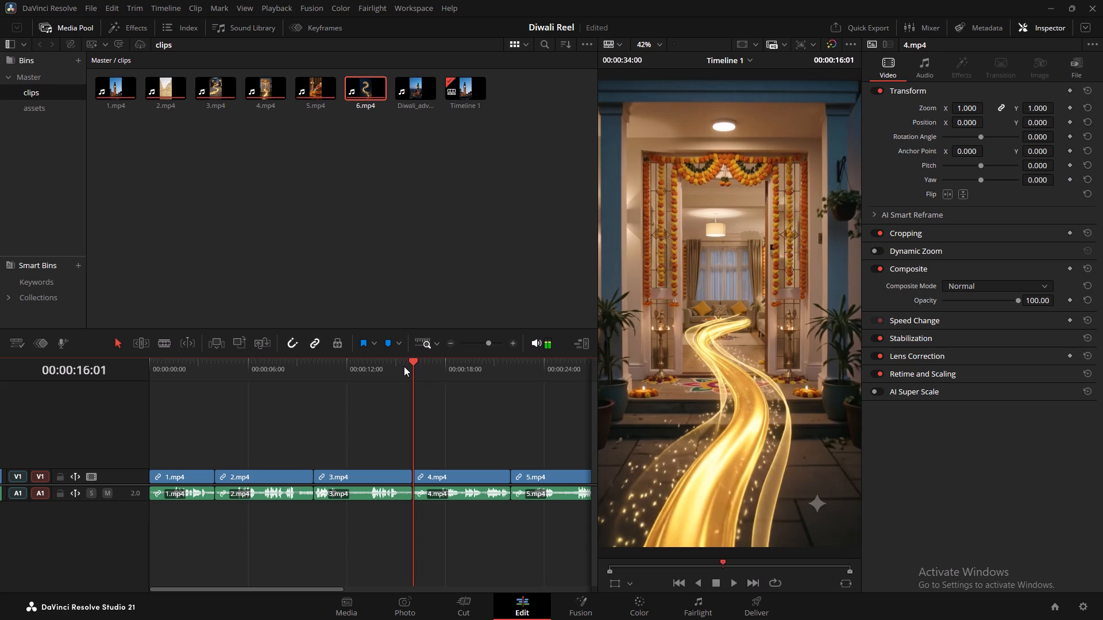
key("Right")
key("Right")
key("Right")
key("Right")
key("Right")
key("Right")
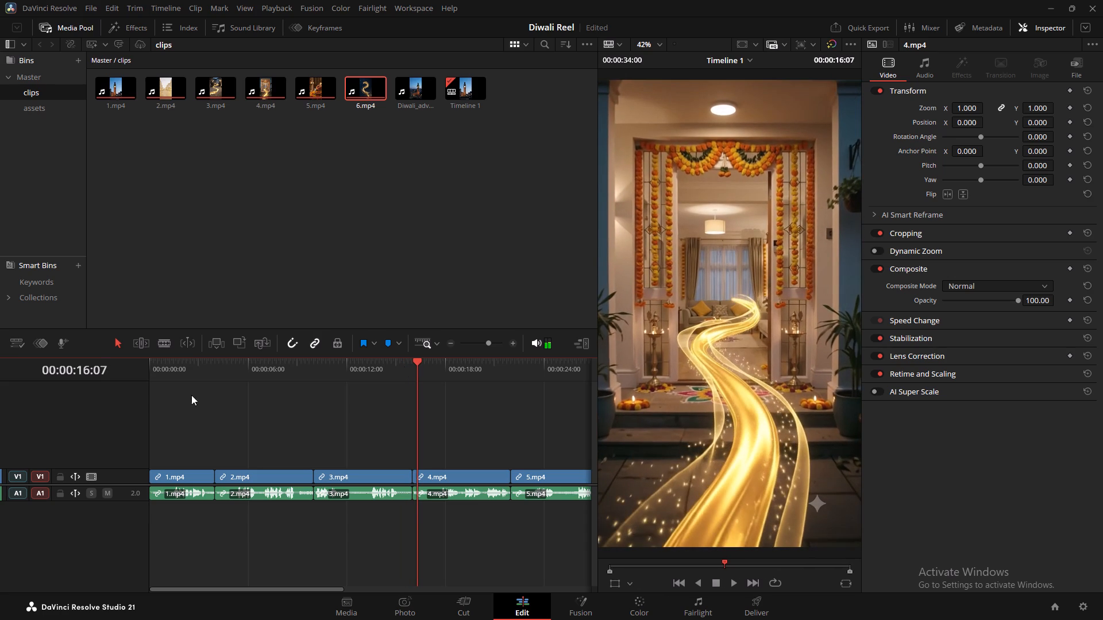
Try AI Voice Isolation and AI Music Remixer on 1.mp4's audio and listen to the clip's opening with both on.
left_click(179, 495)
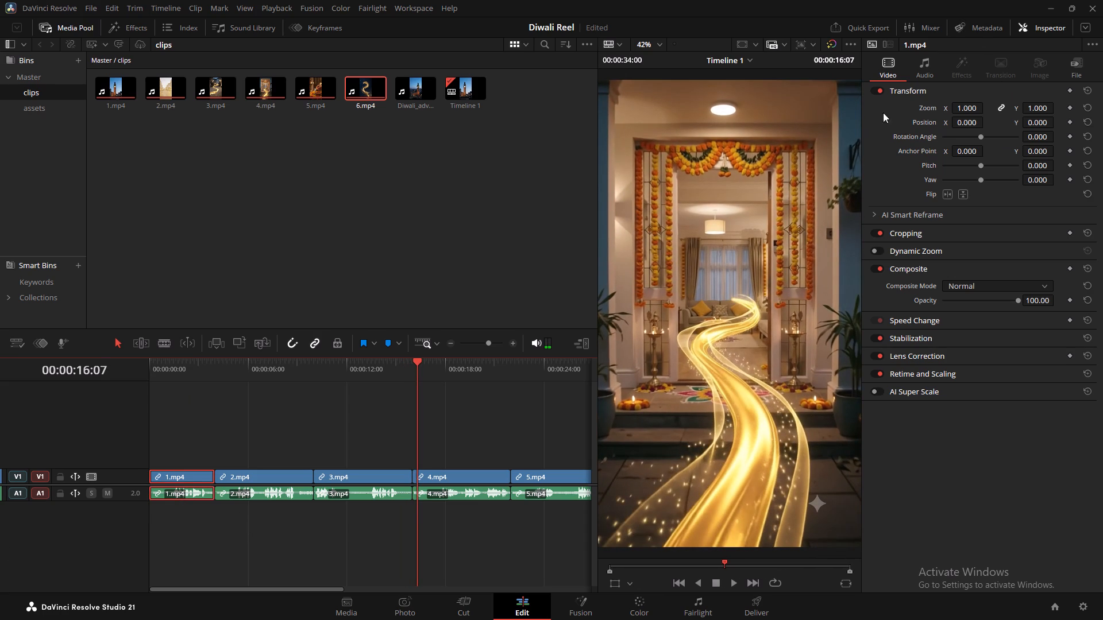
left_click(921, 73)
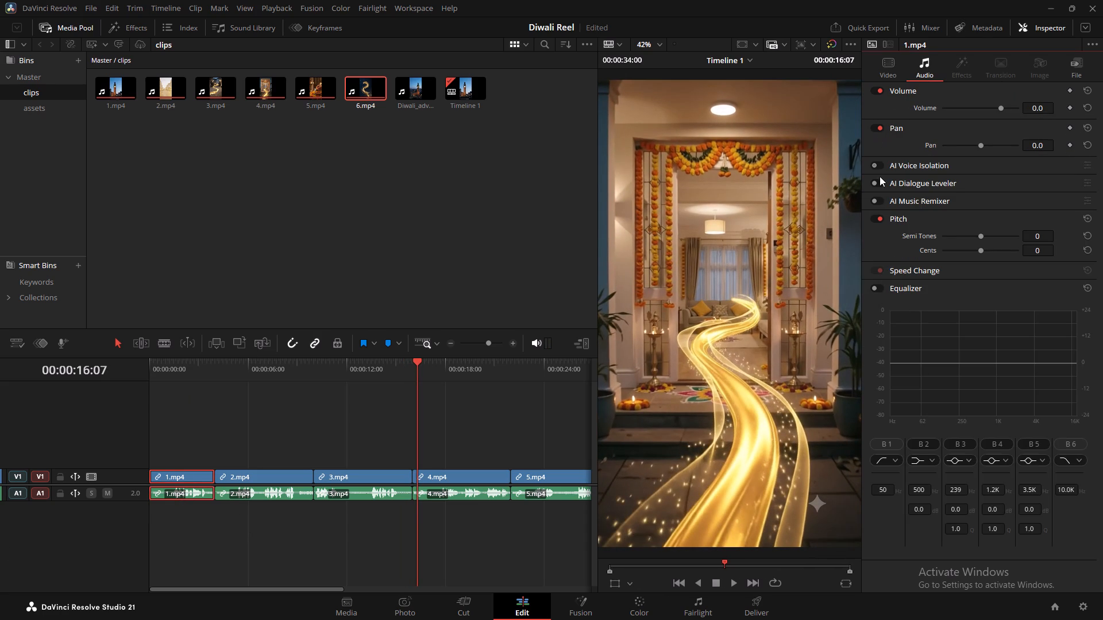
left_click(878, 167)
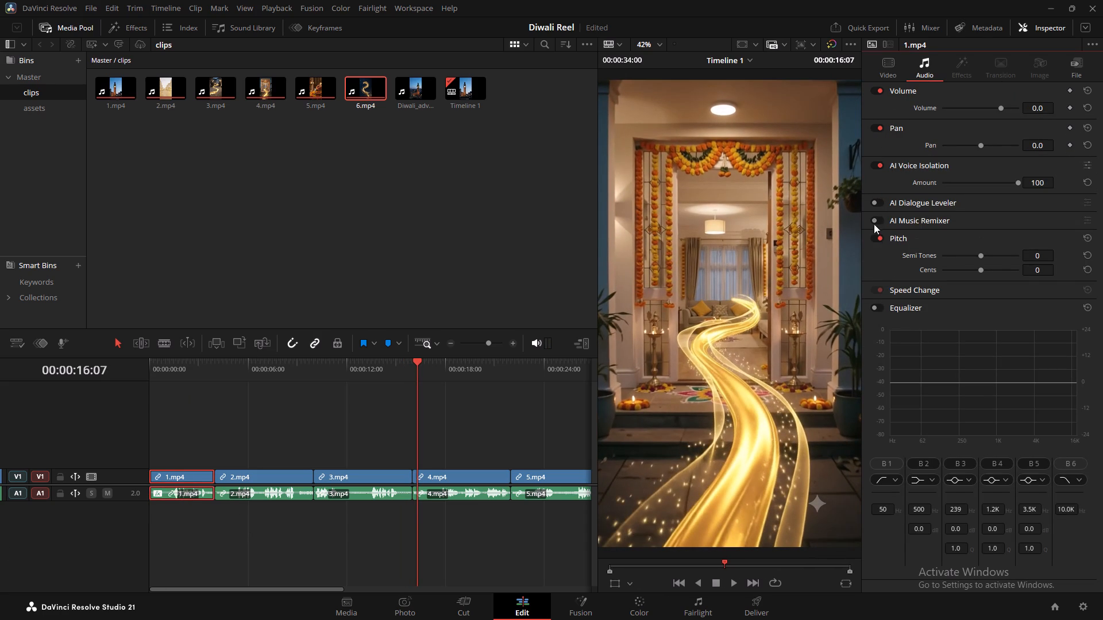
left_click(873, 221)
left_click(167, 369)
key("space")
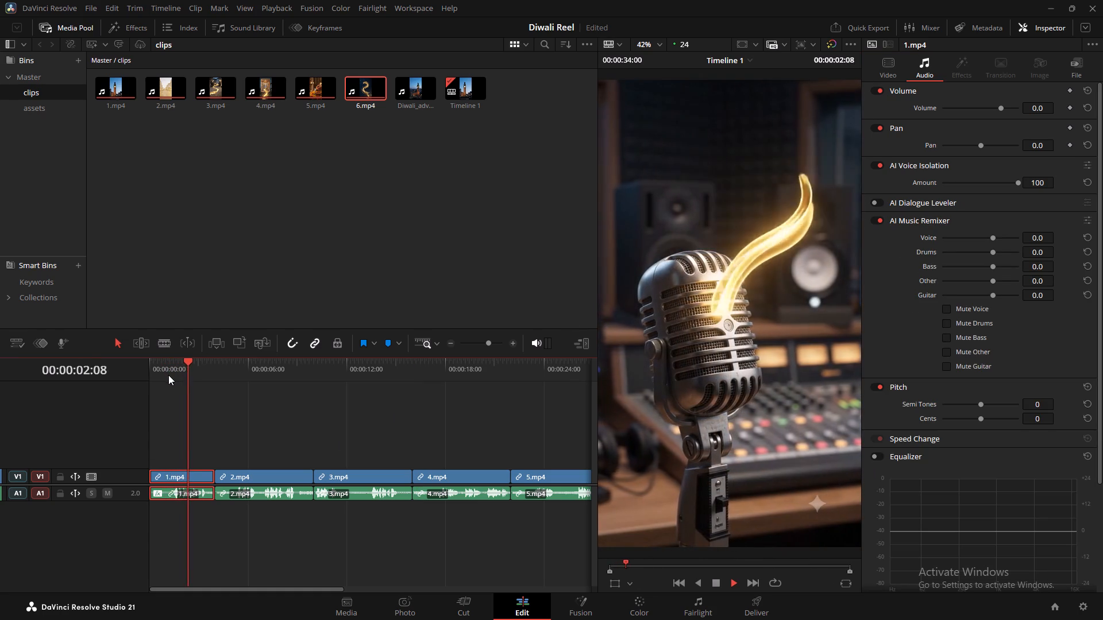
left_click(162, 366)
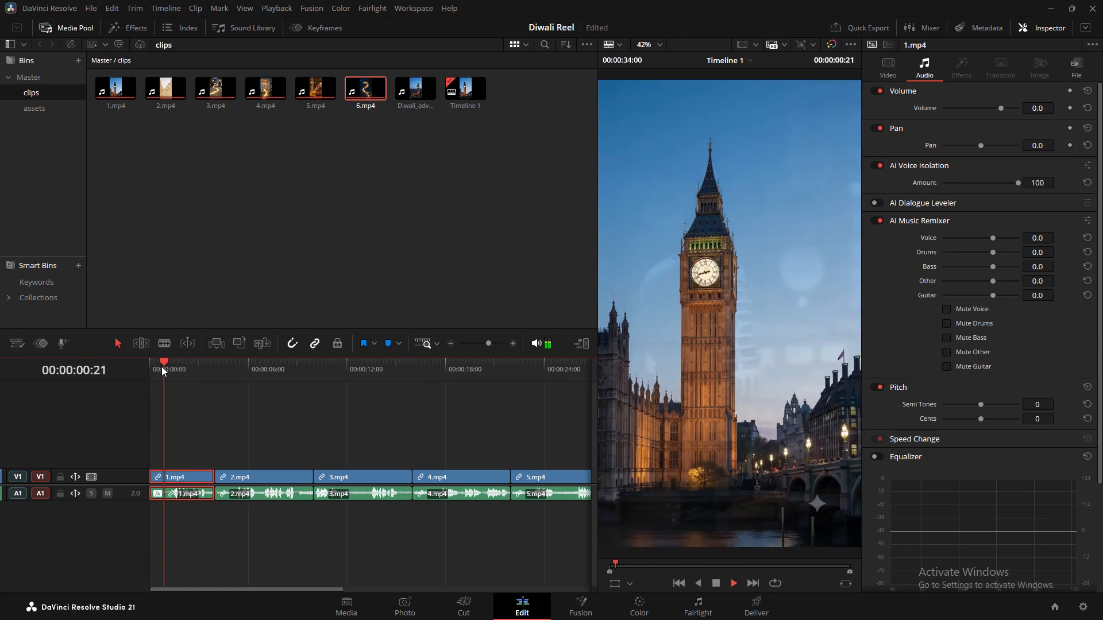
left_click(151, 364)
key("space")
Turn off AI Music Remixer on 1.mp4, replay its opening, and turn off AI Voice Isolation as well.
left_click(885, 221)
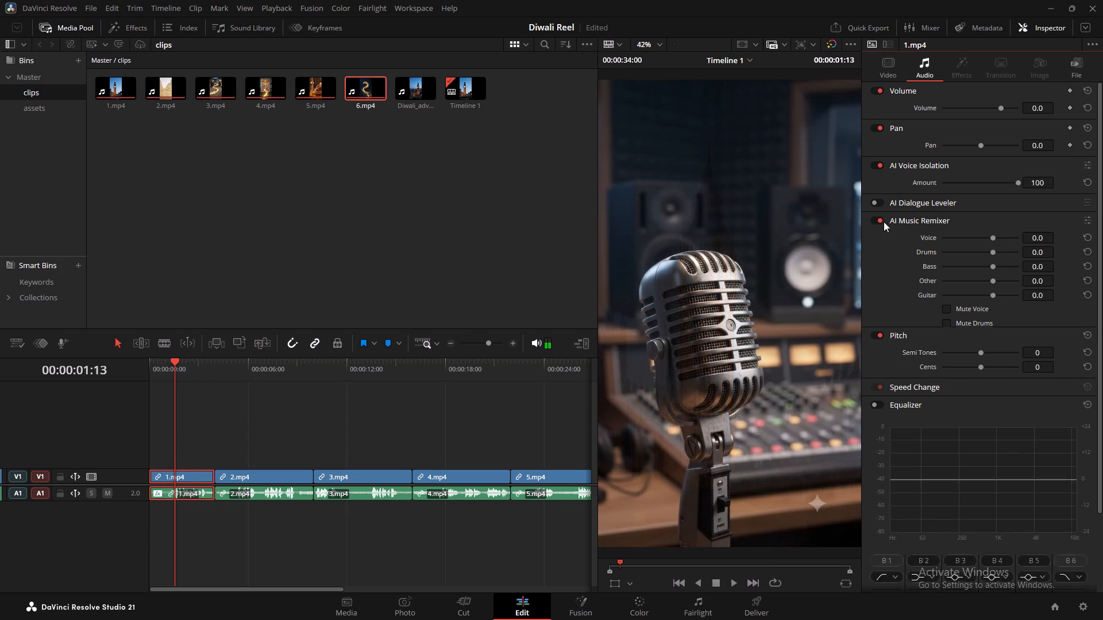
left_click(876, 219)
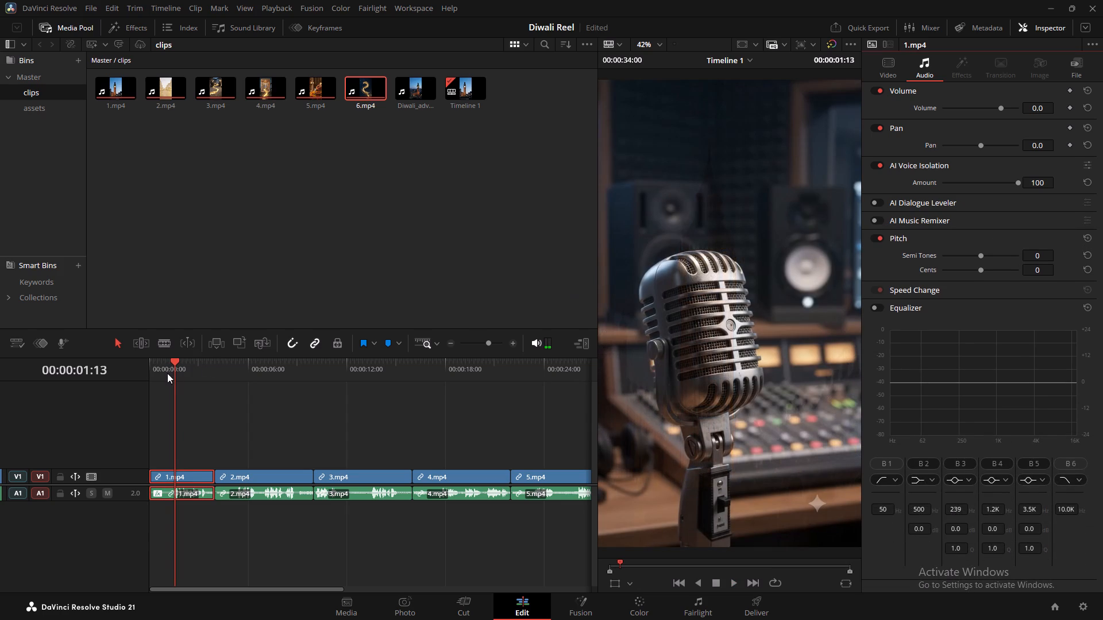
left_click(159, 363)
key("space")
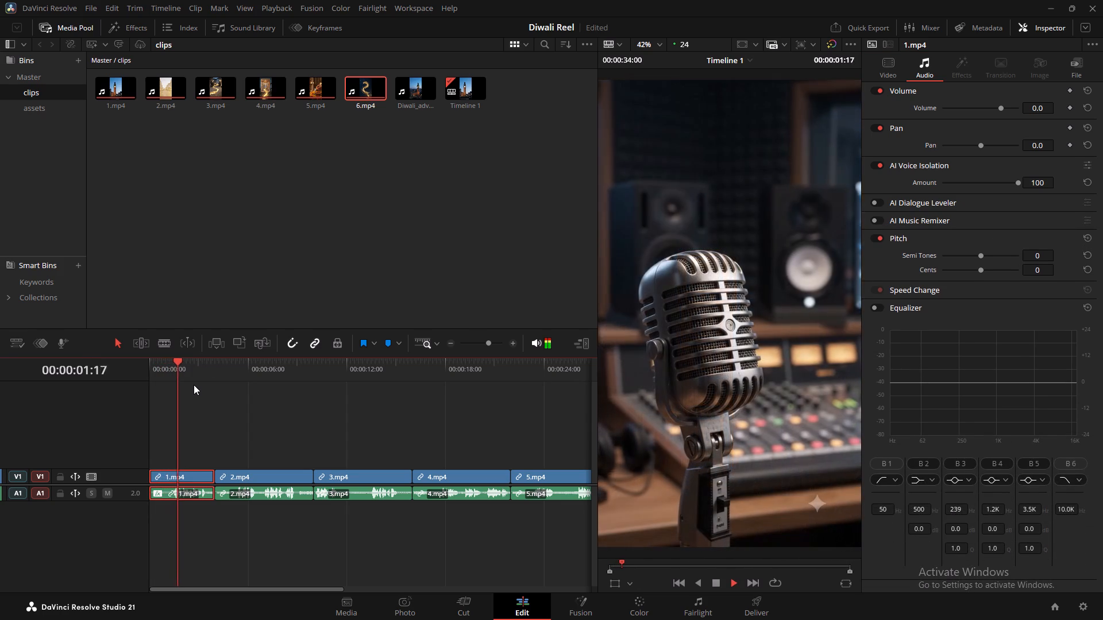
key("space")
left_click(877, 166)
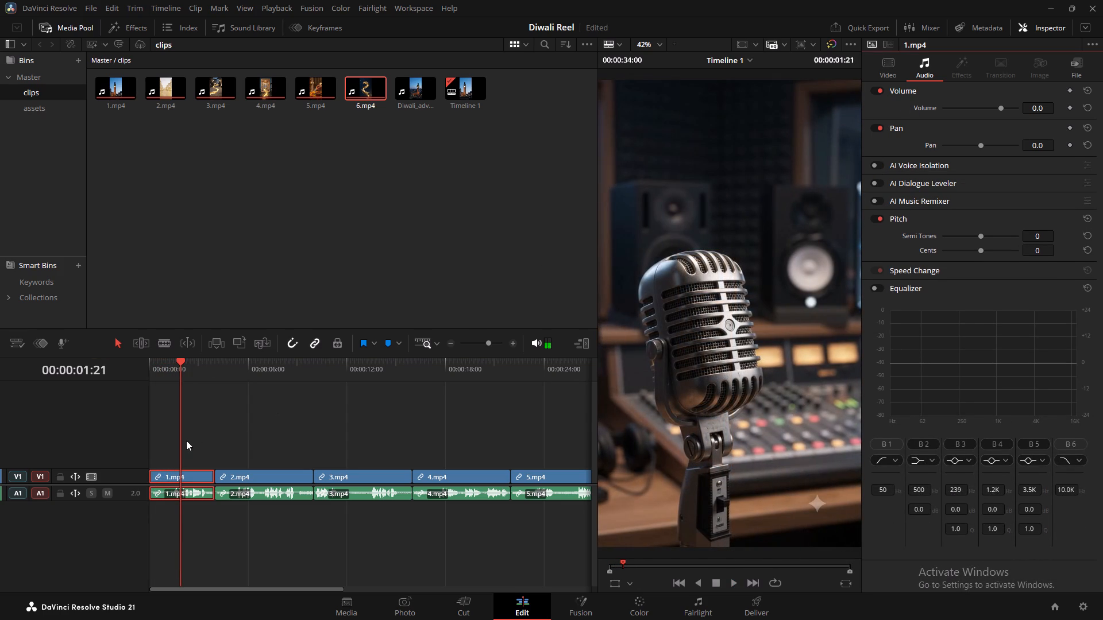
Play the opening of 1.mp4 without audio effects and examine its enlarged waveform for where the voice begins.
left_click(157, 369)
key("space")
key("space")
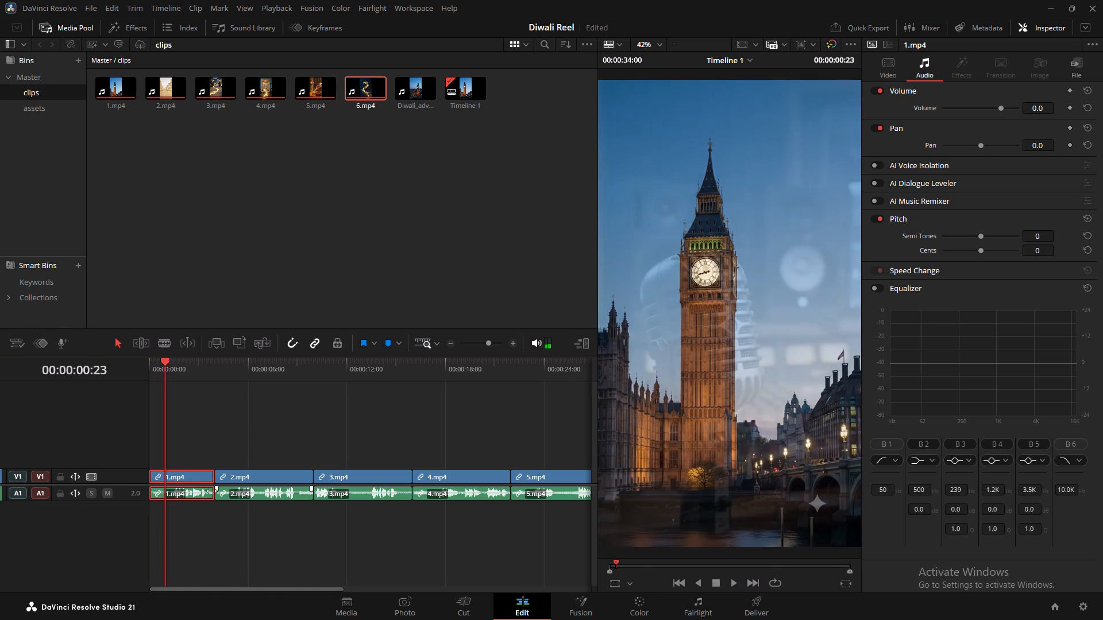
scroll(201, 496, "up", 6, "ctrl")
scroll(201, 498, "up", 10, "alt")
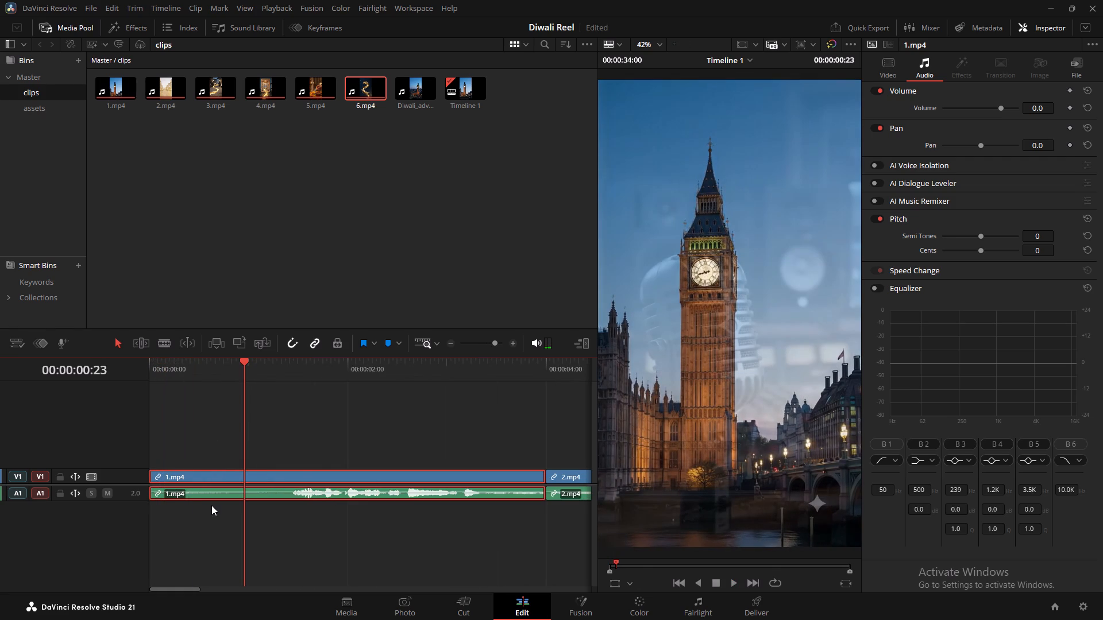
left_click(153, 360)
key("space")
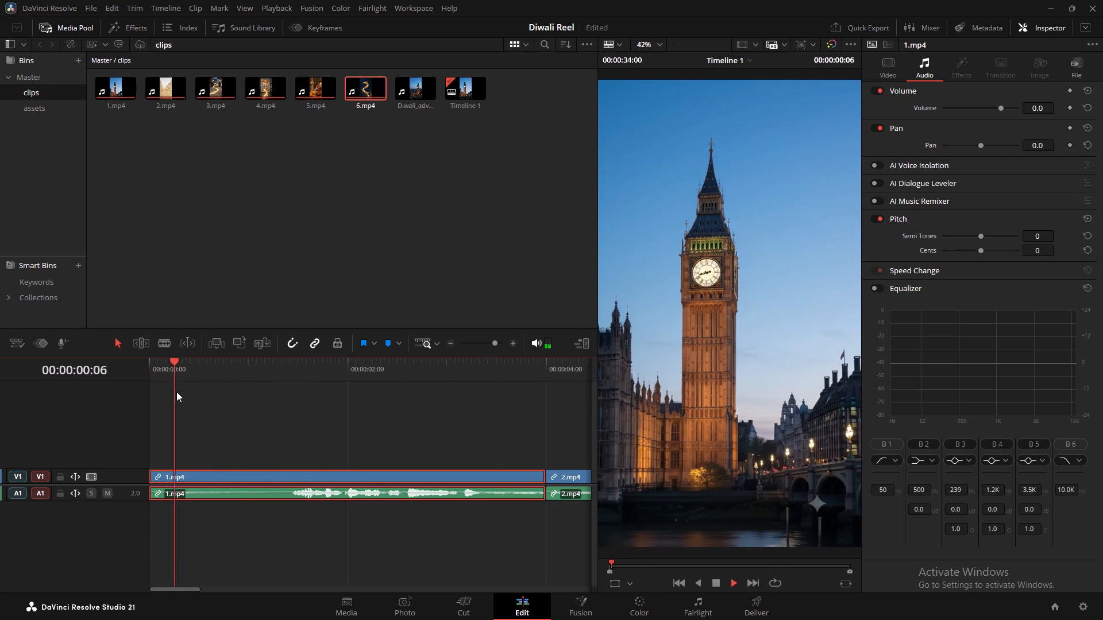
key("space")
key("space")
key("space")
Unlink the audio of 1.mp4 from its video on the timeline.
right_click(270, 484)
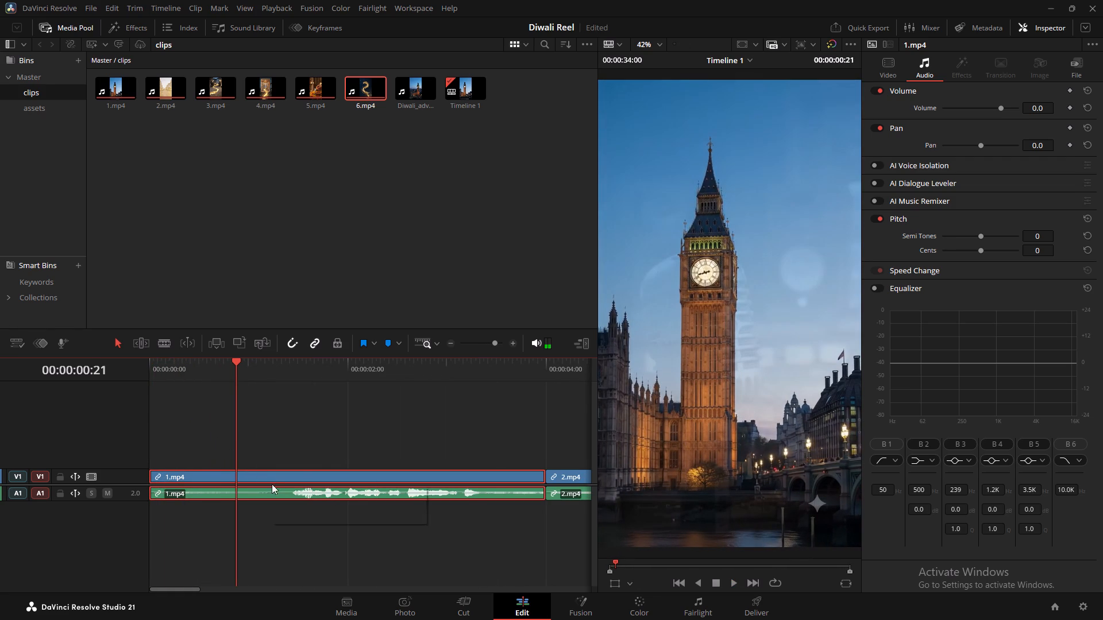
right_click(274, 479)
left_click(281, 474)
left_click(242, 431)
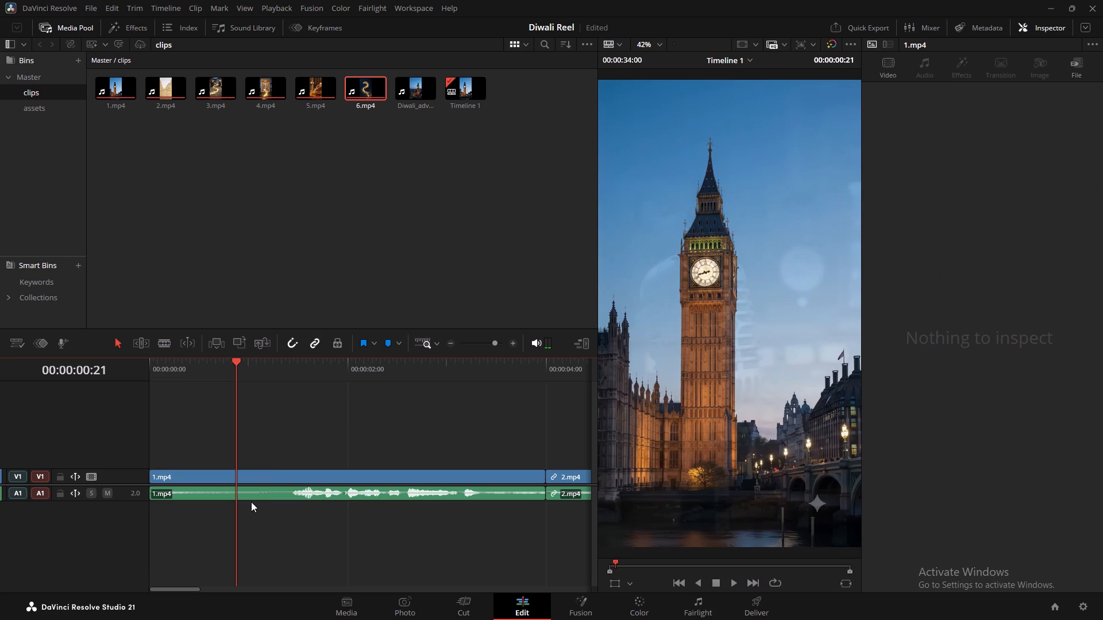
Listen through the unlinked 1.mp4 audio and split it at about 01:08, just before the voice starts.
left_click(250, 496)
key("space")
key("space")
key("space")
key("space")
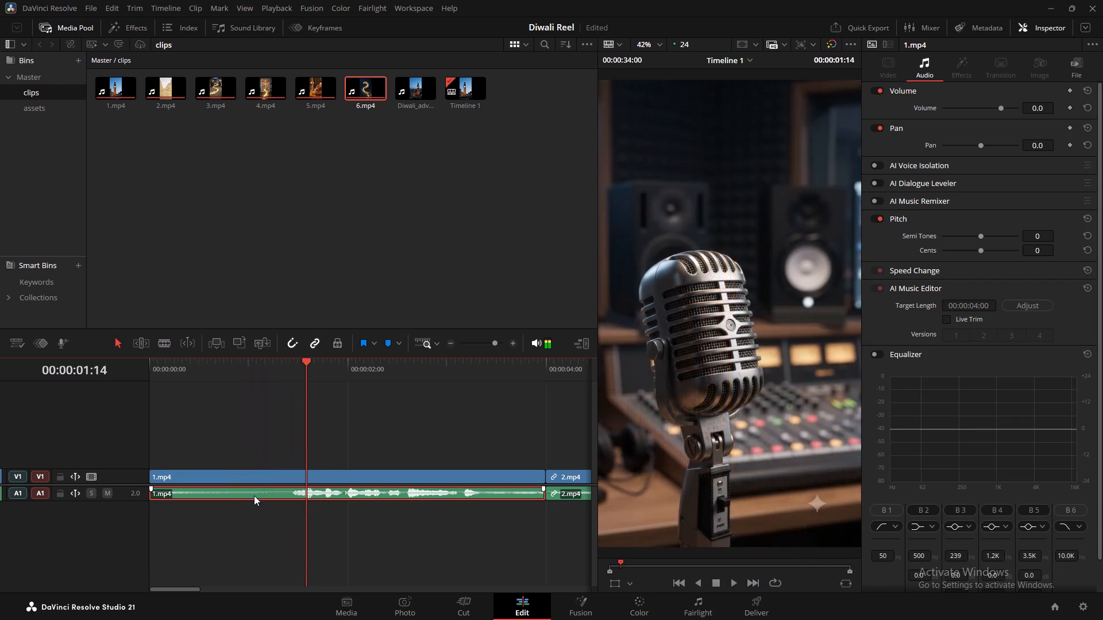
key("space")
key("space")
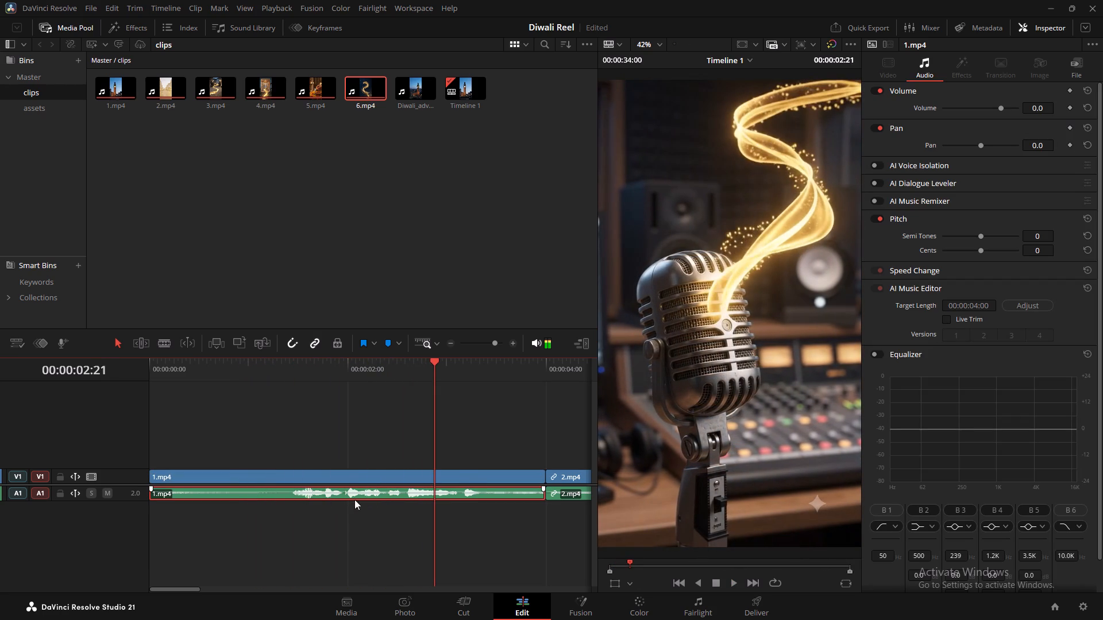
key("space")
key("space")
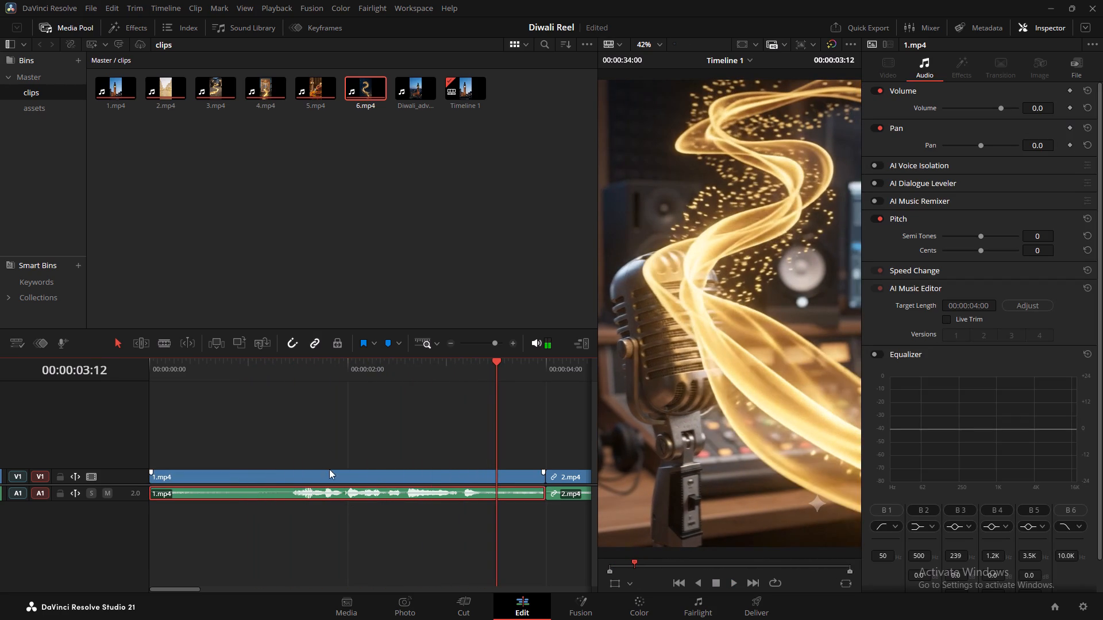
key("b")
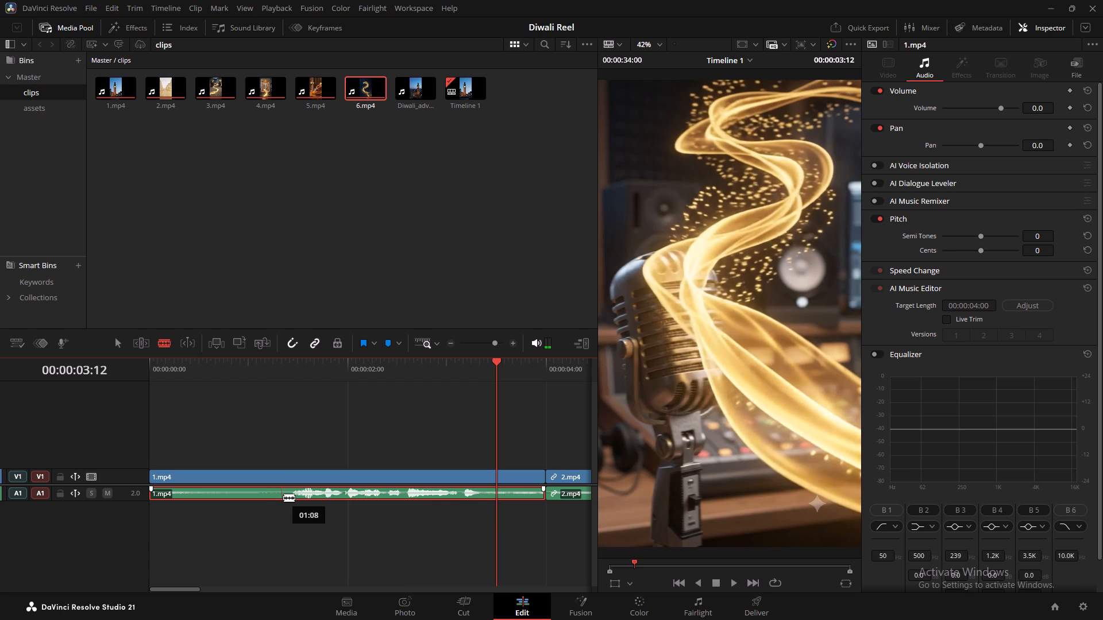
left_click(287, 497)
key("a")
Enable AI Voice Isolation on the second audio segment of 1.mp4 and play it through into 2.mp4.
left_click(356, 493)
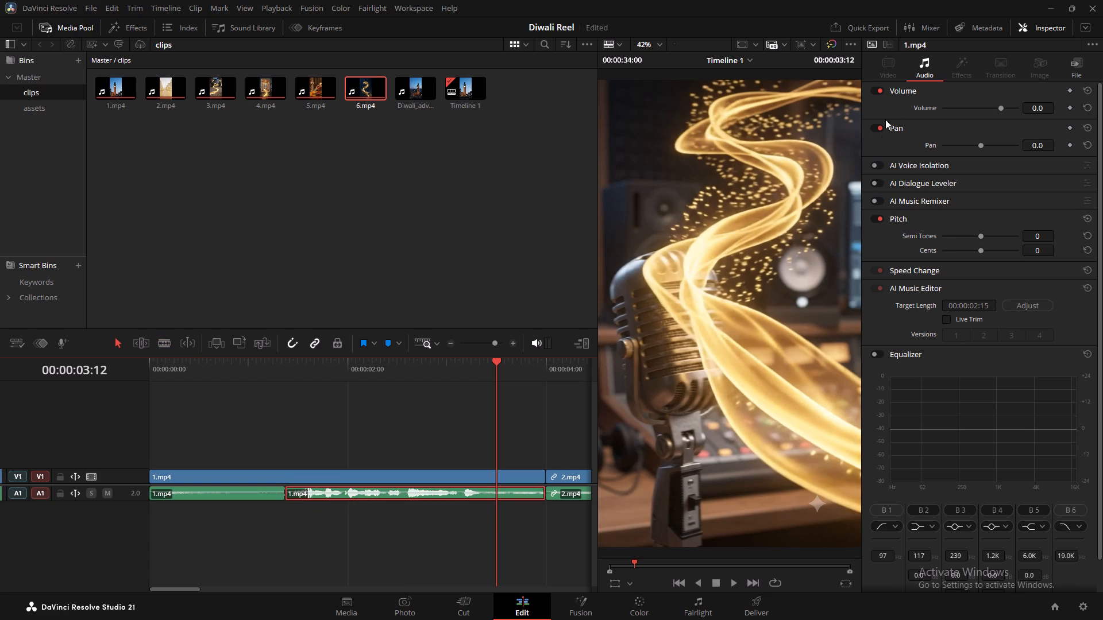
left_click(876, 173)
double_click(876, 170)
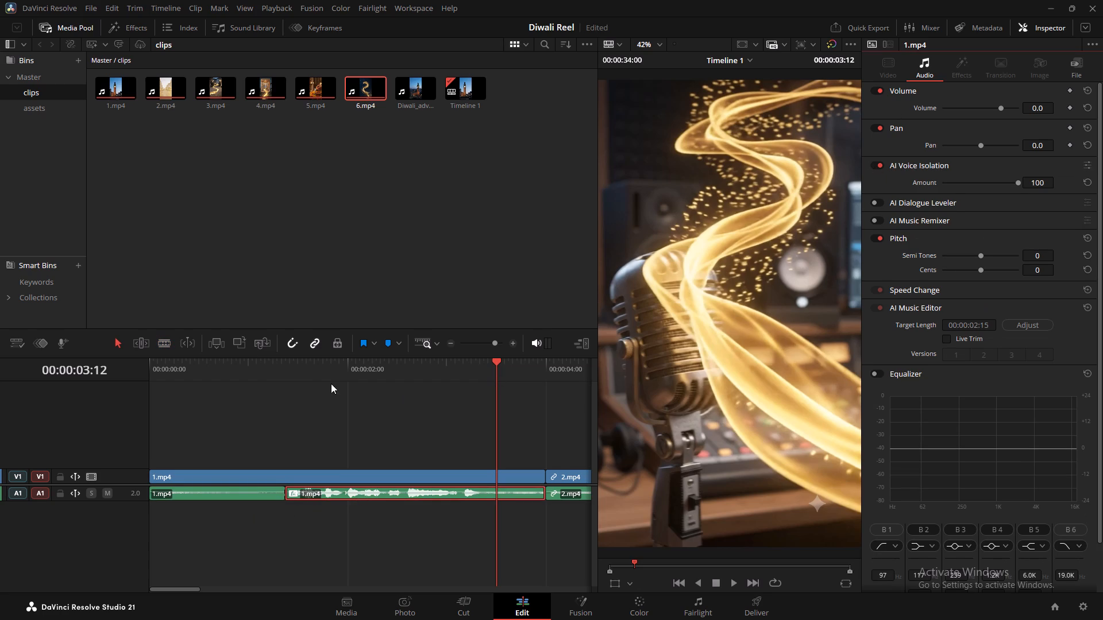
left_click(300, 375)
key("space")
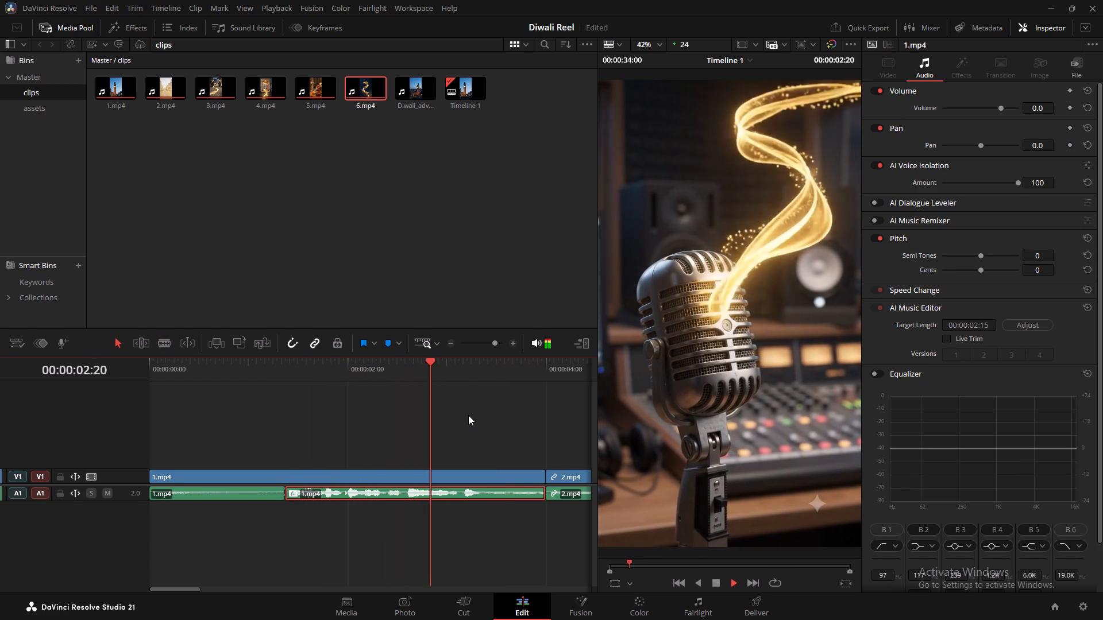
scroll(466, 440, "down", 1)
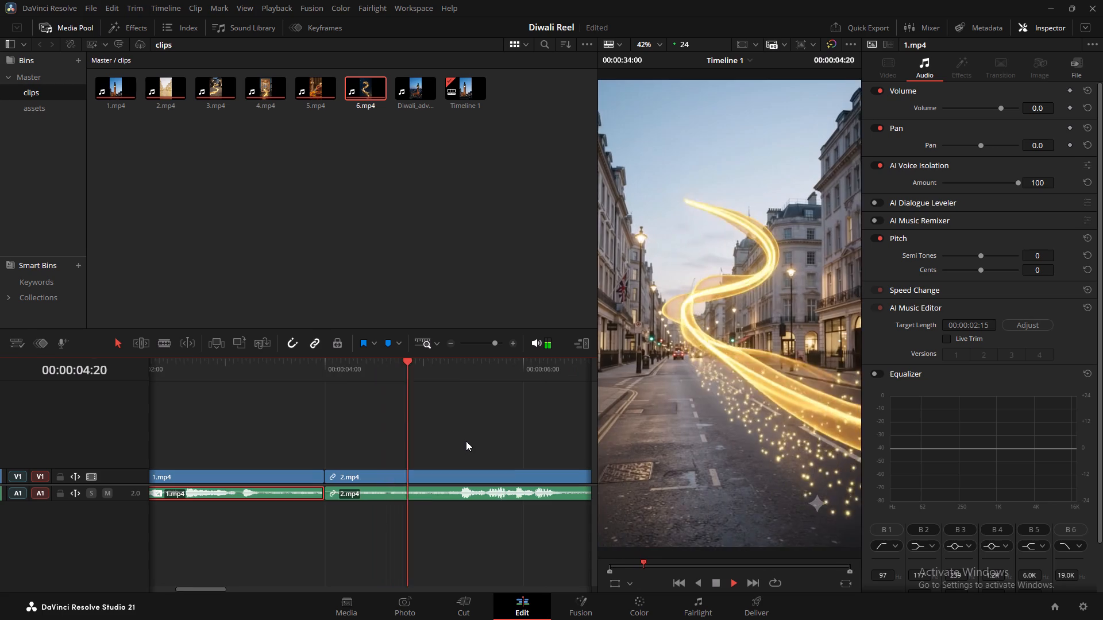
scroll(466, 441, "down", 1)
key("space")
Enable AI Voice Isolation on the audio of 2.mp4 and play the clip to check the voice.
scroll(441, 456, "down", 9, "alt")
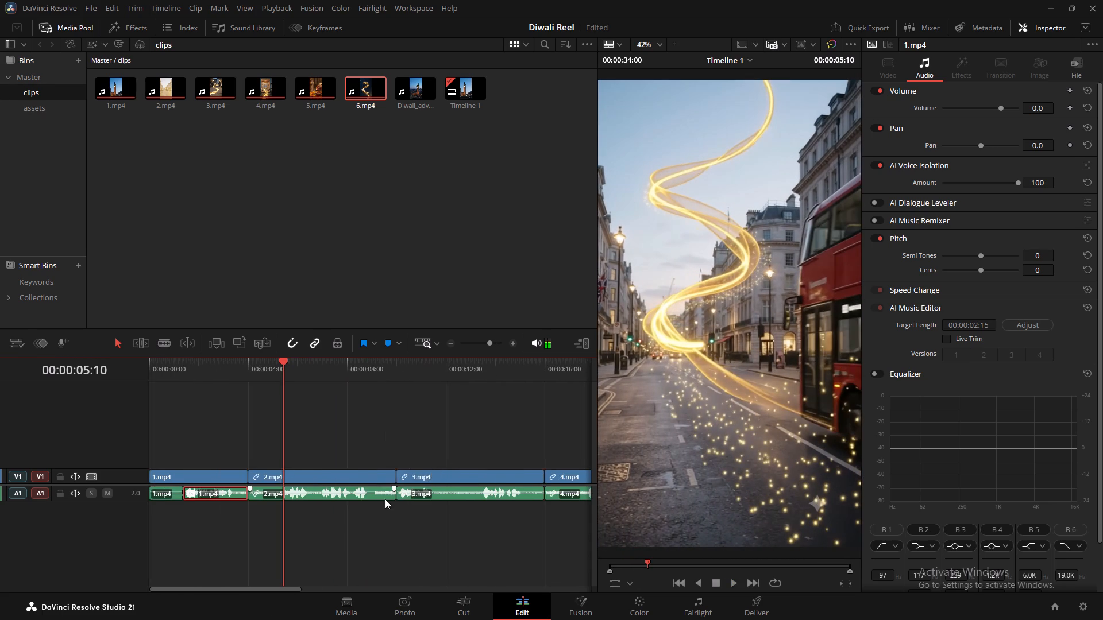
scroll(333, 513, "down", 1)
left_click(290, 493)
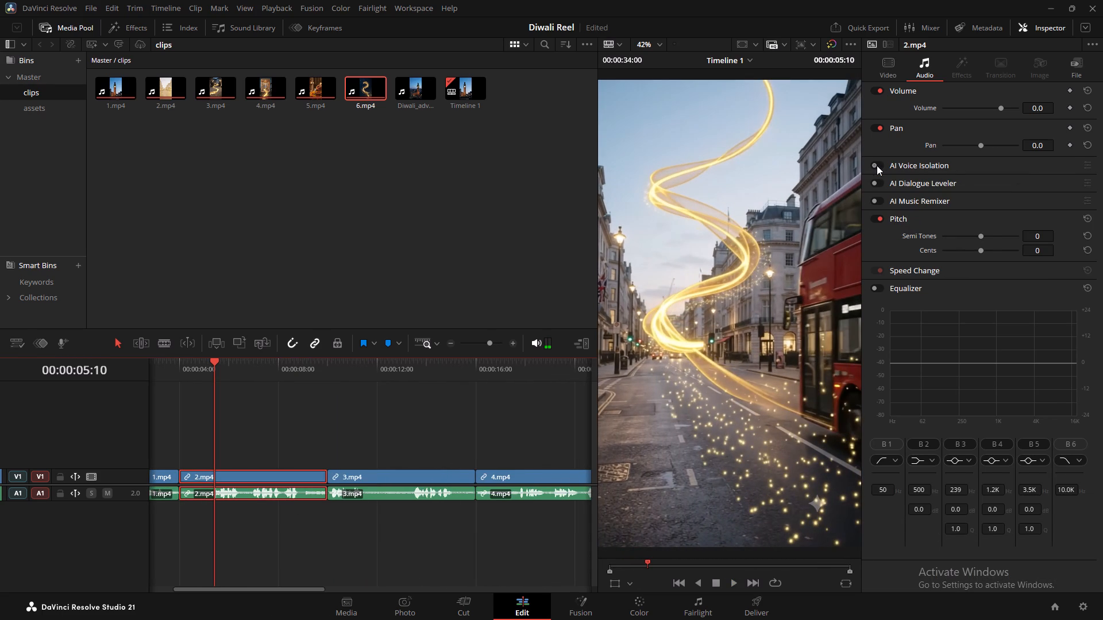
left_click(877, 165)
key("space")
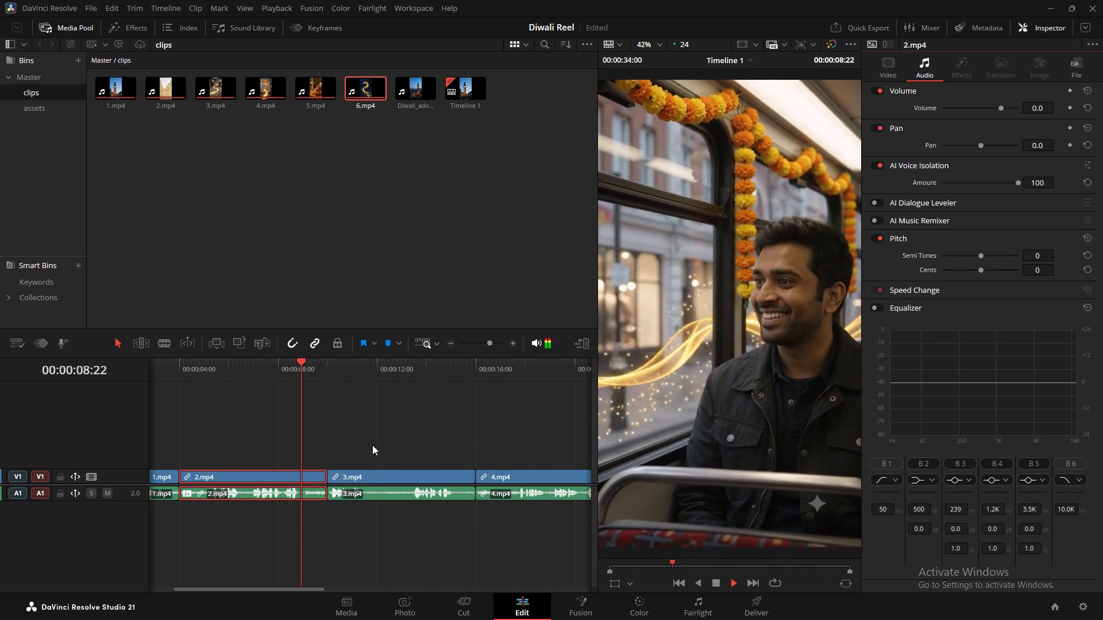
key("space")
Enable AI Voice Isolation on the audio of 3.mp4 and play the clip to check the voice.
left_click(385, 494)
left_click(873, 170)
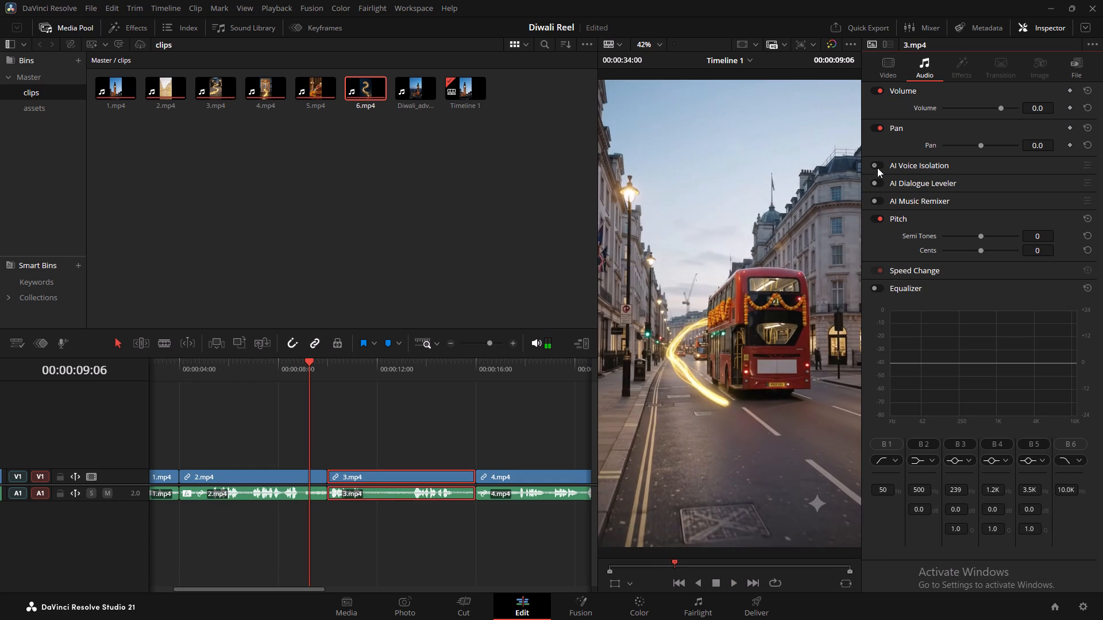
left_click(877, 168)
key("space")
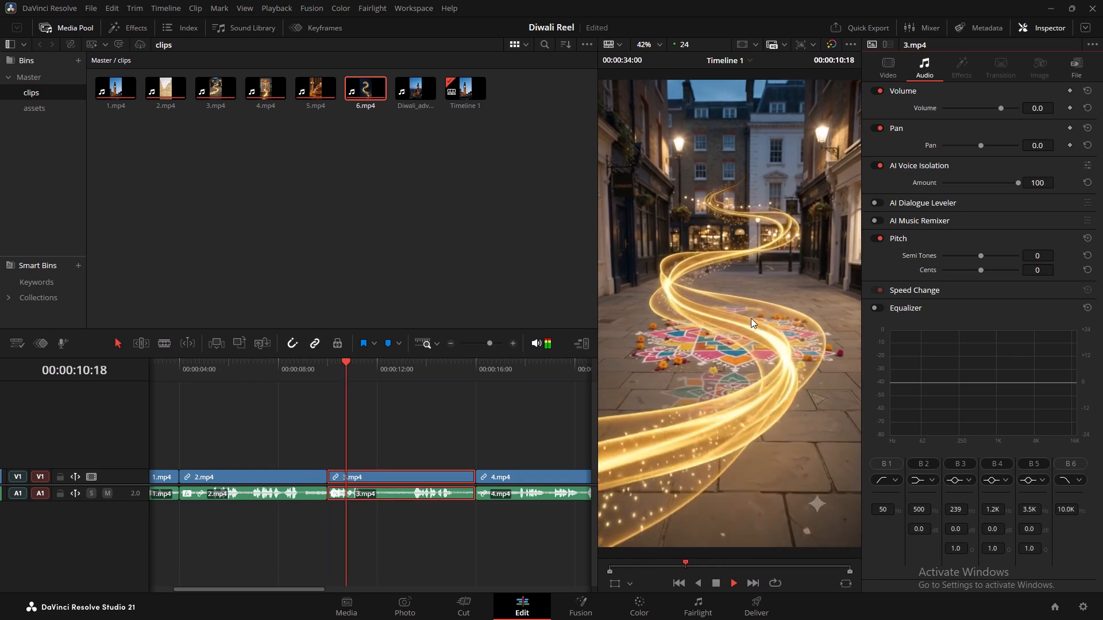
scroll(757, 339, "down", 1)
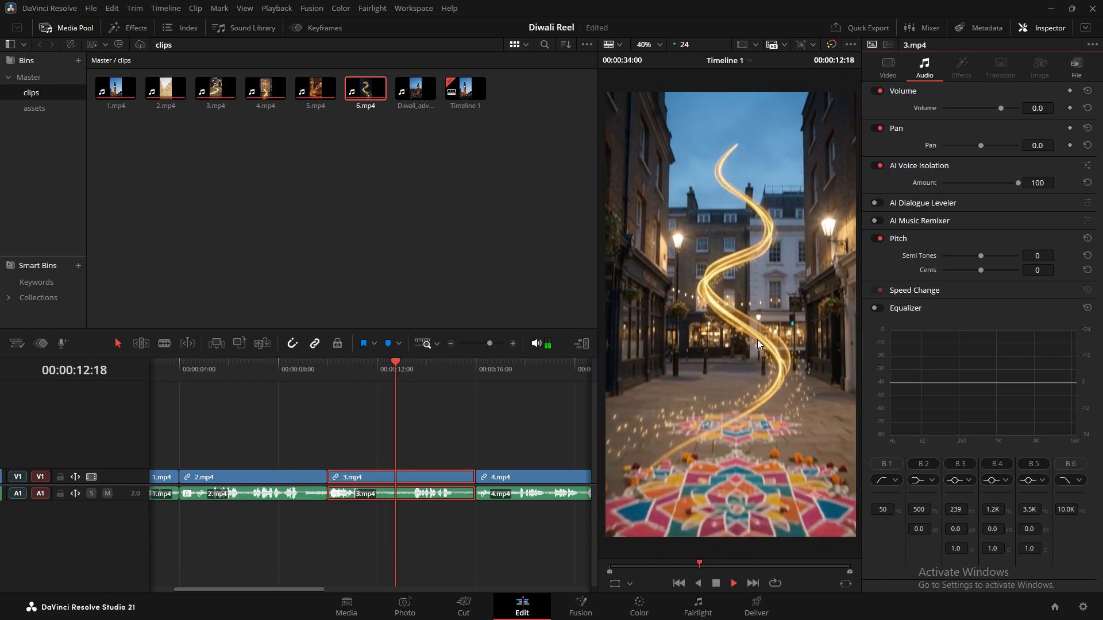
scroll(750, 355, "down", 2)
scroll(689, 367, "up", 1)
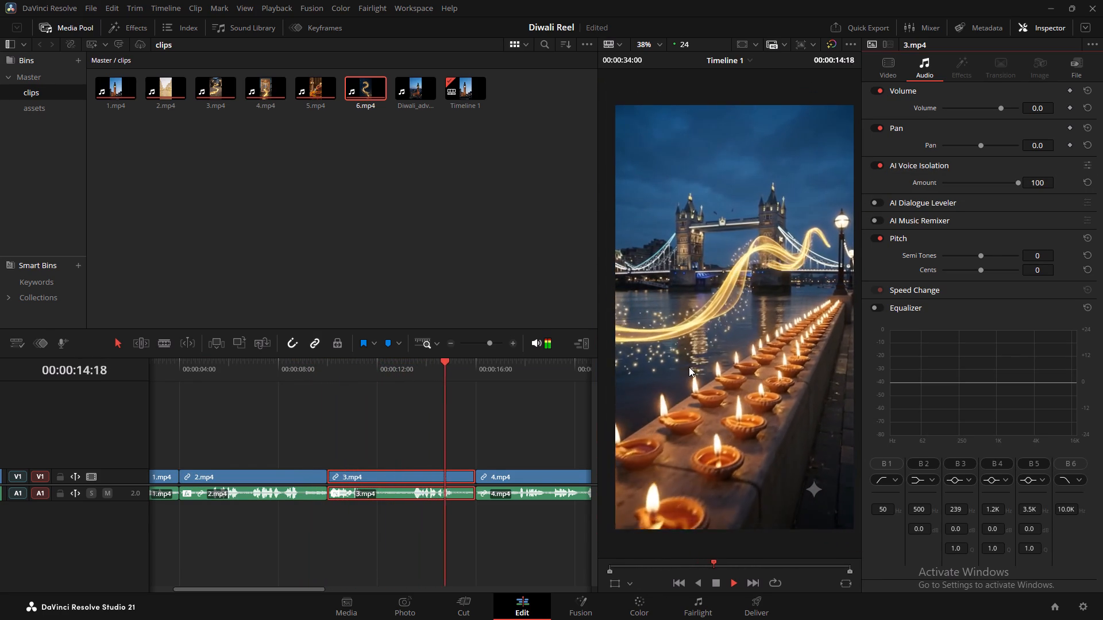
Enable AI Voice Isolation on the audio of 4.mp4 and play from the end of 3.mp4 into it to check the voice.
scroll(689, 367, "up", 2)
scroll(689, 367, "down", 1)
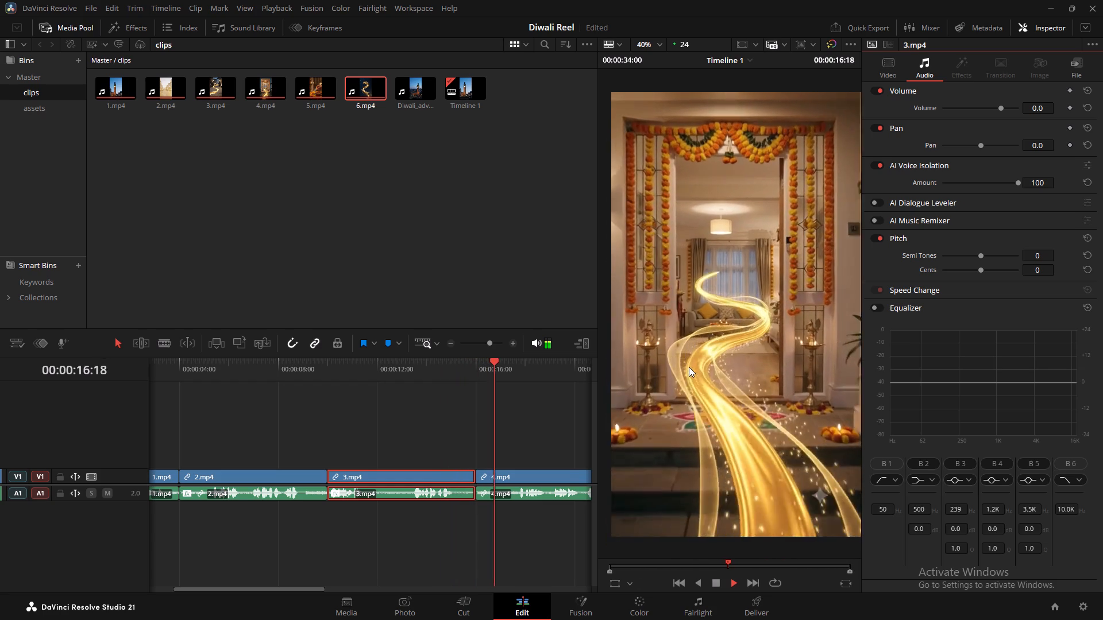
key("space")
left_click(452, 363)
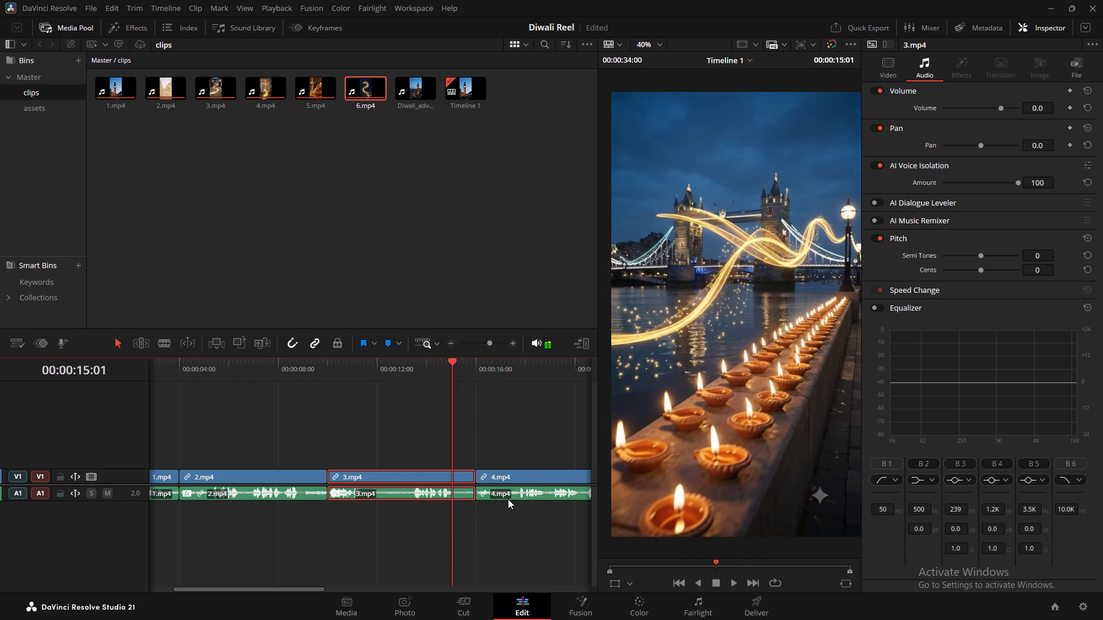
left_click(509, 501)
left_click(514, 492)
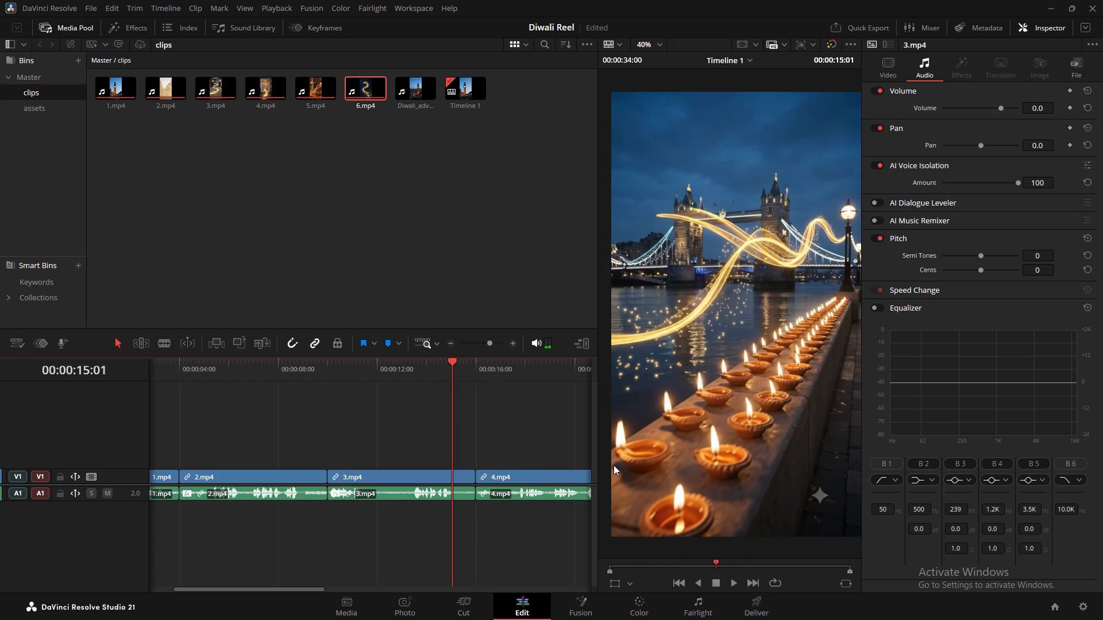
key("ctrl+z")
left_click(545, 496)
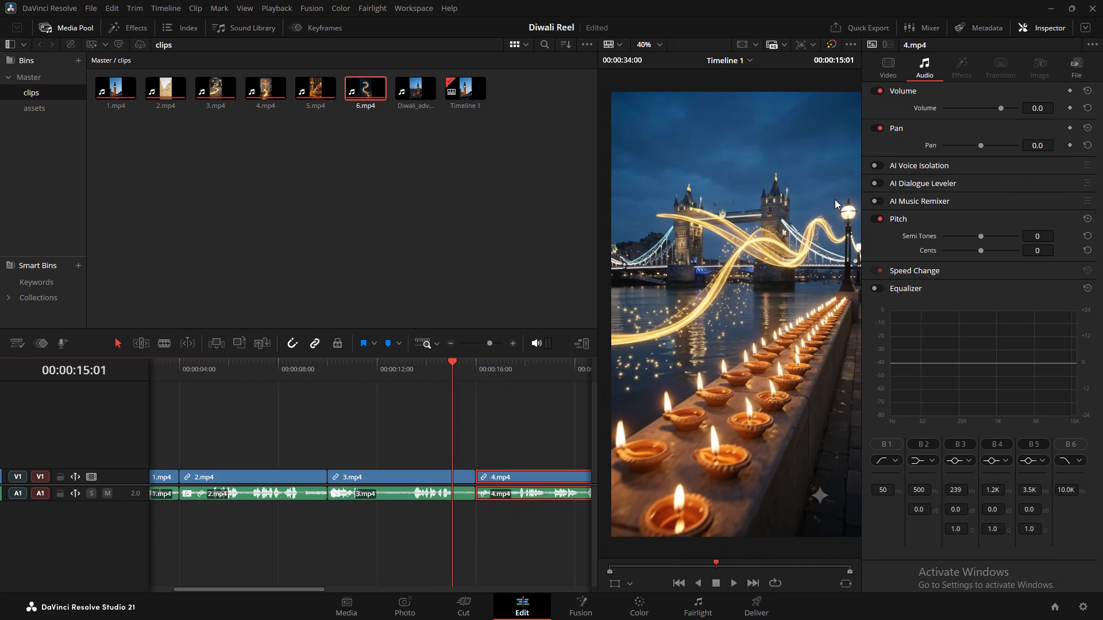
left_click(877, 166)
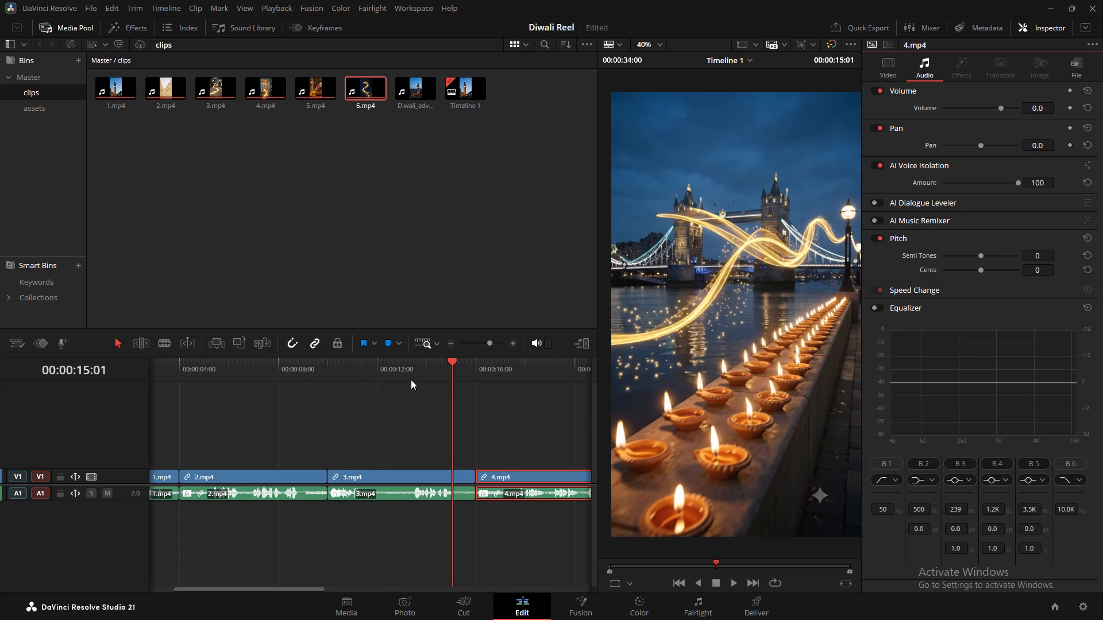
left_click(399, 362)
key("space")
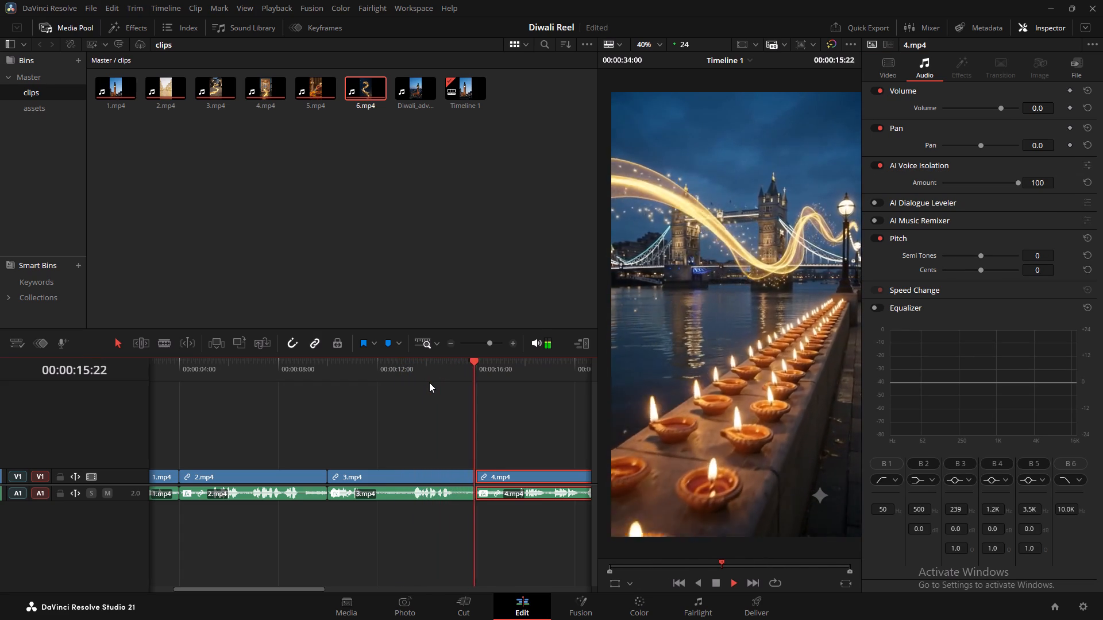
scroll(439, 475, "down", 6)
scroll(384, 451, "down", 3)
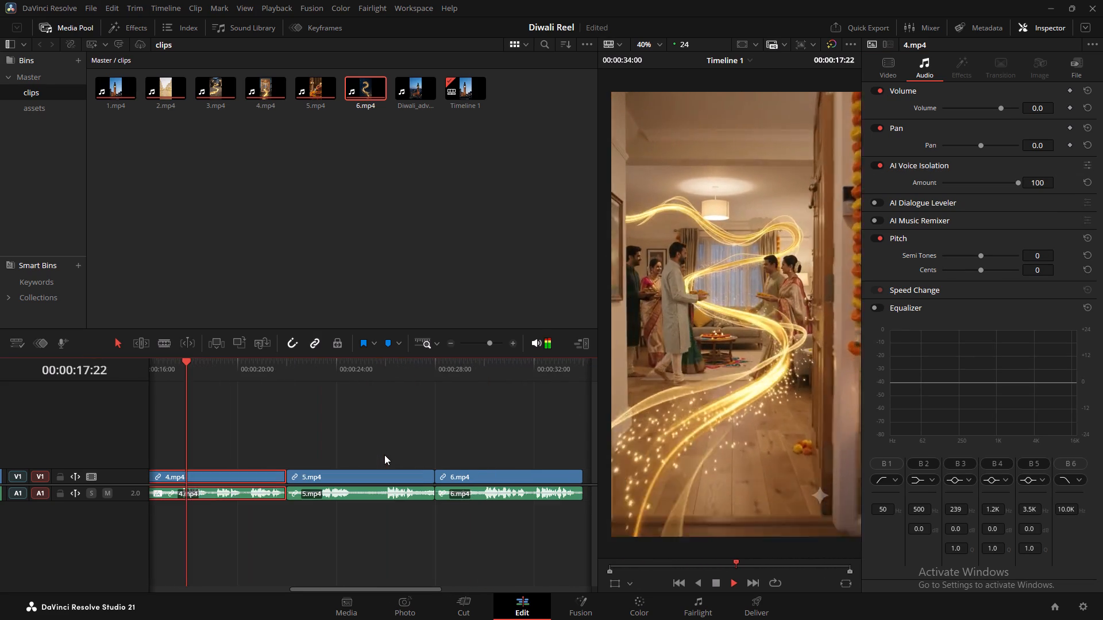
Enable AI Voice Isolation on the audio of 5.mp4 and play through the clip to check the voice.
left_click(354, 494)
key("space")
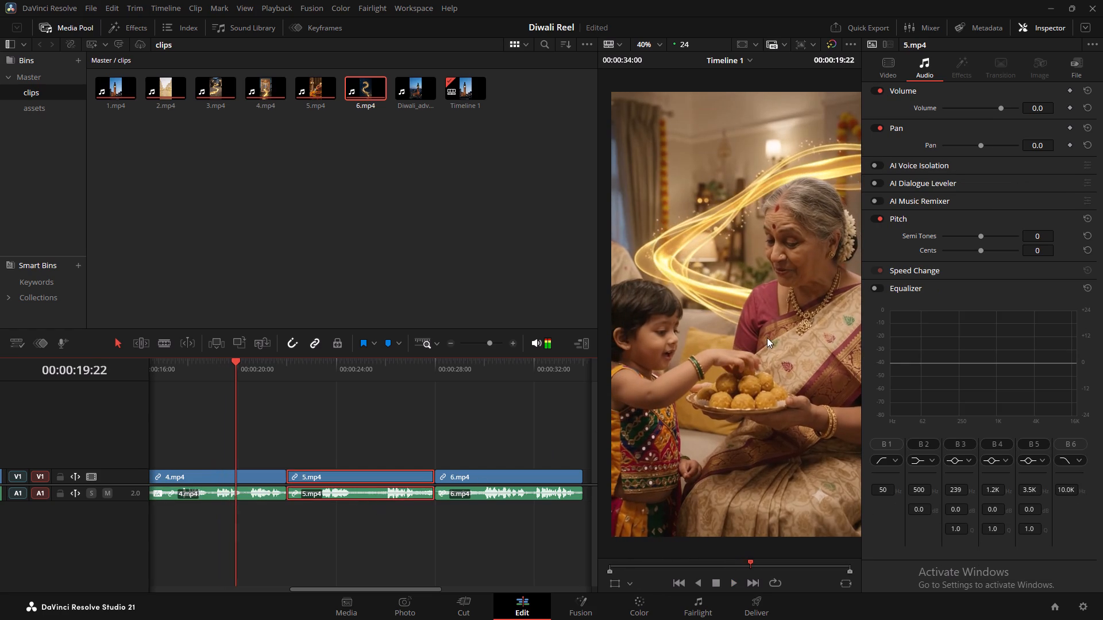
double_click(878, 169)
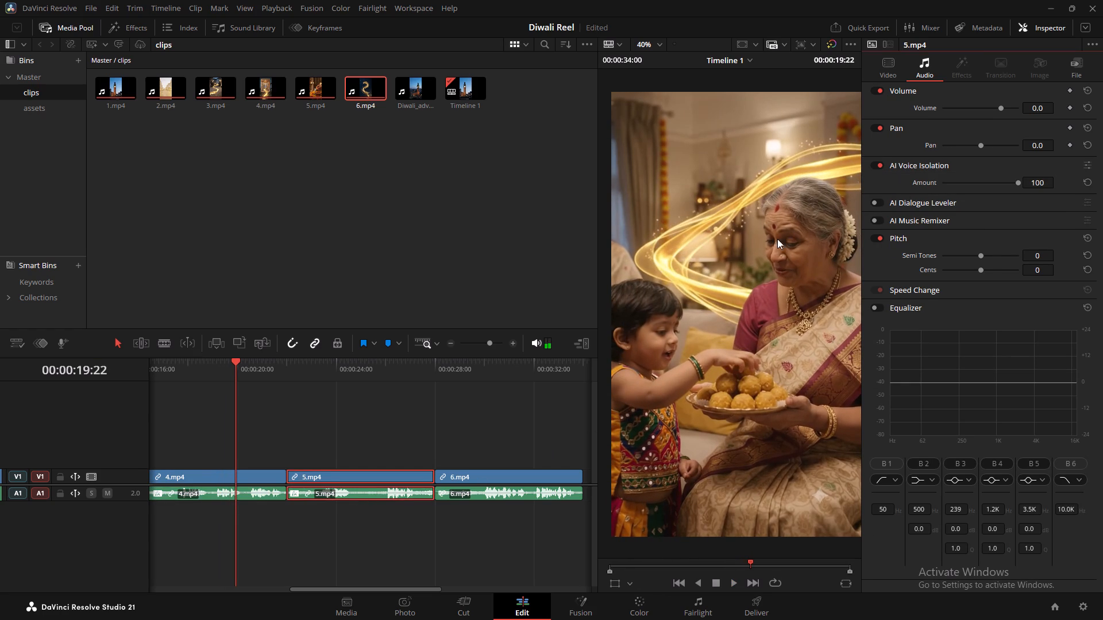
key("space")
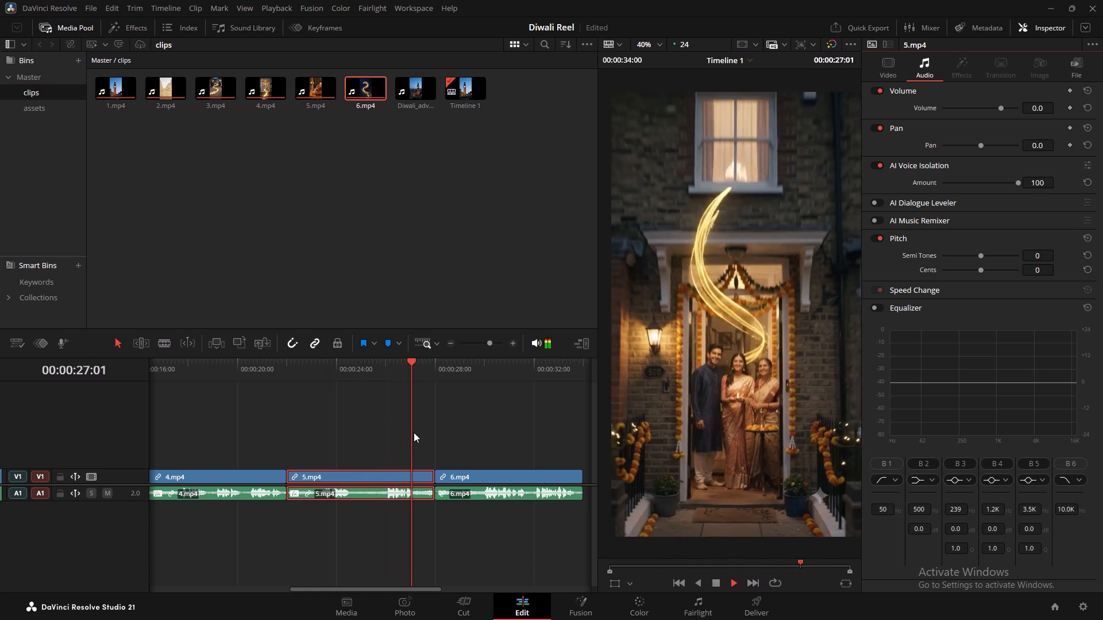
key("space")
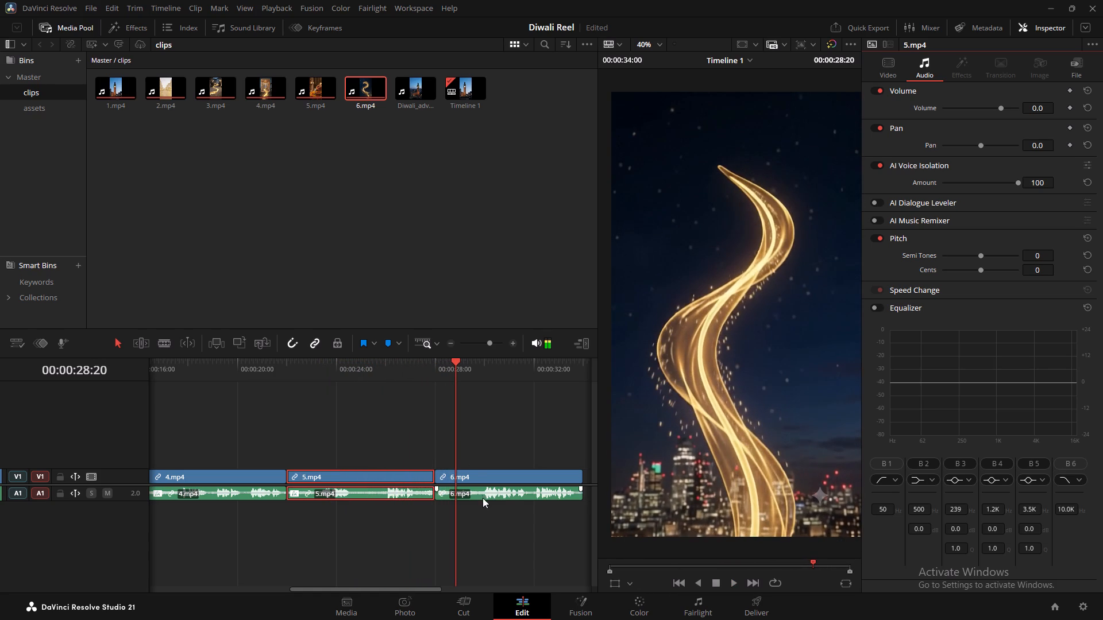
Enable AI Voice Isolation on the audio of 6.mp4 and play to the end of the timeline to check the voice.
left_click(410, 373)
left_click(497, 493)
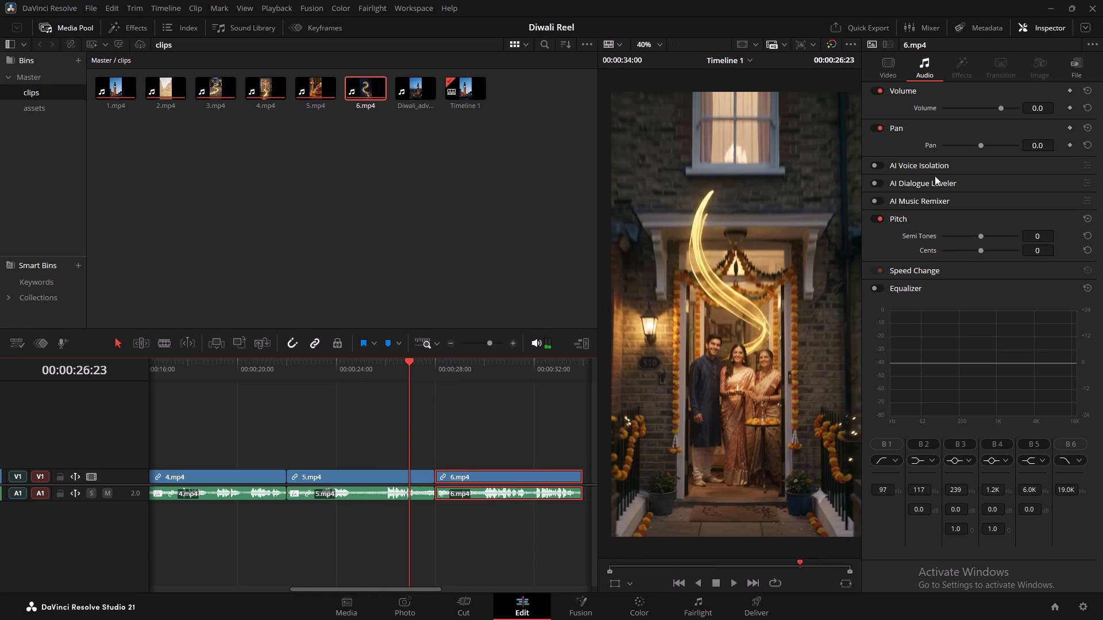
left_click(875, 166)
left_click(396, 363)
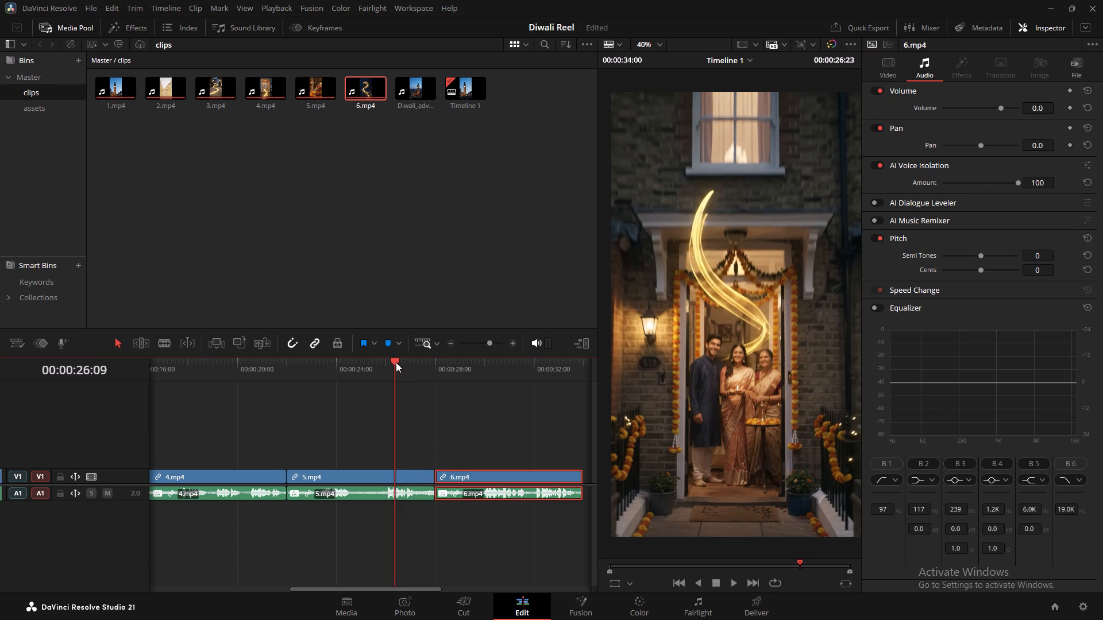
key("space")
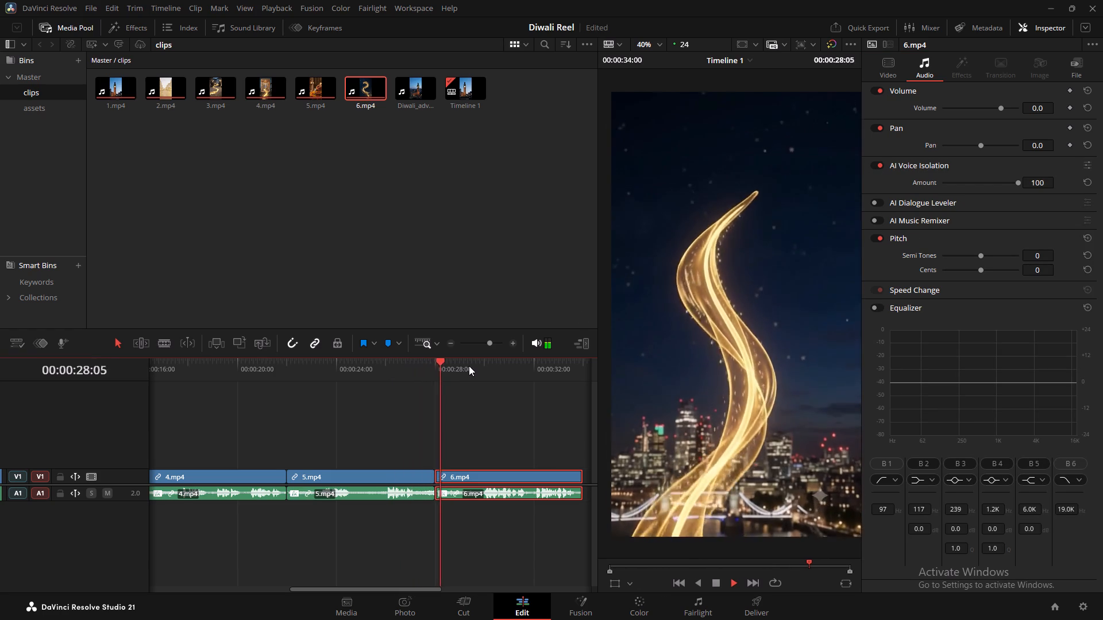
left_click(412, 370)
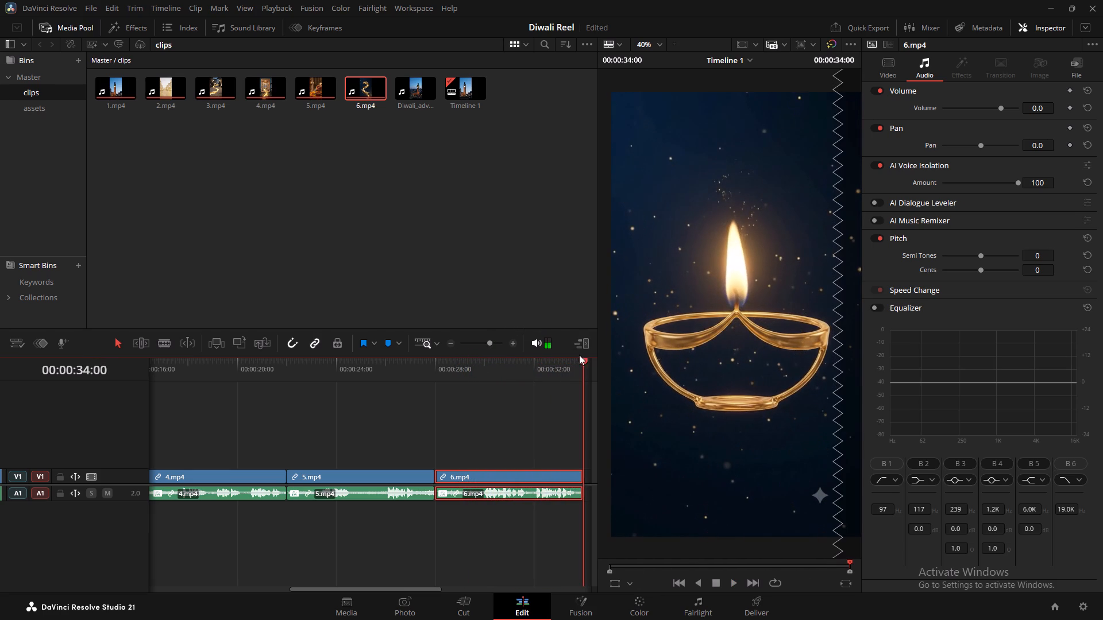
Scrub back through the timeline to its start and replay 1.mp4 into 2.mp4 to check the isolated voice.
left_click_drag(385, 361, 494, 401)
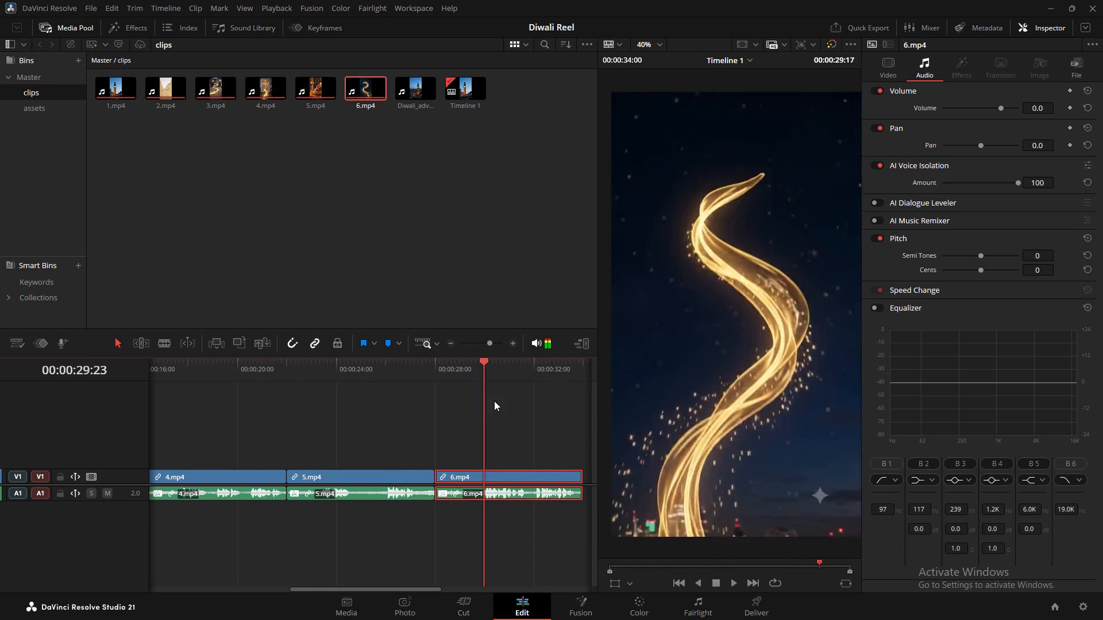
left_click_drag(494, 401, 180, 436)
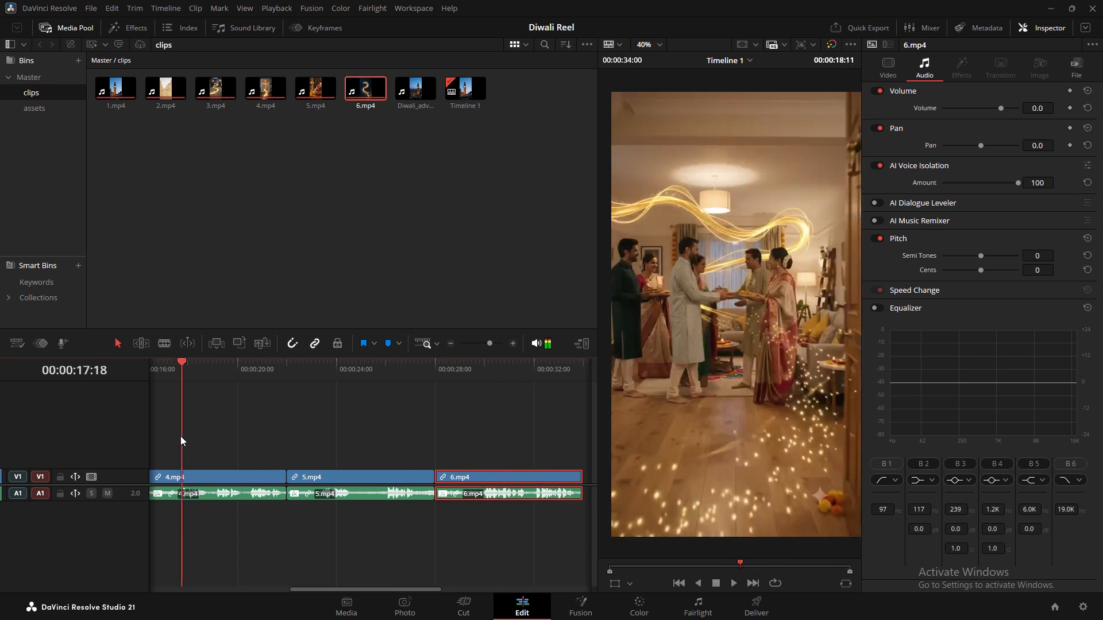
left_click_drag(180, 436, 53, 488)
key("space")
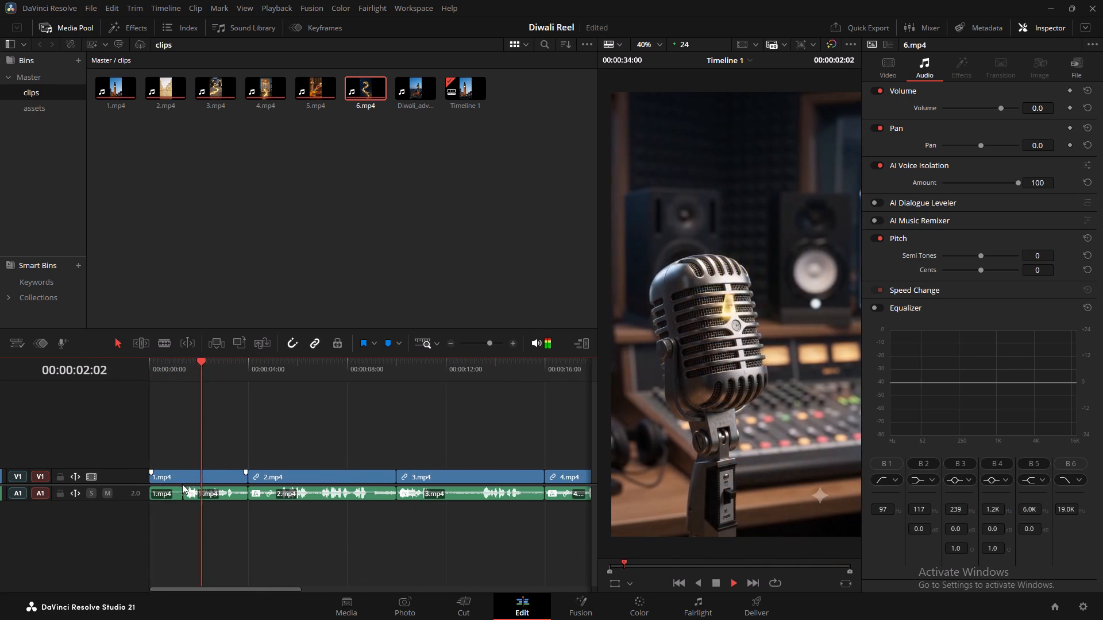
key("space")
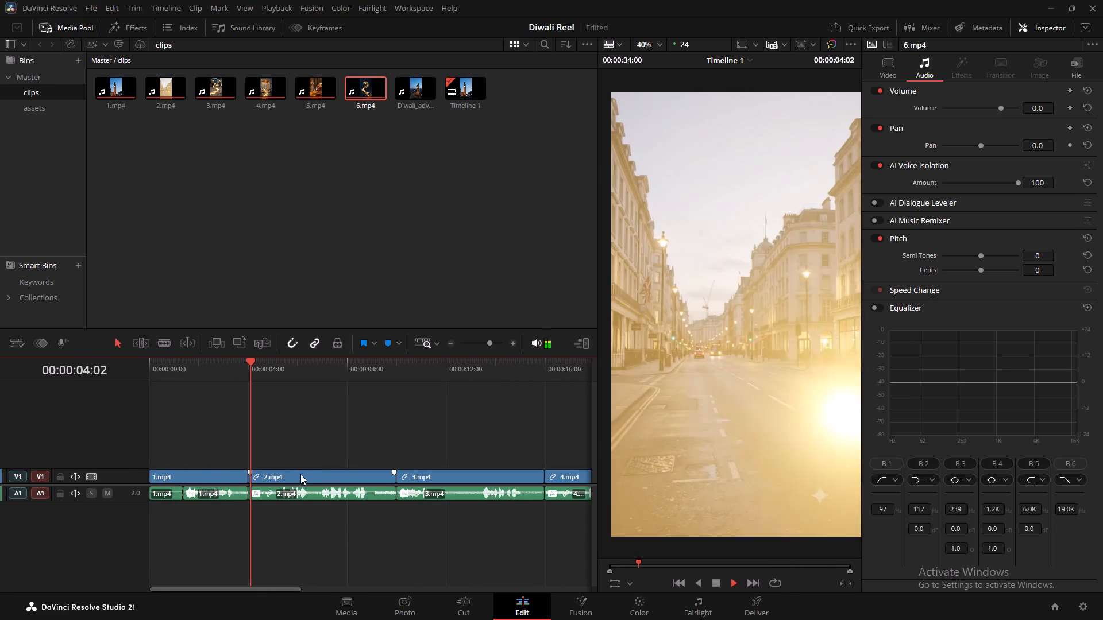
Switch to the Brave browser, search Google for "smooth indian music" in a new tab, and open Pixabay's free Indian music page.
key("alt+Tab")
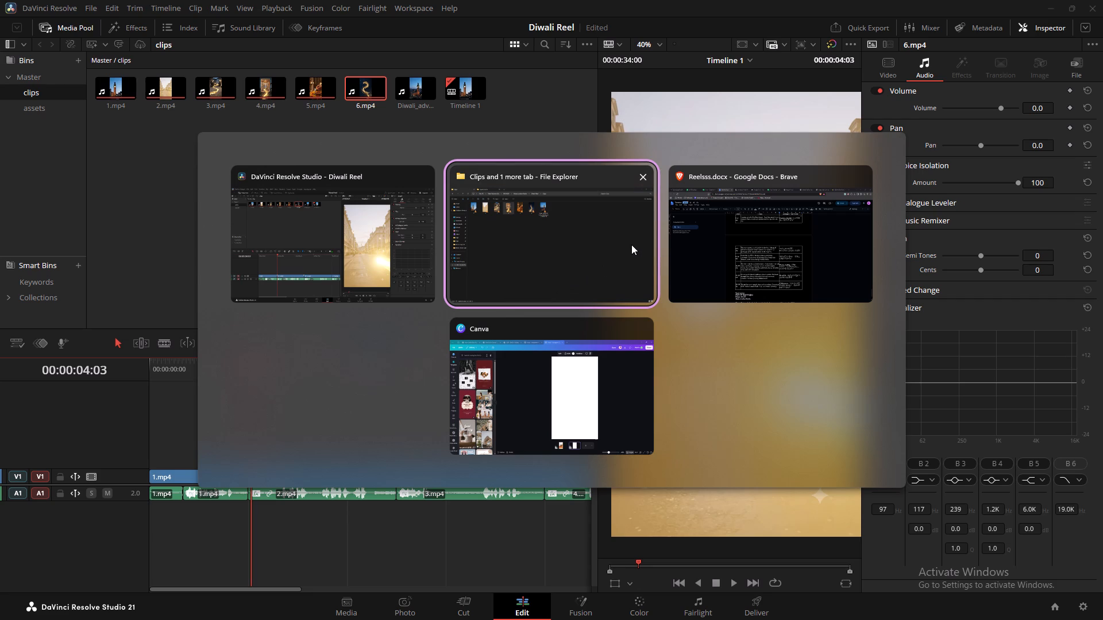
key("alt+Tab")
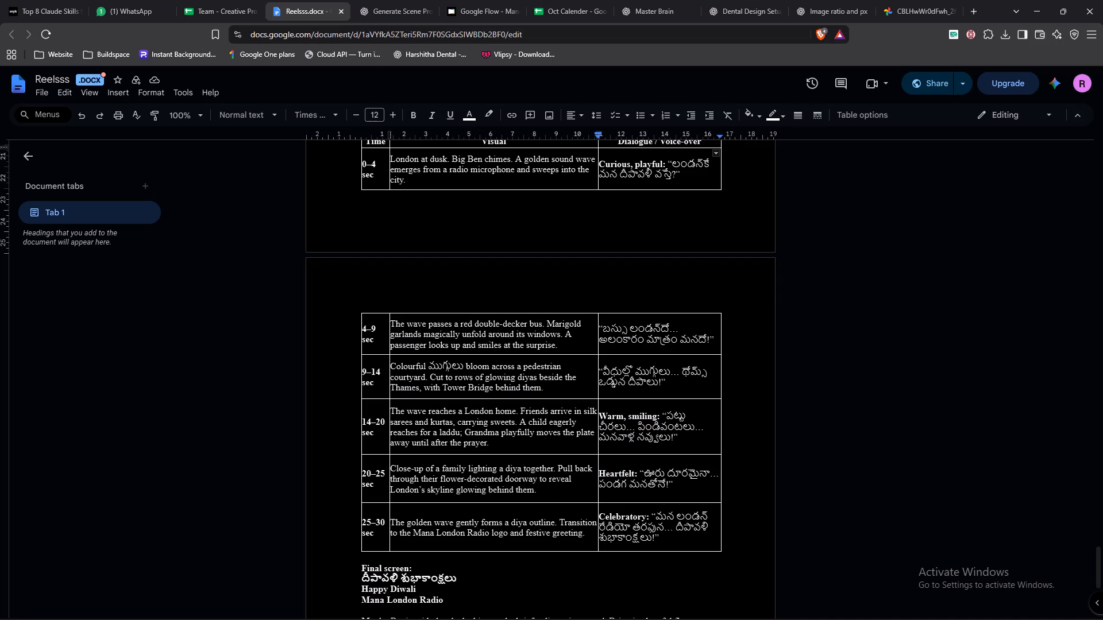
left_click(975, 4)
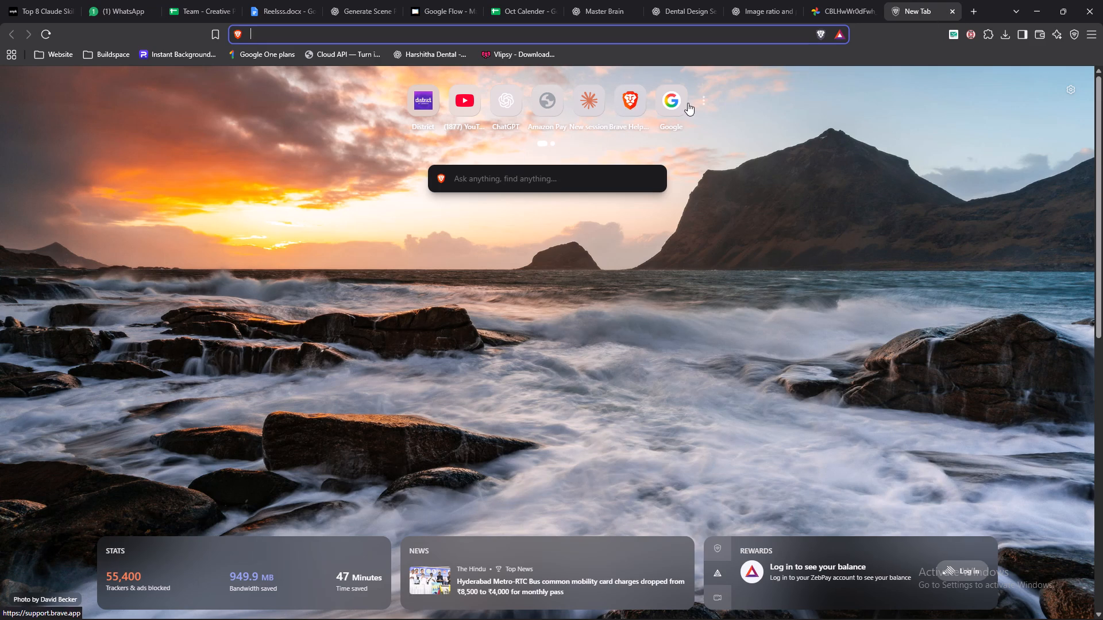
left_click(676, 108)
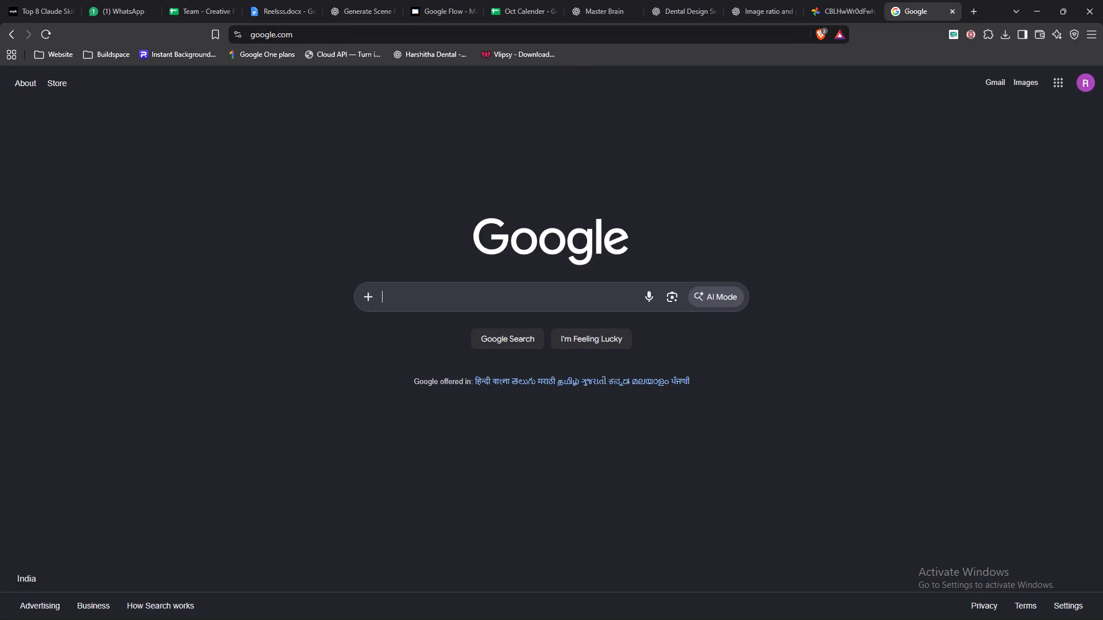
type("smooth indian music")
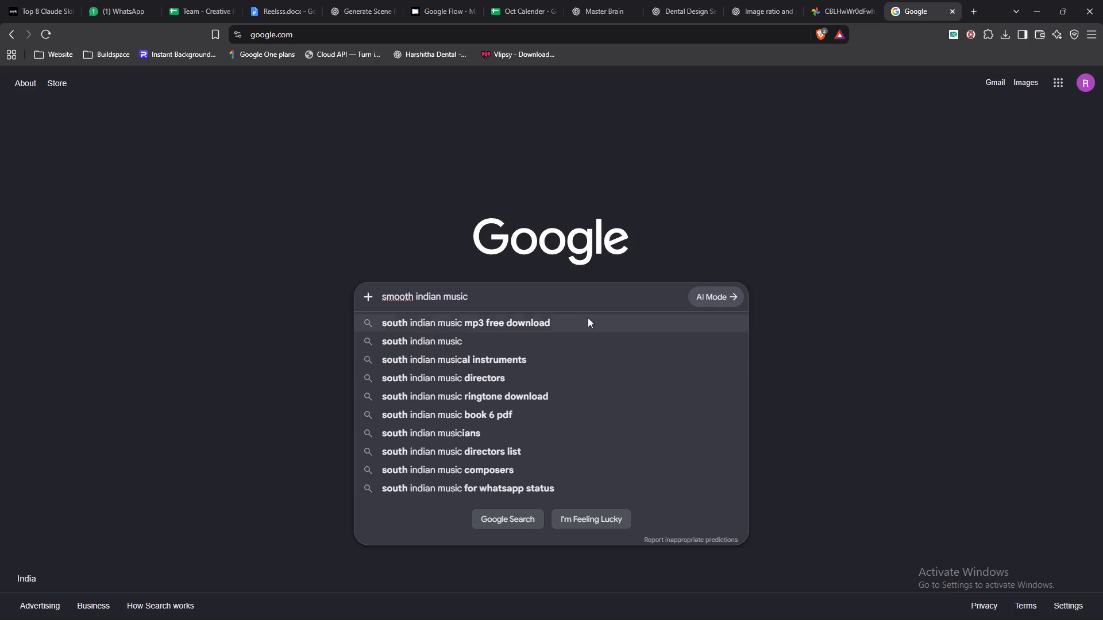
key("Return")
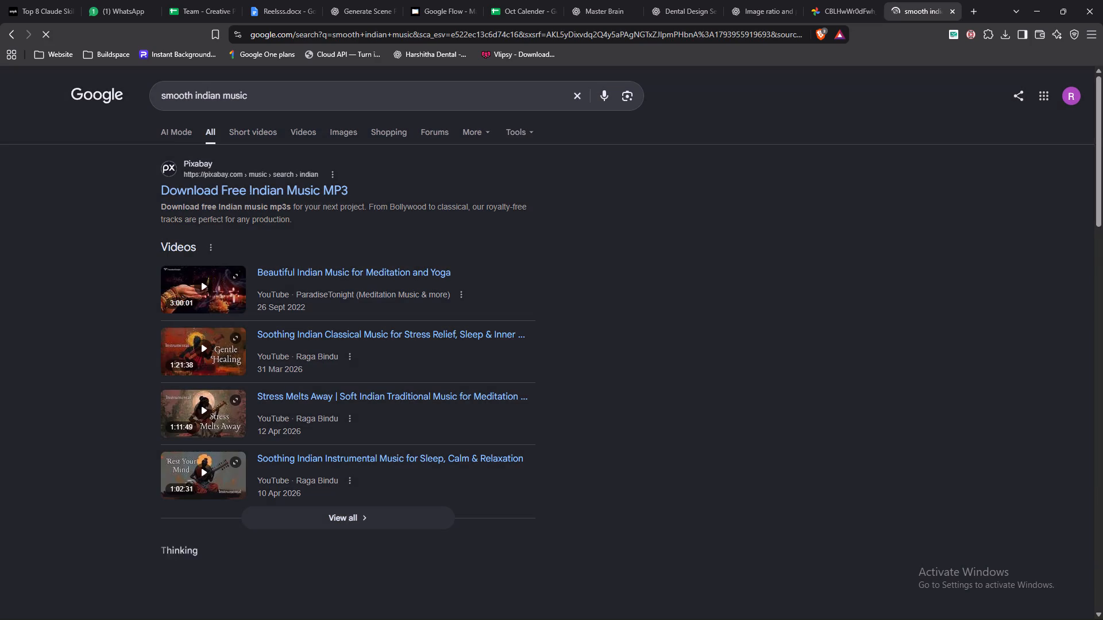
left_click(269, 185)
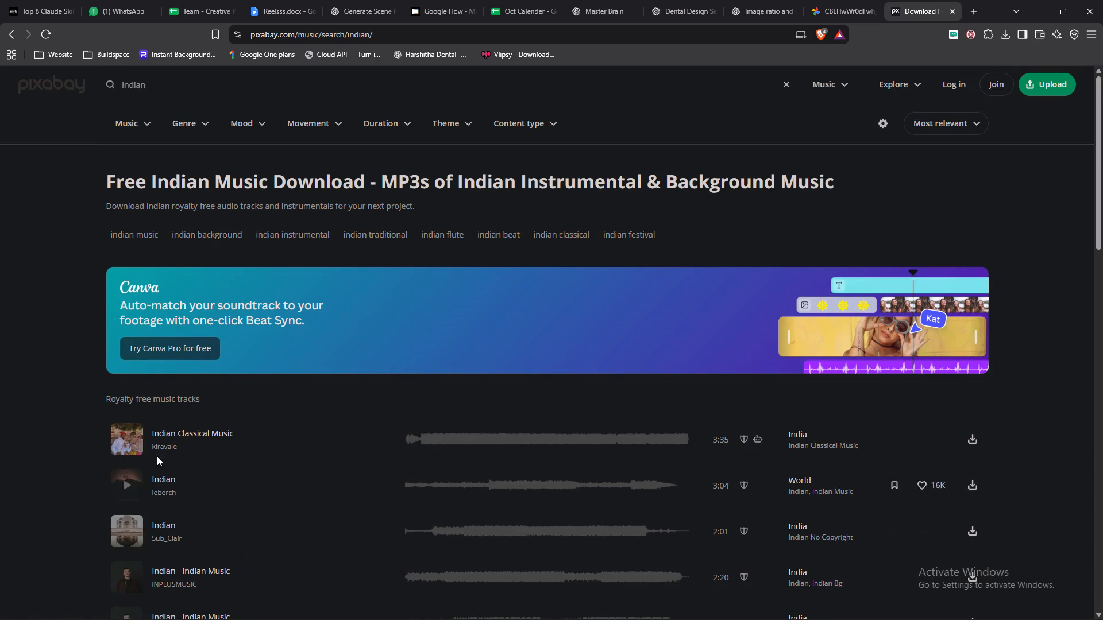
Preview the 3:35 track Indian Classical Music on Pixabay, listening at several points within its first minute.
left_click(129, 438)
scroll(326, 346, "down", 1)
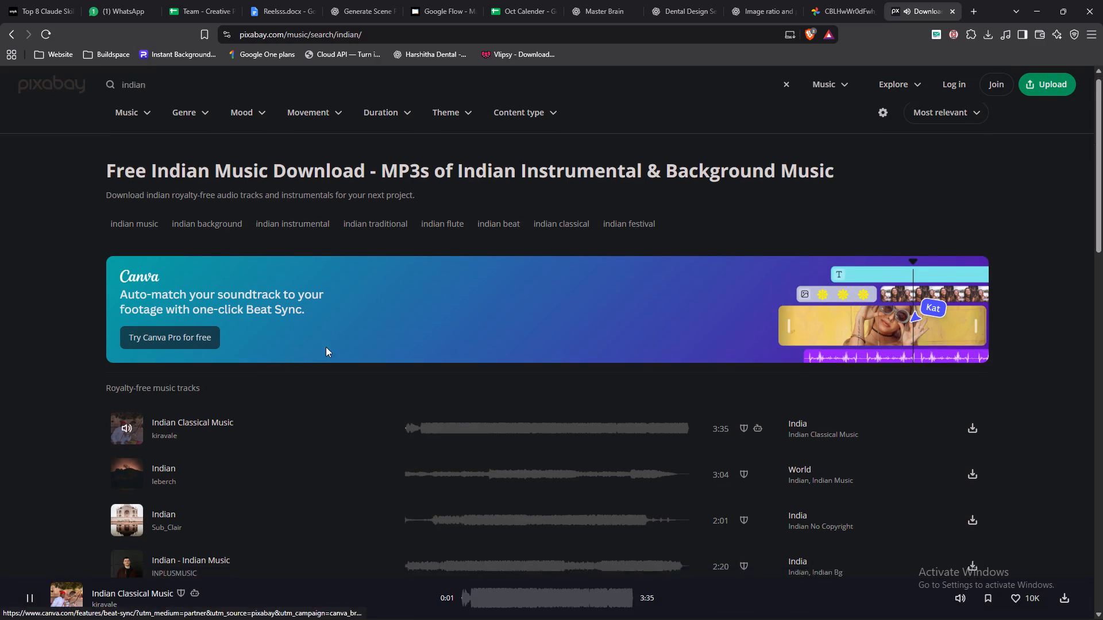
left_click(419, 378)
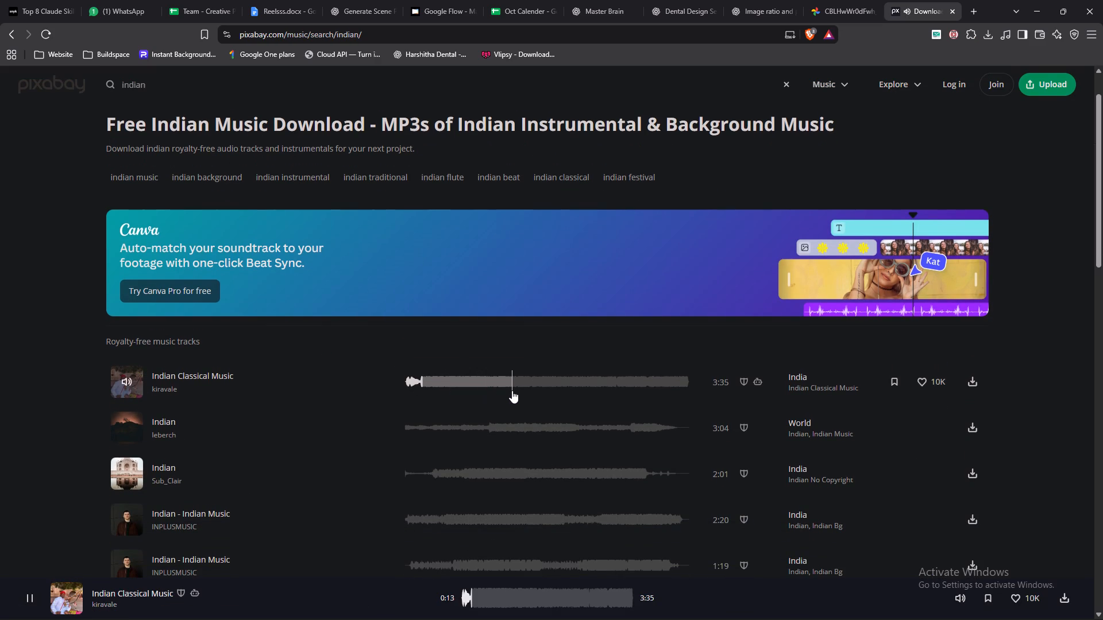
left_click(450, 381)
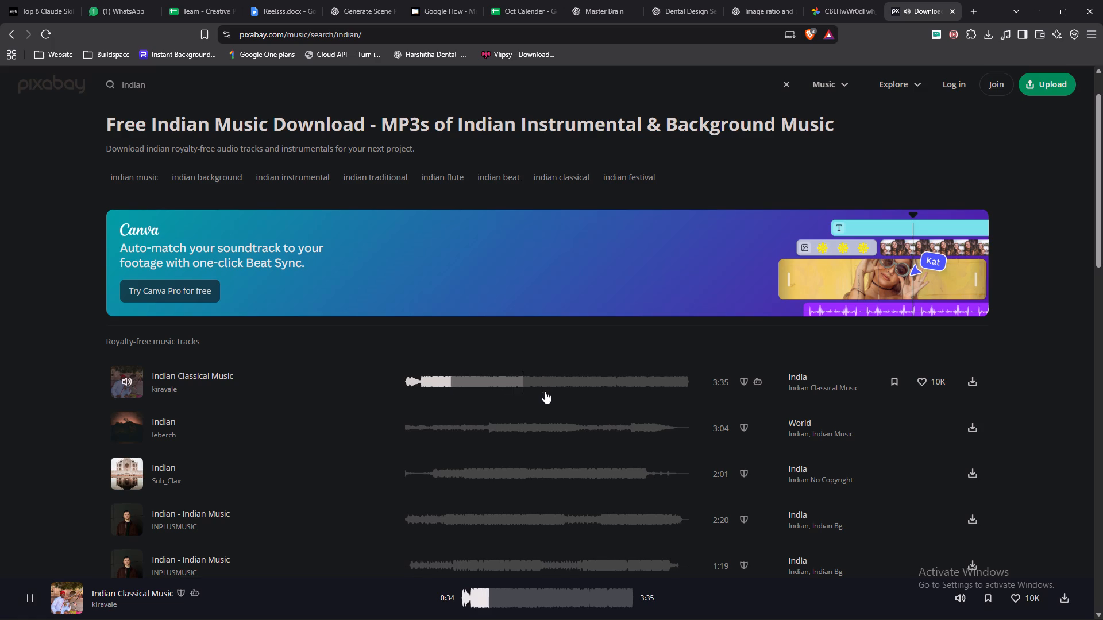
left_click(475, 384)
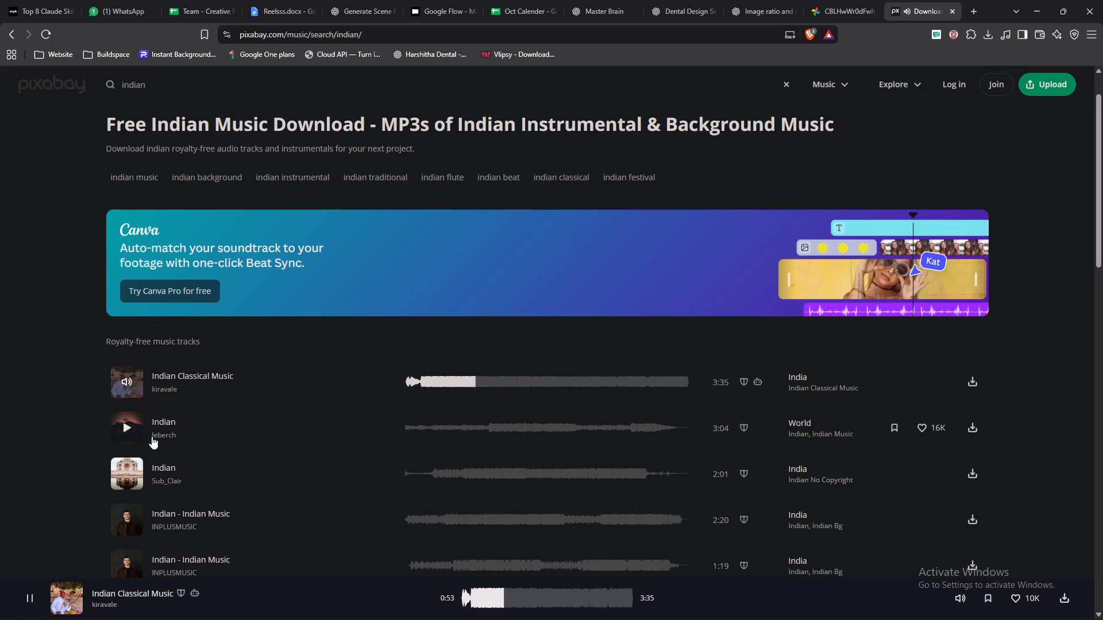
Preview the 3:04 track Indian by leberch, listening at several points within its first minute, and move further down the track list.
left_click(113, 431)
left_click(414, 431)
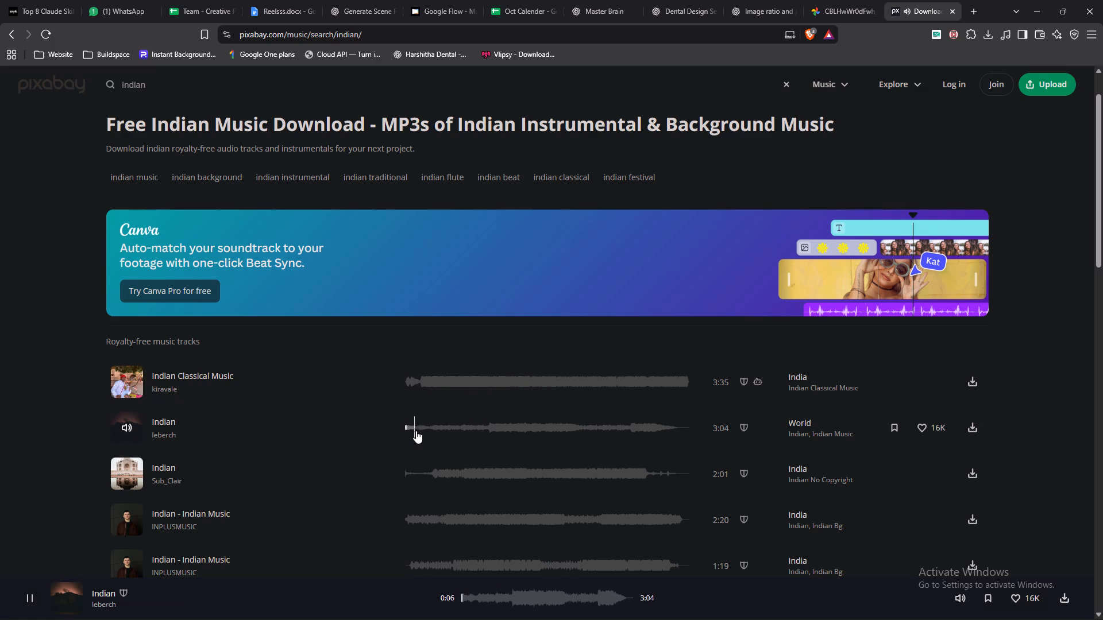
left_click(424, 430)
left_click(438, 428)
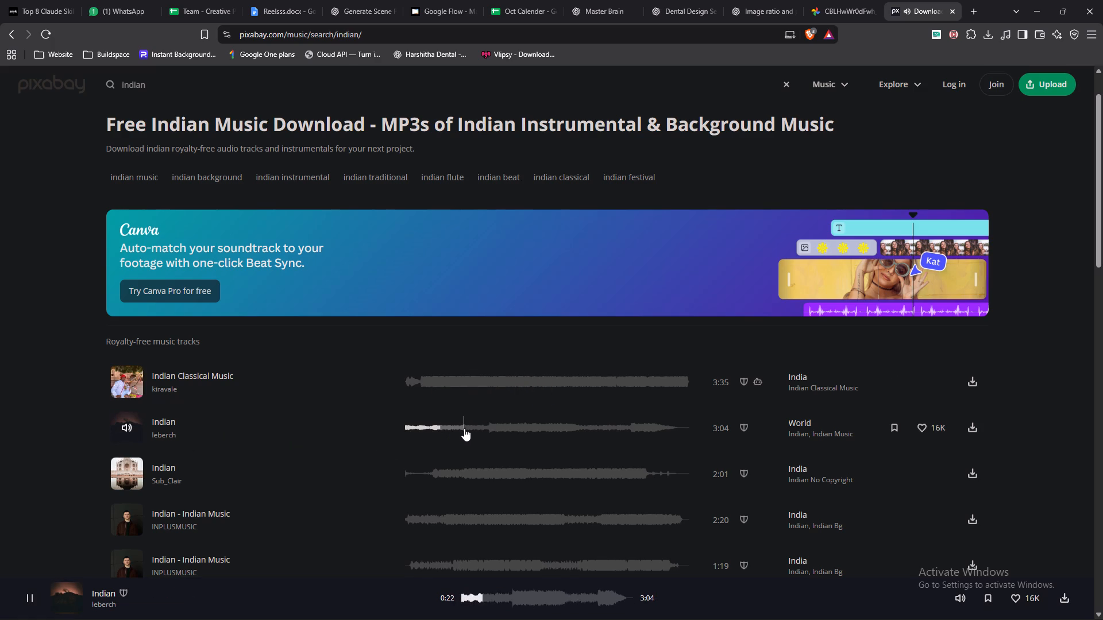
left_click(465, 428)
left_click(481, 432)
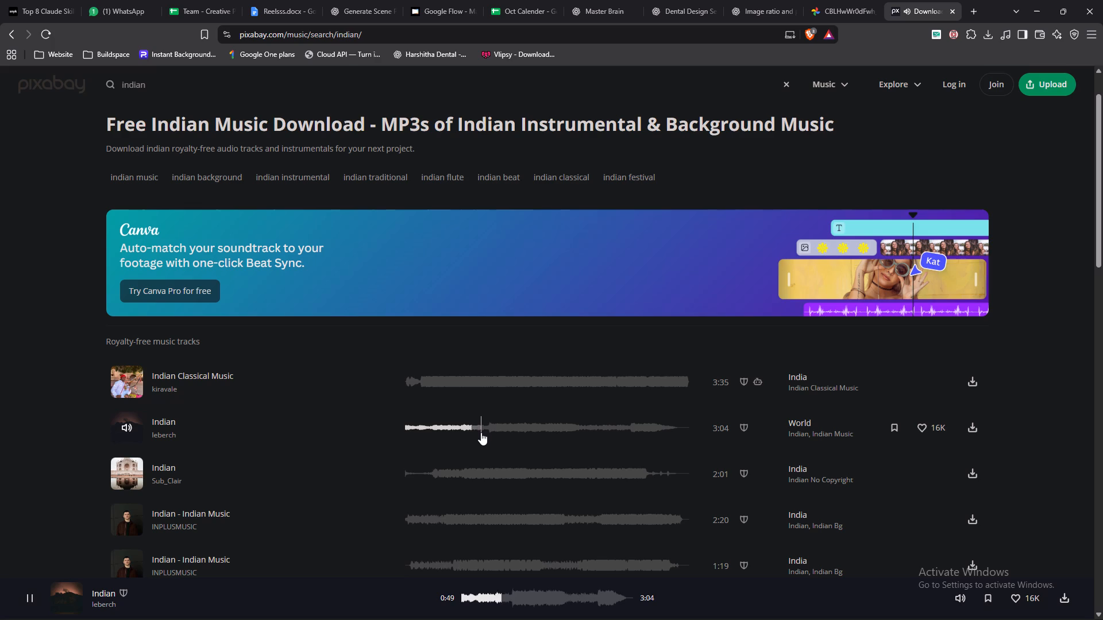
left_click(488, 432)
key("space")
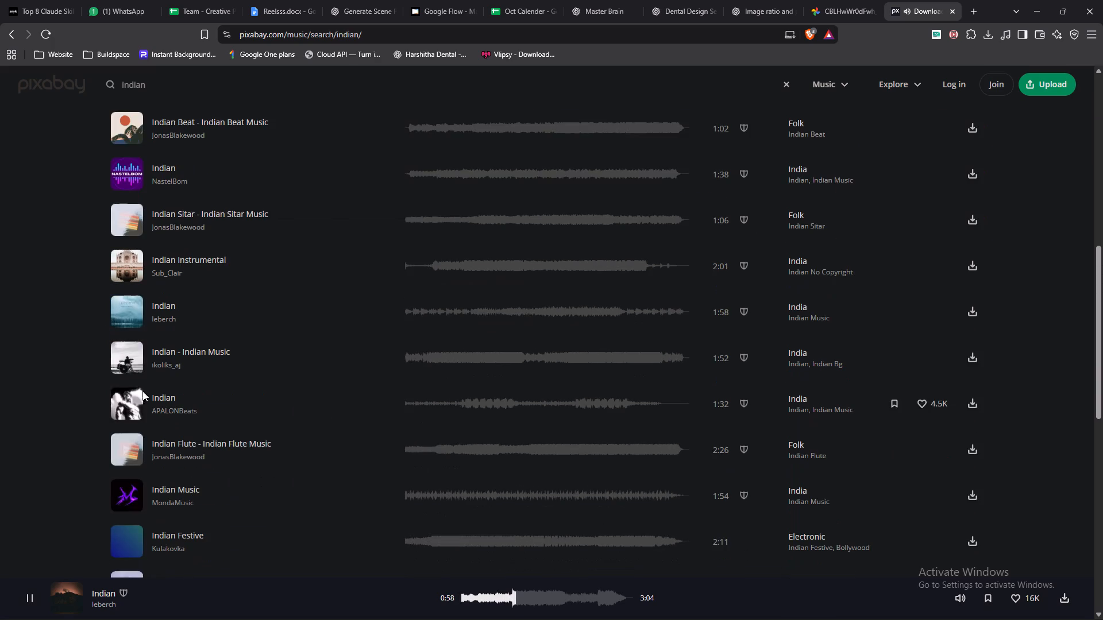
Preview the 2:01 track Indian by Sub_Clair near the top of the list, listening at several points within its first 15 seconds.
scroll(194, 352, "up", 4)
scroll(136, 292, "up", 3)
left_click(124, 397)
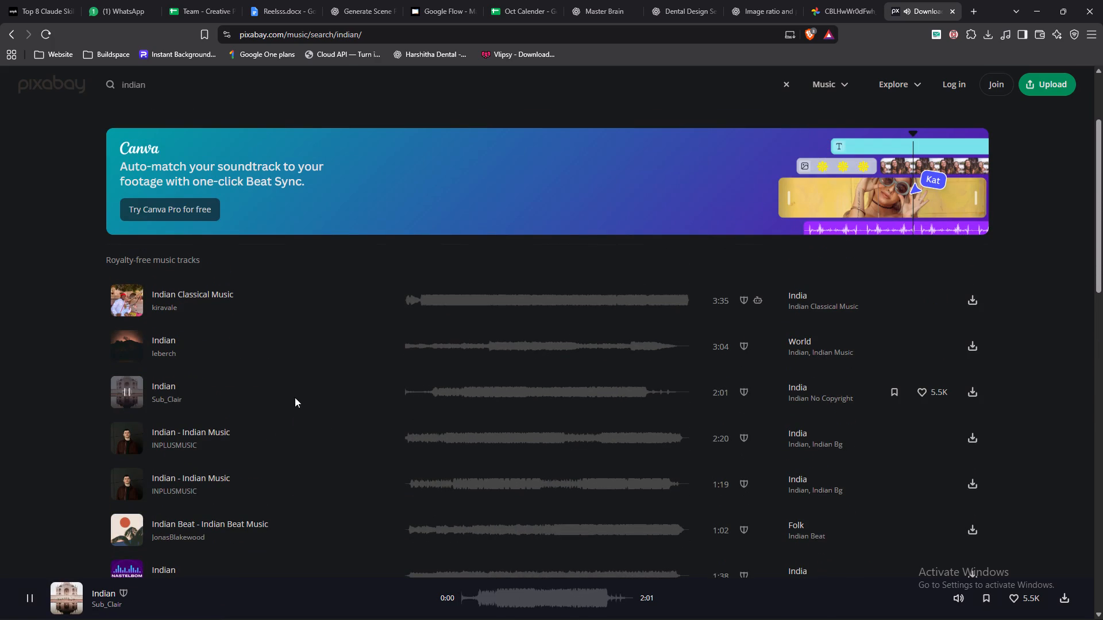
left_click(411, 396)
left_click(419, 395)
left_click(425, 395)
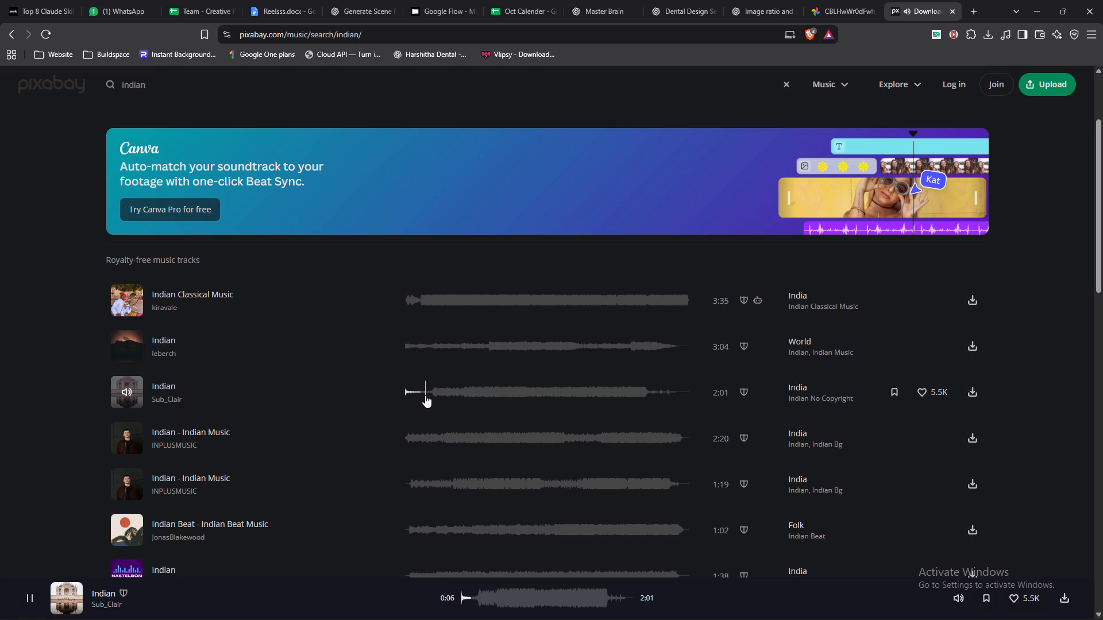
left_click(429, 395)
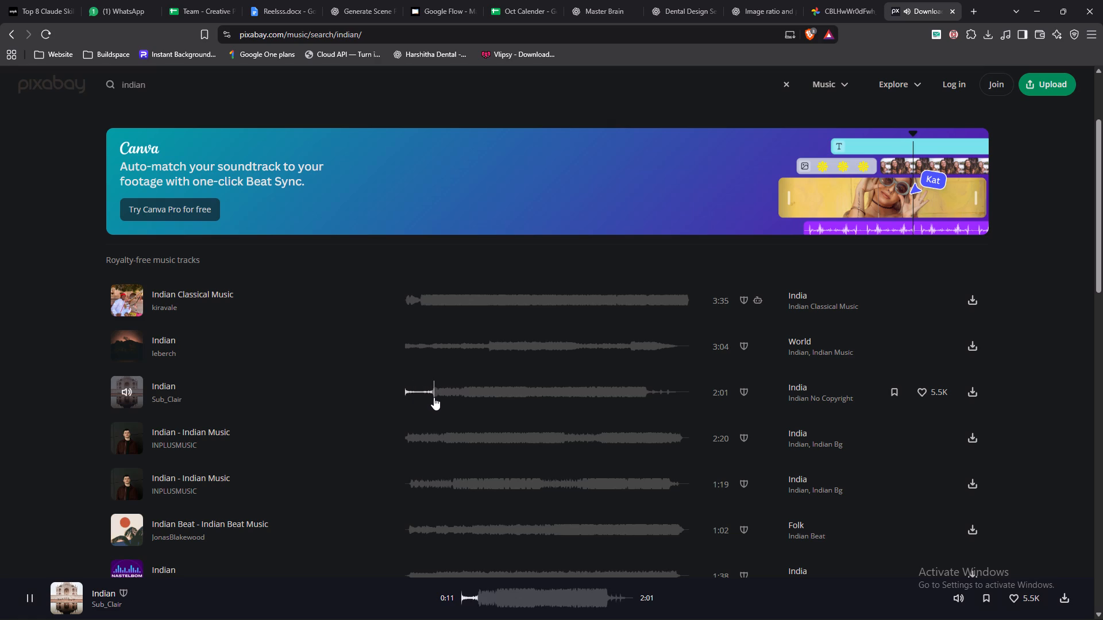
left_click(434, 397)
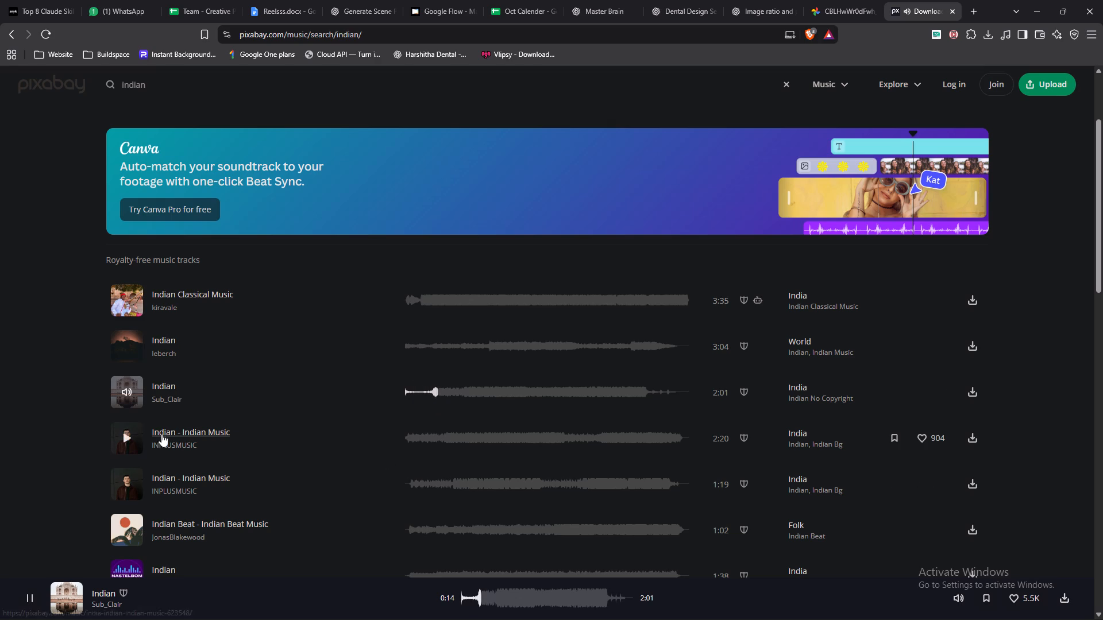
Sample the two INPLUSMUSIC tracks (2:20 and 1:19) and preview the 1:02 track Indian Beat at several early points.
left_click(124, 440)
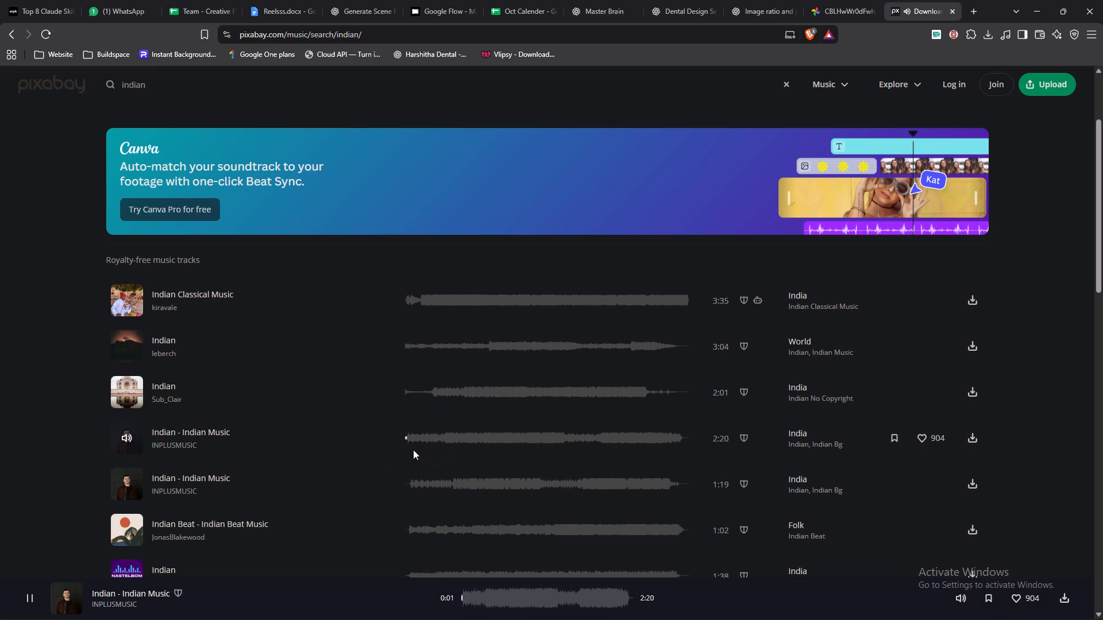
left_click(116, 482)
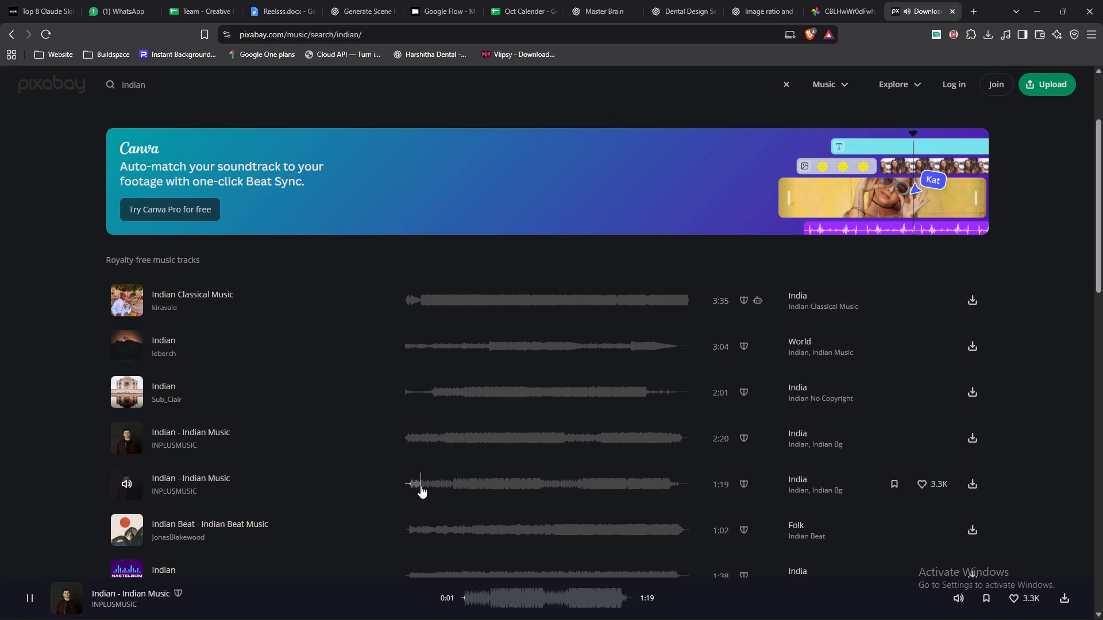
scroll(299, 468, "down", 2)
left_click(128, 415)
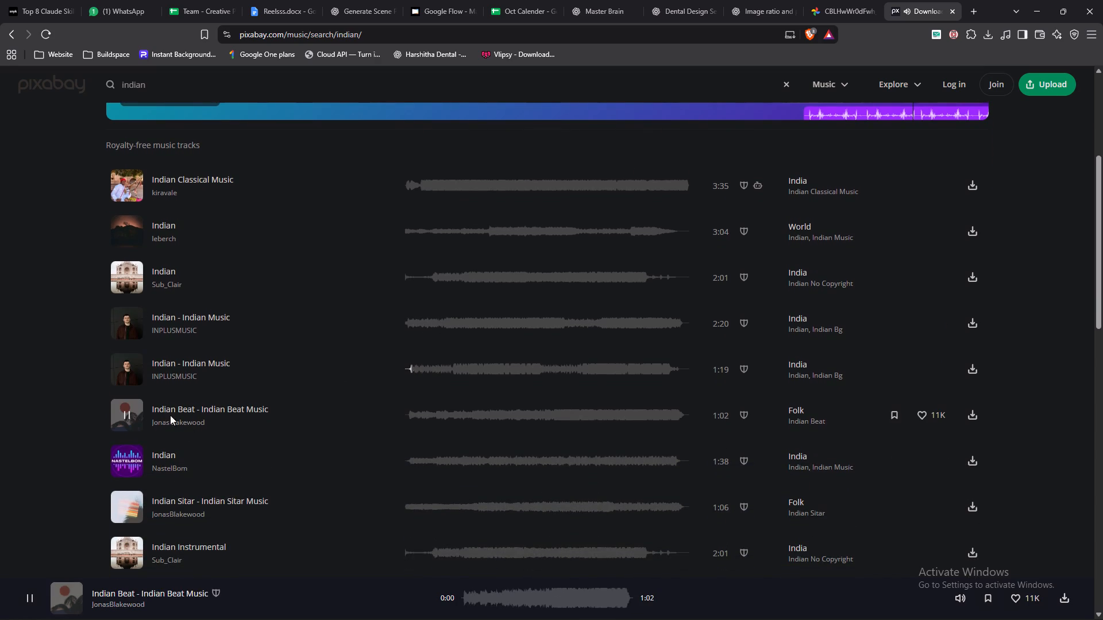
left_click(408, 415)
left_click(411, 416)
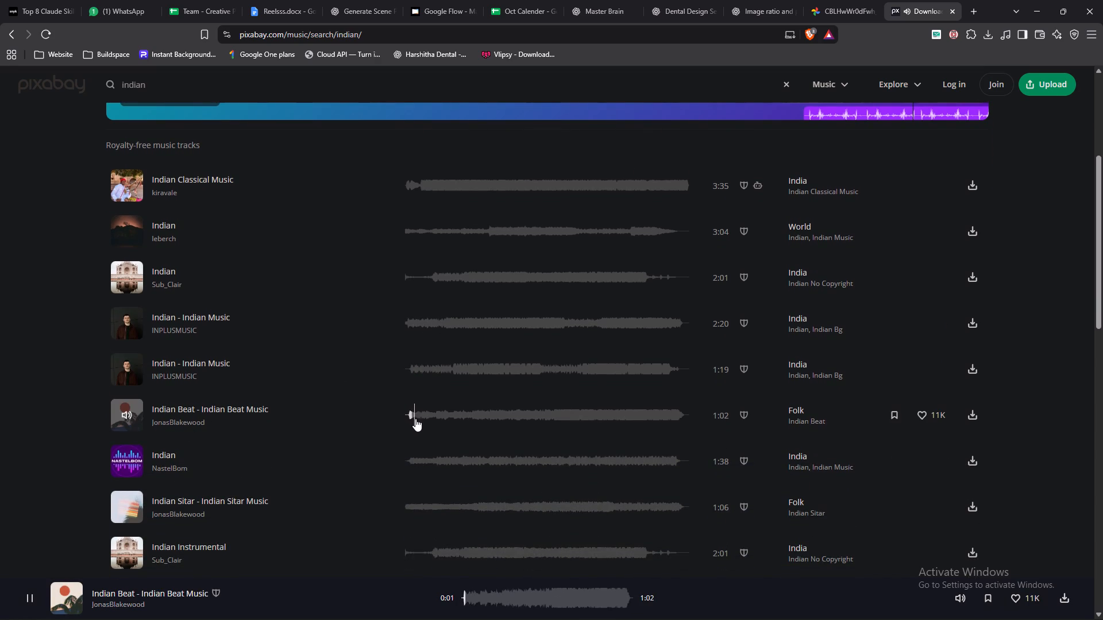
left_click(416, 418)
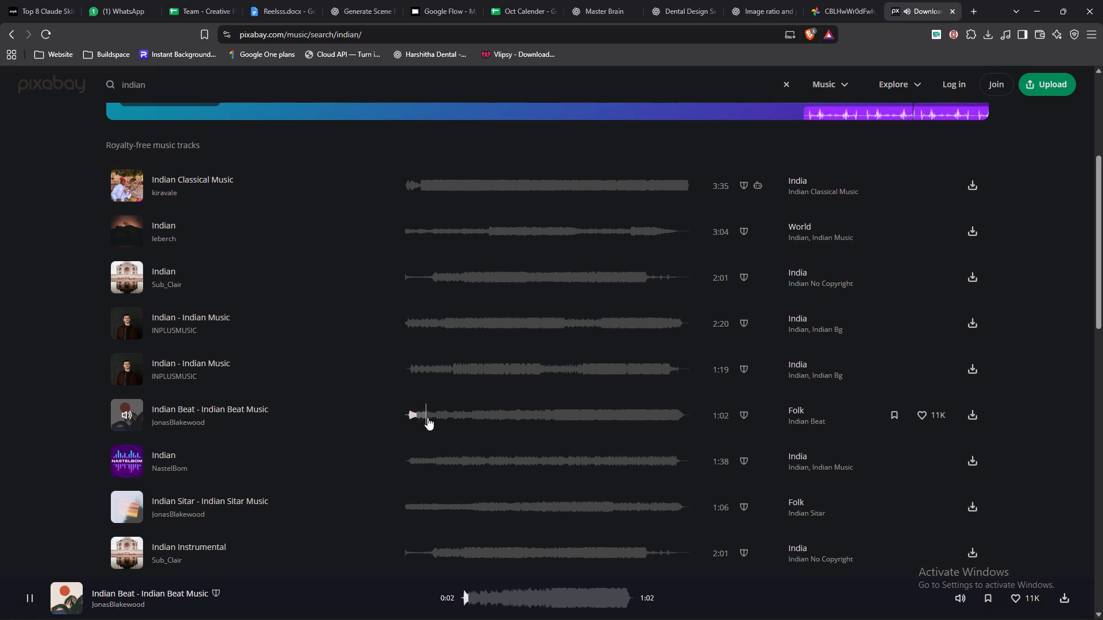
left_click(428, 417)
Sample the next tracks in order: NastelBom's Indian, Indian Sitar, Indian Instrumental, leberch's 1:58 Indian, and the 1:52 Indian Music by ikoliks_aj.
left_click(129, 459)
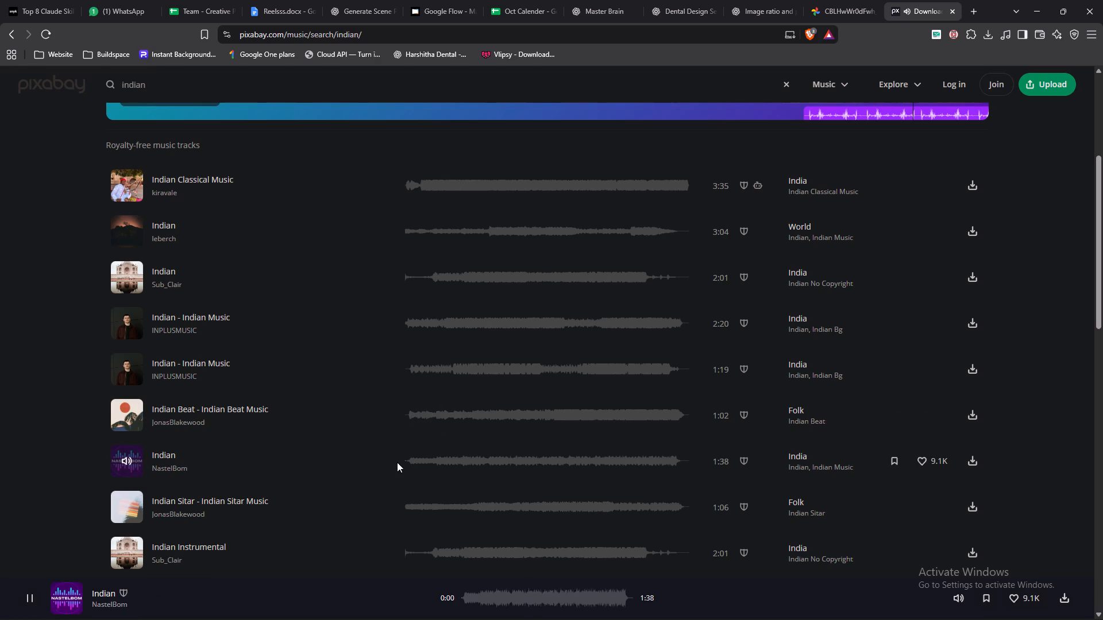
left_click(412, 462)
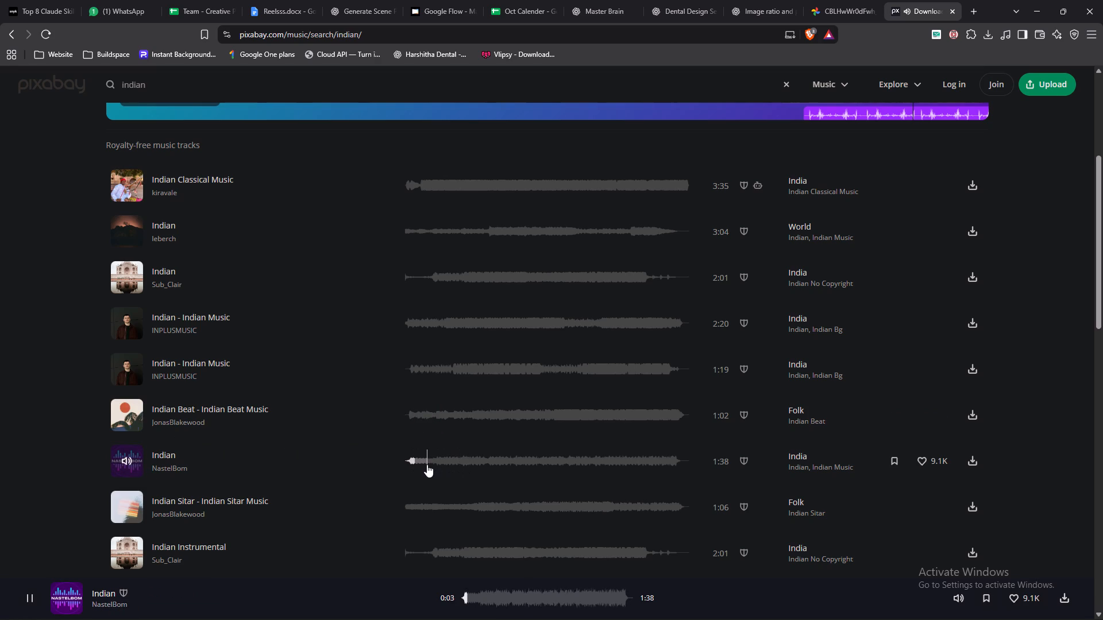
left_click(434, 463)
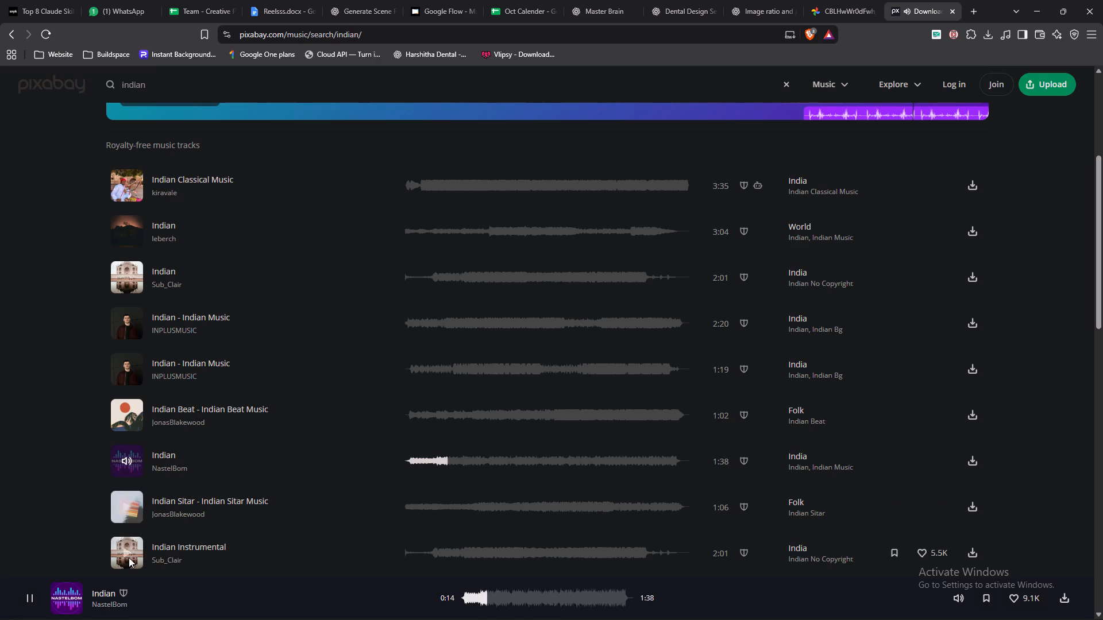
left_click(132, 504)
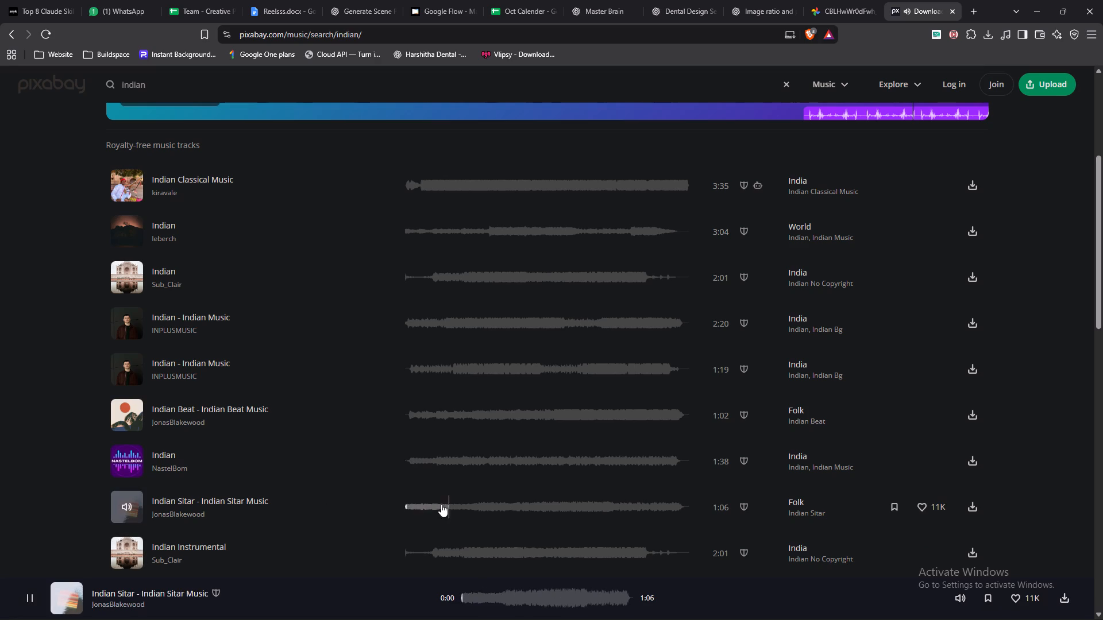
left_click(135, 547)
scroll(368, 507, "down", 3)
scroll(318, 412, "down", 2)
left_click(110, 320)
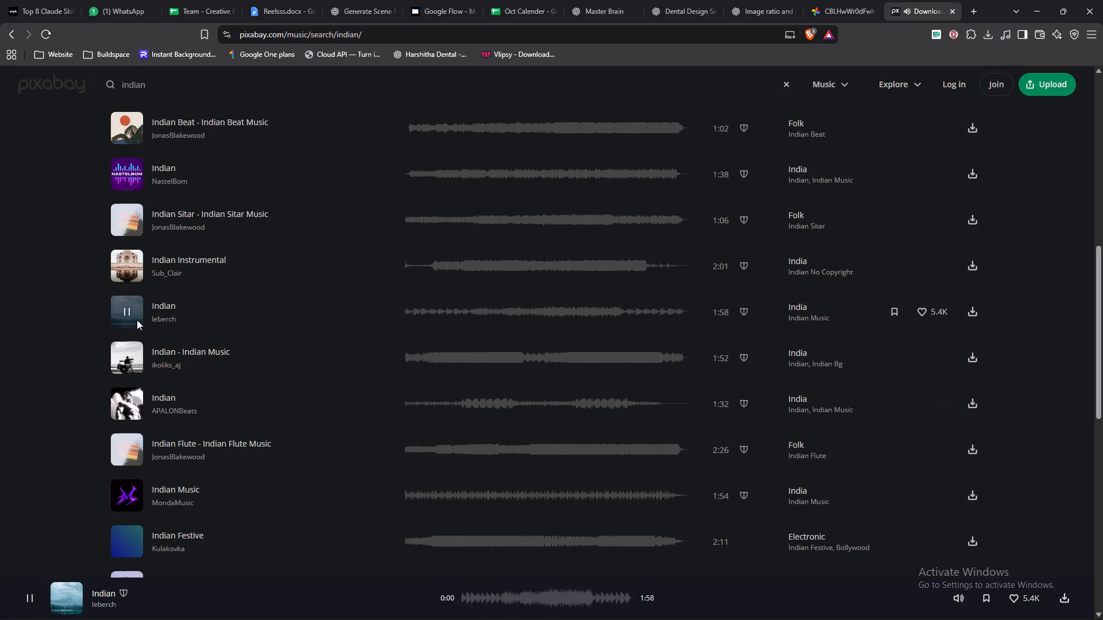
left_click(126, 354)
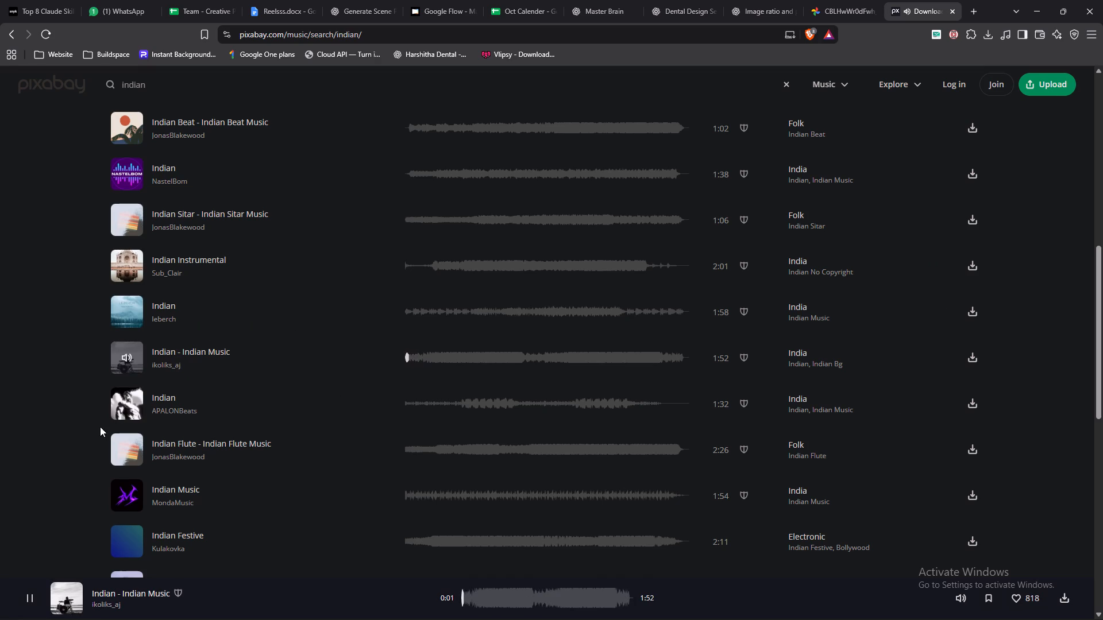
Preview the 2:26 track Indian Flute, listening at several points within its first half minute.
scroll(225, 386, "up", 12)
scroll(226, 386, "down", 8)
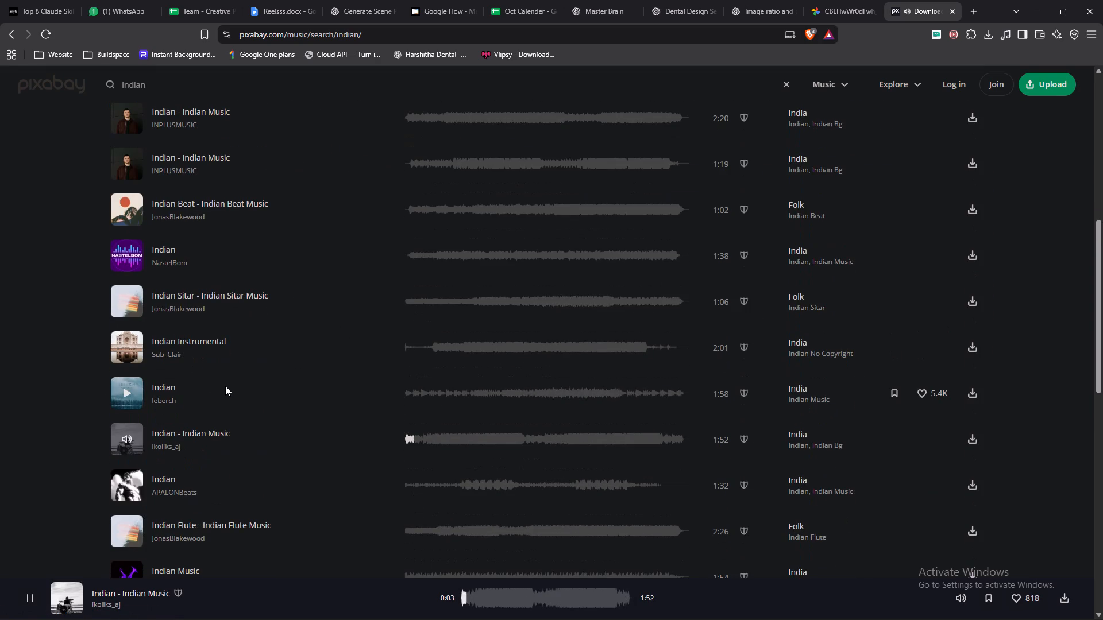
left_click(128, 532)
scroll(322, 424, "down", 2)
left_click(419, 420)
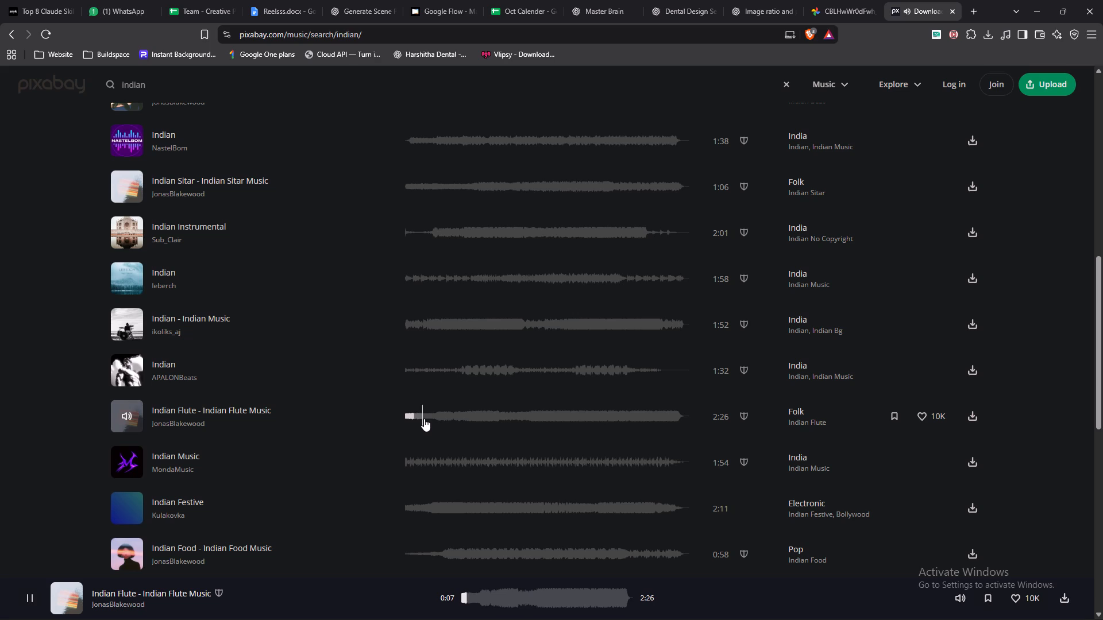
left_click(431, 418)
left_click(436, 418)
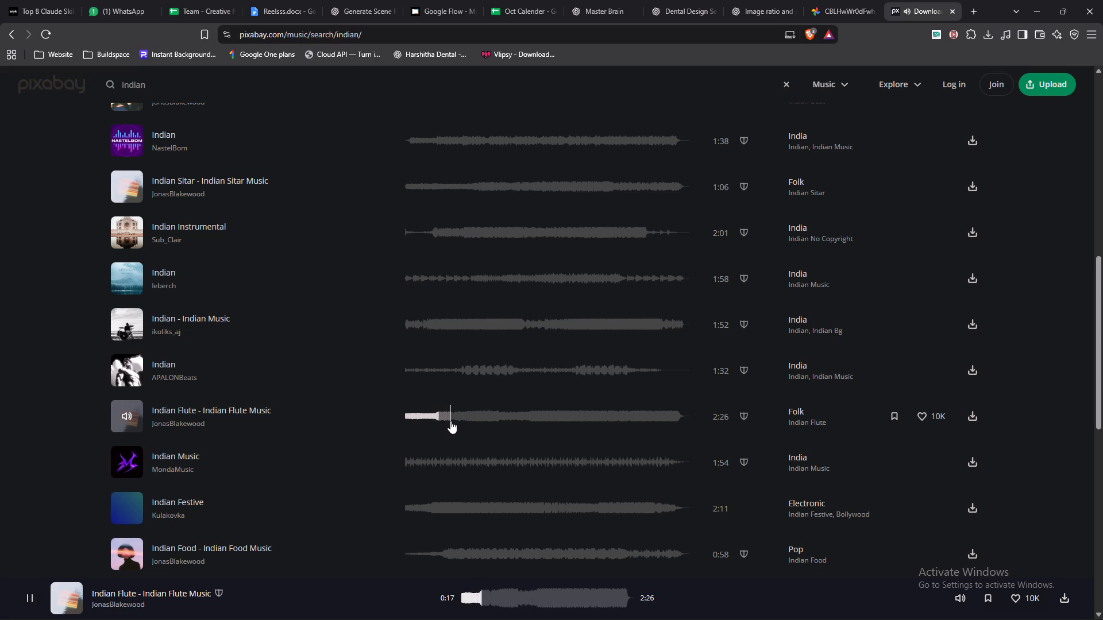
left_click(464, 421)
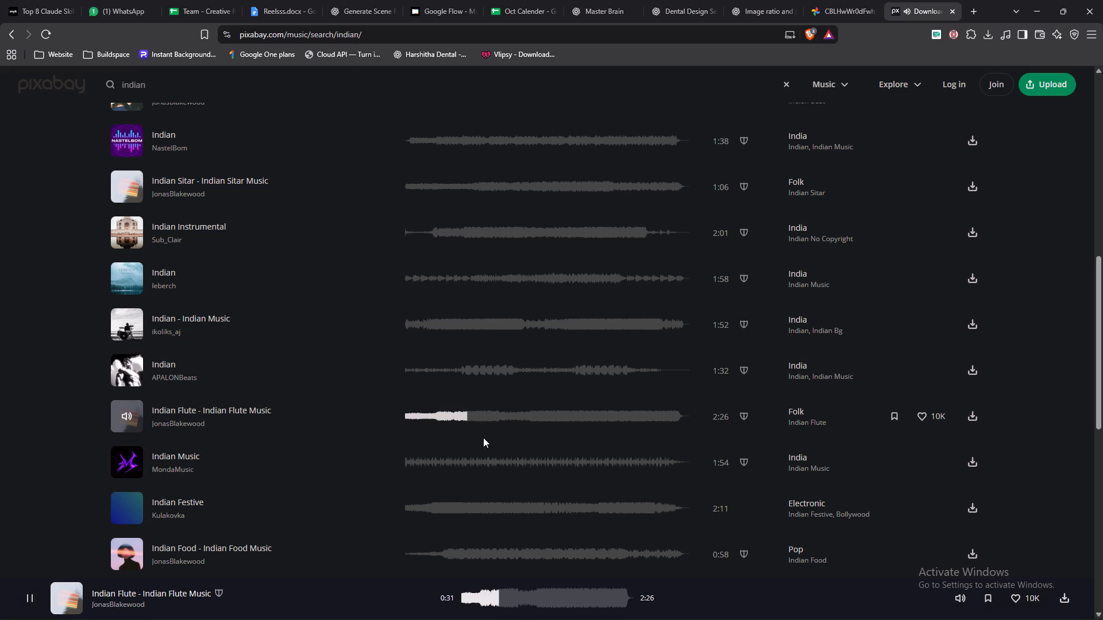
Replay the 3:35 track Indian Classical Music at the top of the list and start downloading it.
scroll(238, 473, "down", 1)
scroll(230, 463, "up", 11)
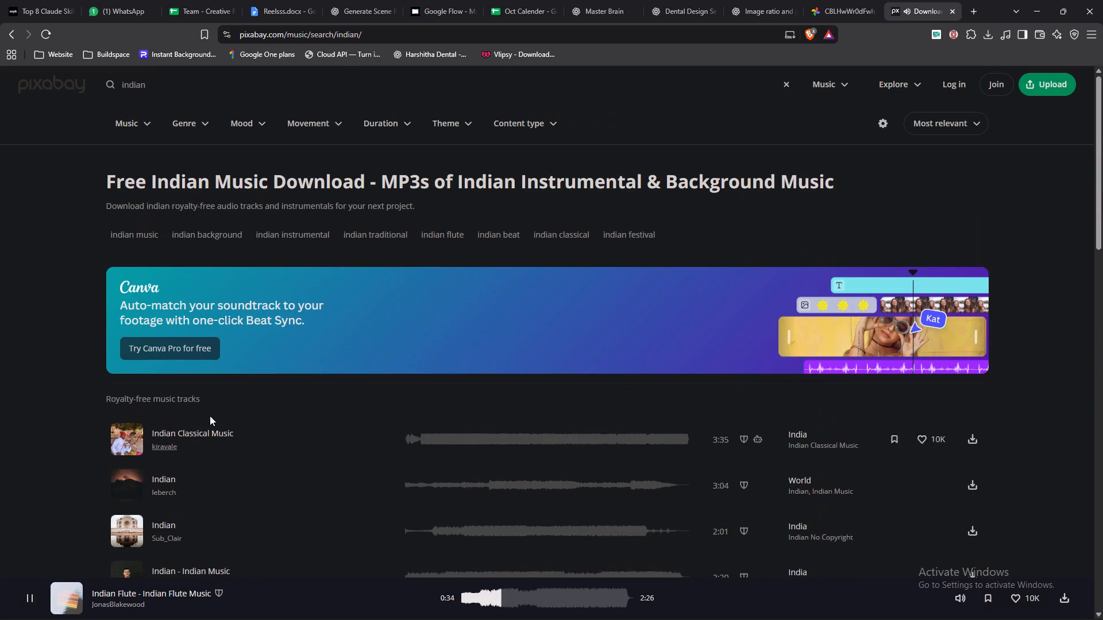
left_click(129, 431)
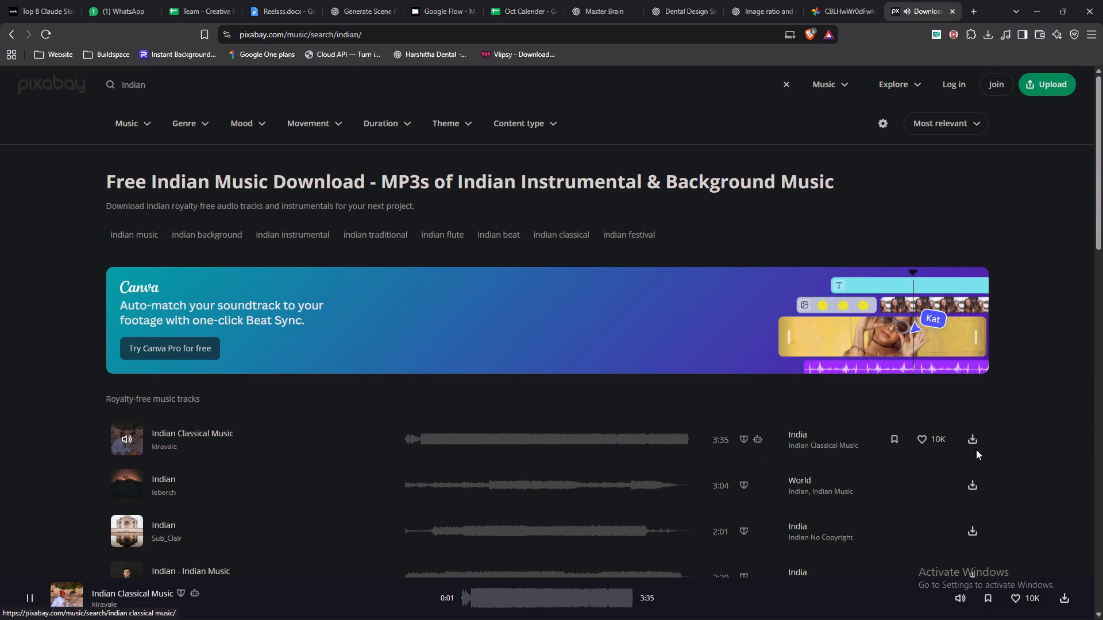
left_click(972, 441)
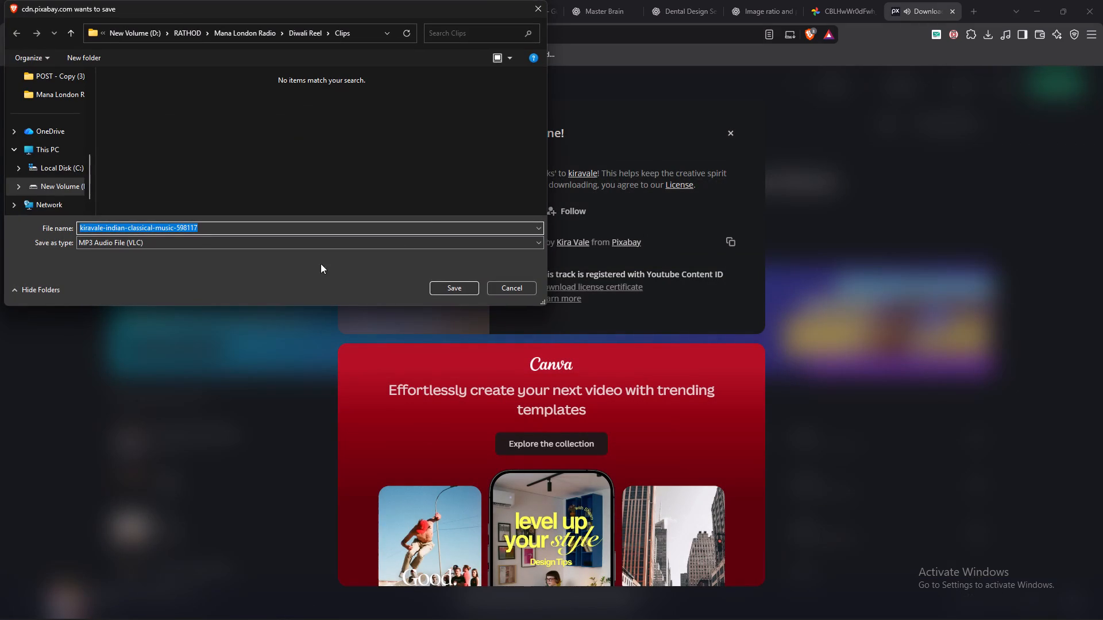
Create a folder named Audio & SFX inside the Diwali Reel folder and open it as the save location.
left_click(304, 31)
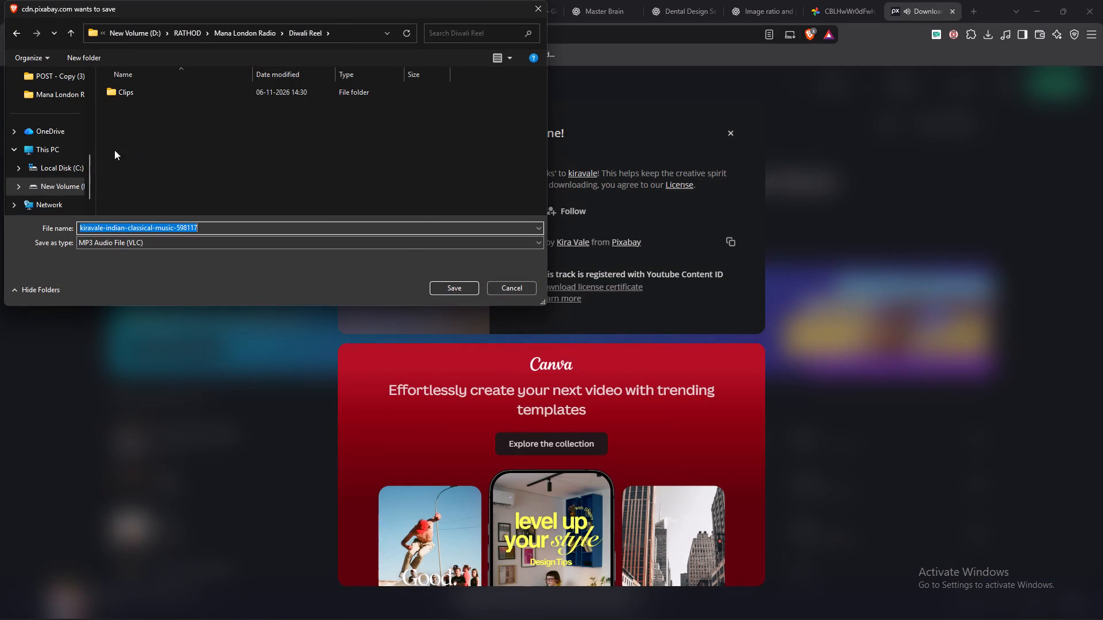
left_click(99, 58)
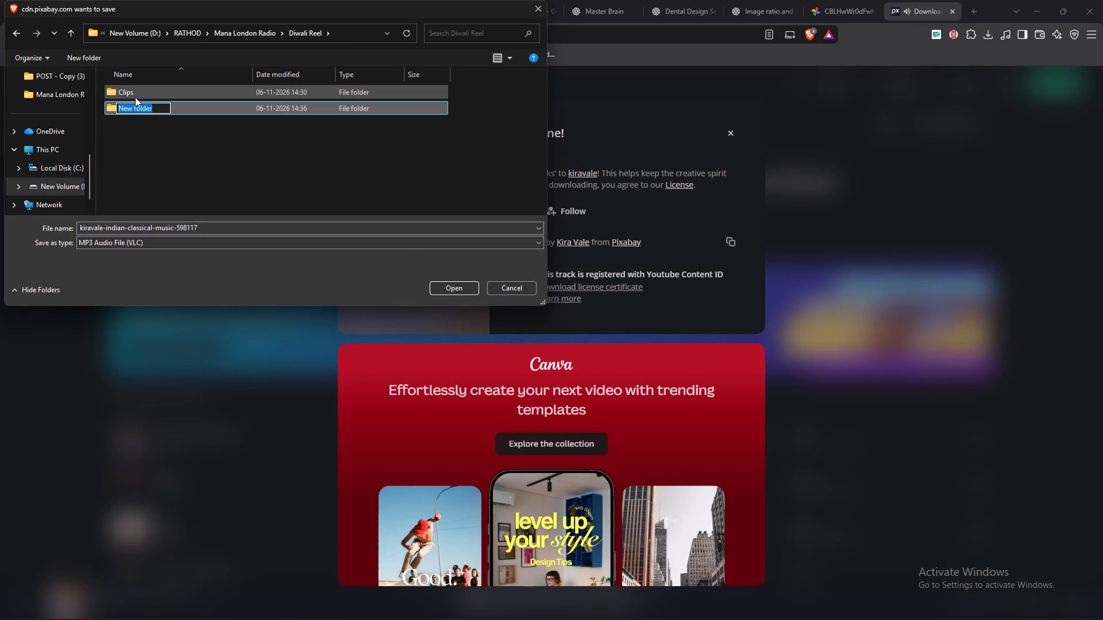
type("Audio a")
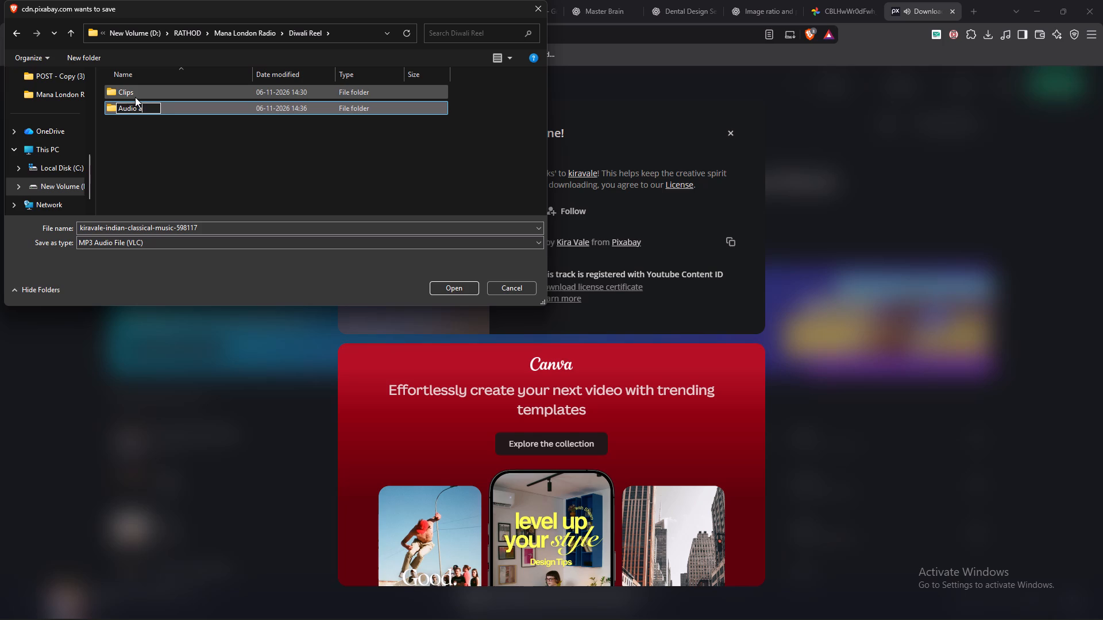
key("BackSpace")
type("&")
key("space")
type("SFX")
key("Return")
key("Return")
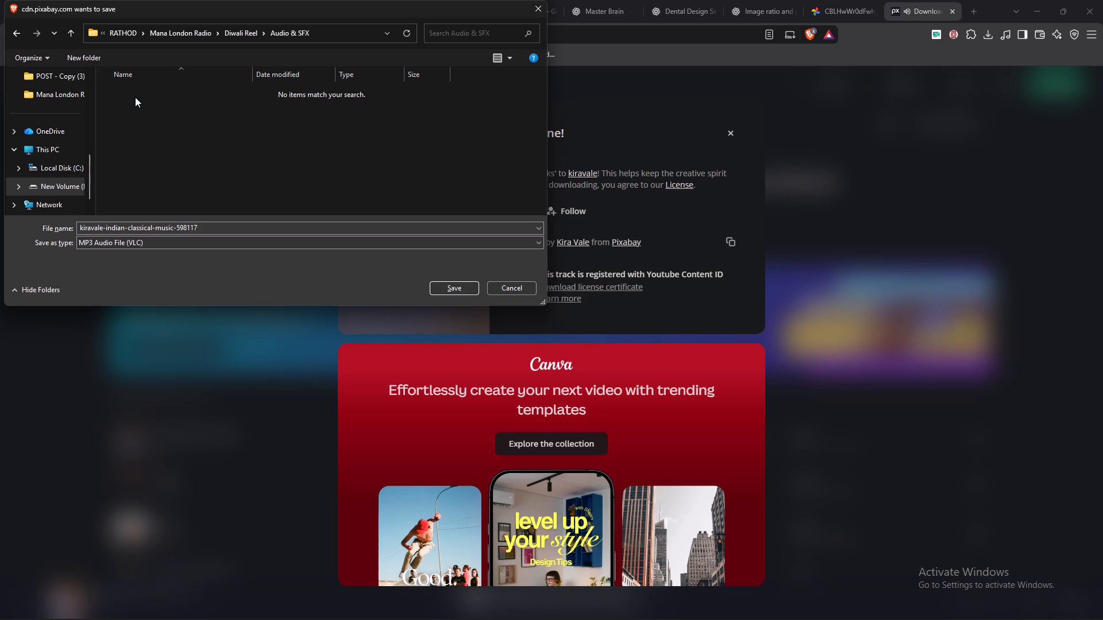
Save the Indian Classical Music MP3 in Audio & SFX, close the thank-you pop-up, and pause the track's playback.
key("Return")
left_click(443, 285)
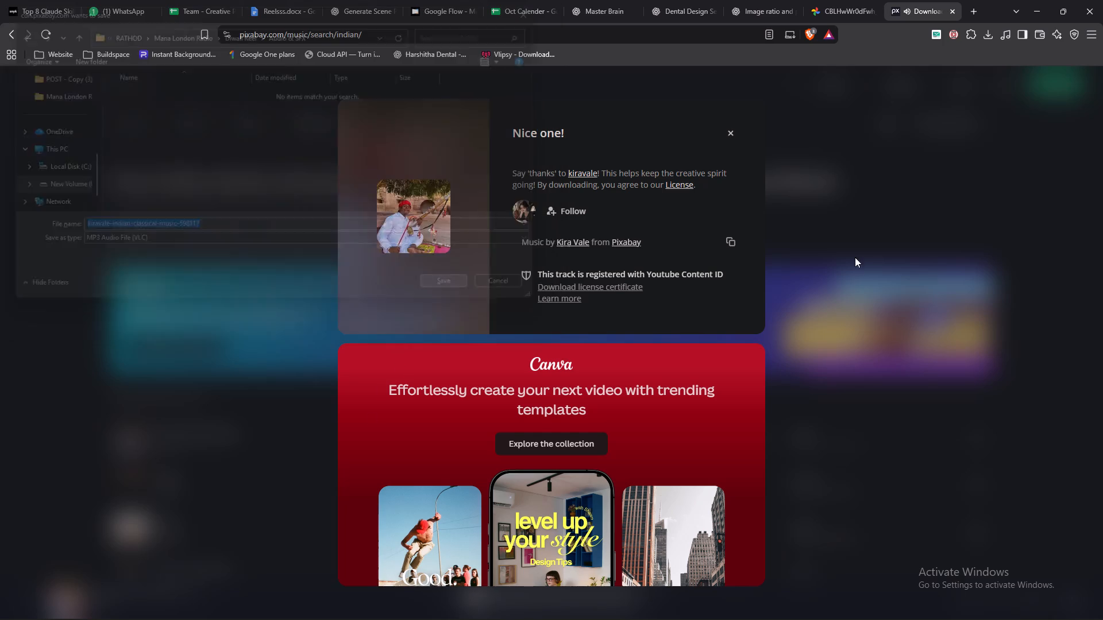
left_click(1006, 257)
scroll(657, 393, "down", 7)
key("space")
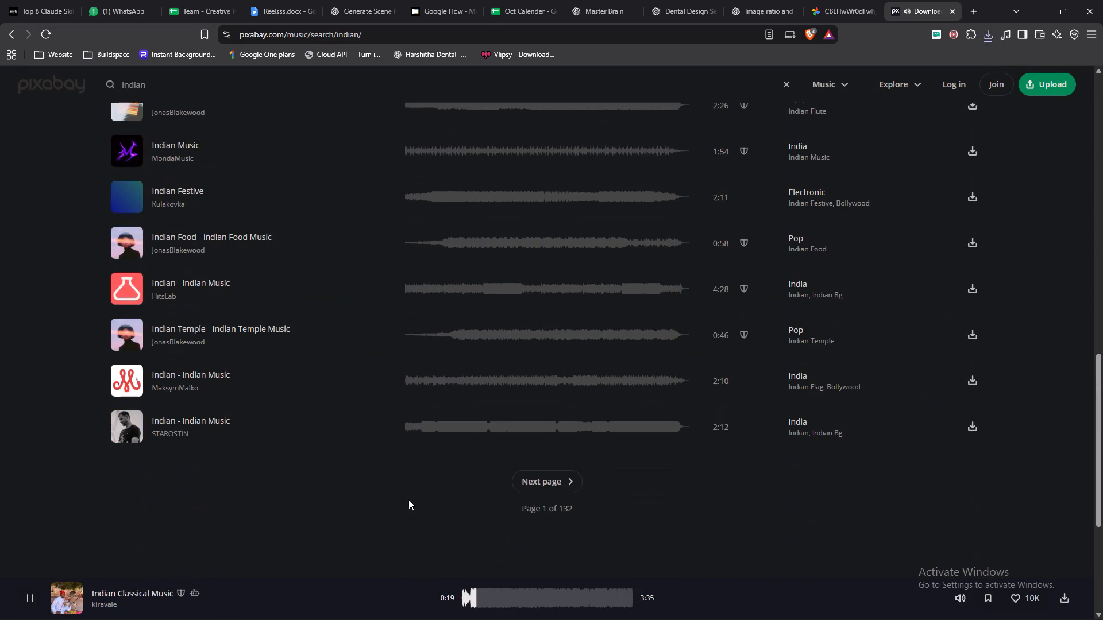
left_click(22, 594)
Preview the 2:01 track Indian Instrumental by Sub_Clair from about 0:12 and pause it.
scroll(191, 455, "up", 5)
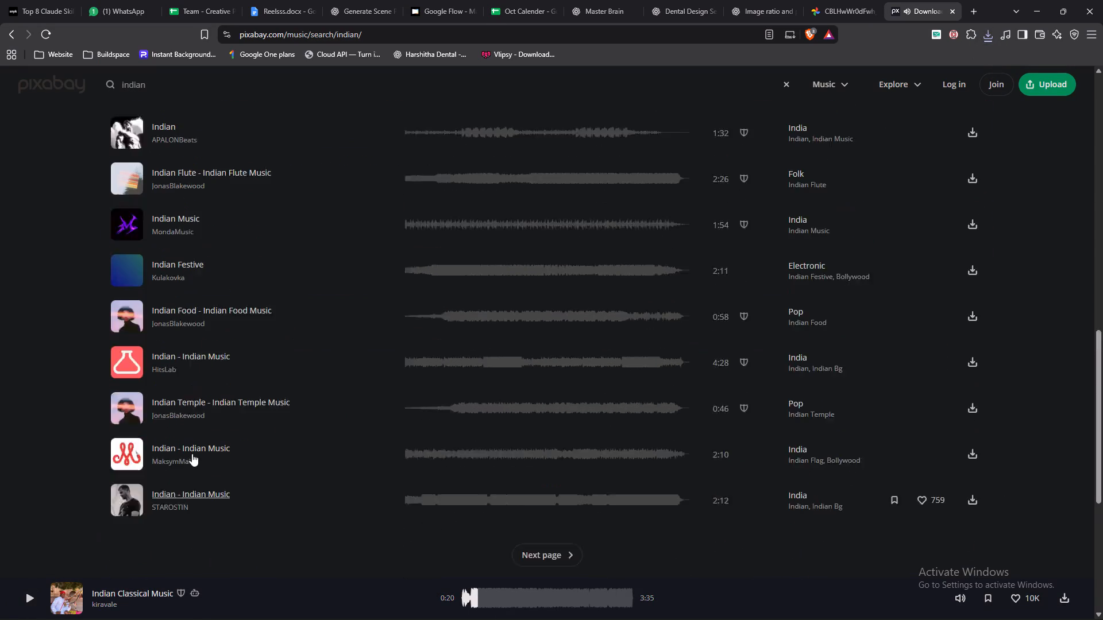
scroll(168, 413, "up", 2)
left_click(134, 315)
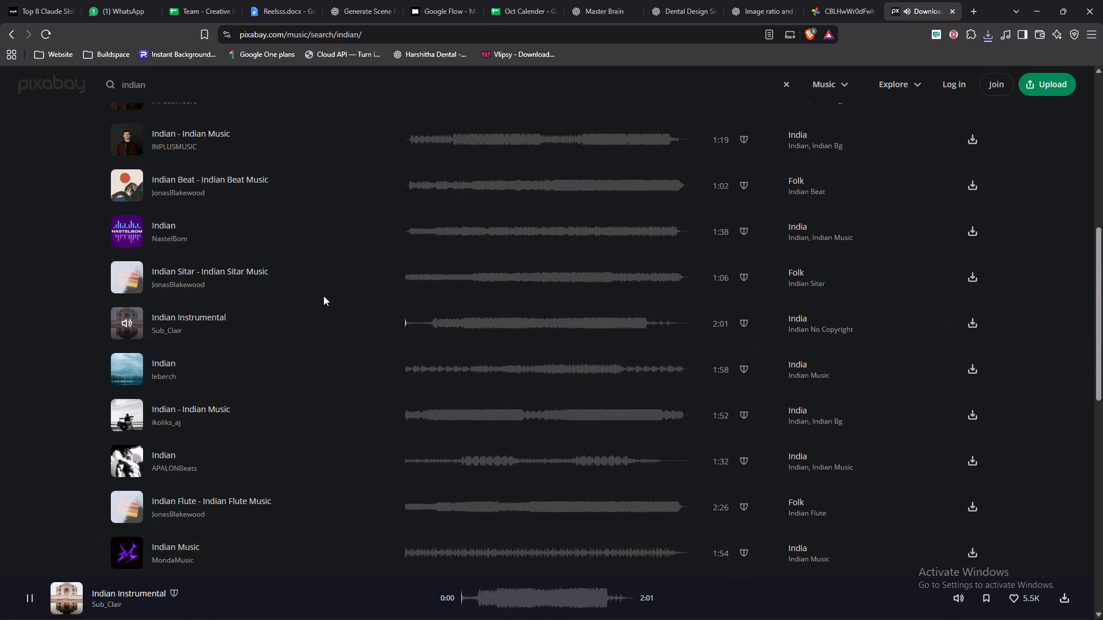
left_click(431, 321)
key("space")
scroll(121, 359, "up", 10)
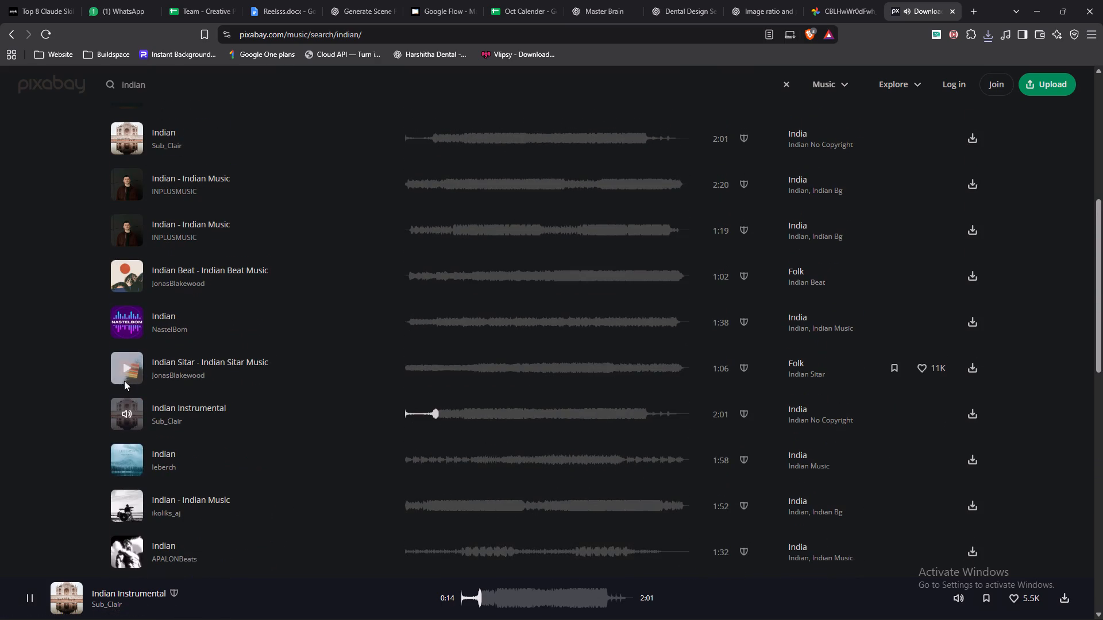
left_click(25, 595)
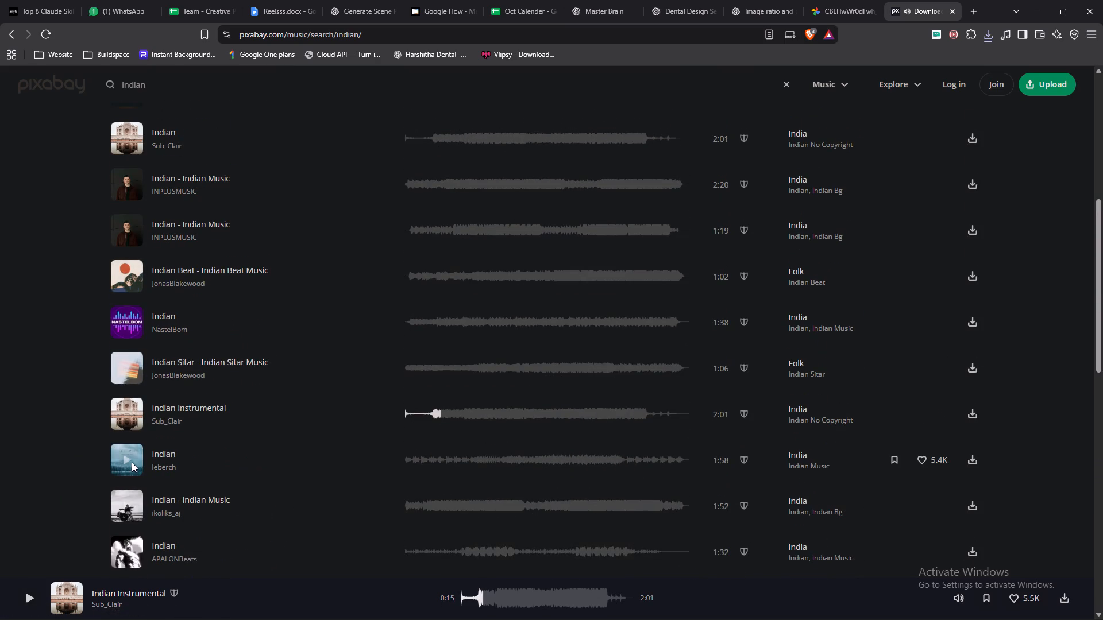
Preview the 1:58 track Indian by leberch and the 1:32 track Indian by APALONBeats, skipping ahead within each.
left_click(132, 462)
left_click(414, 461)
scroll(272, 427, "down", 2)
left_click(125, 424)
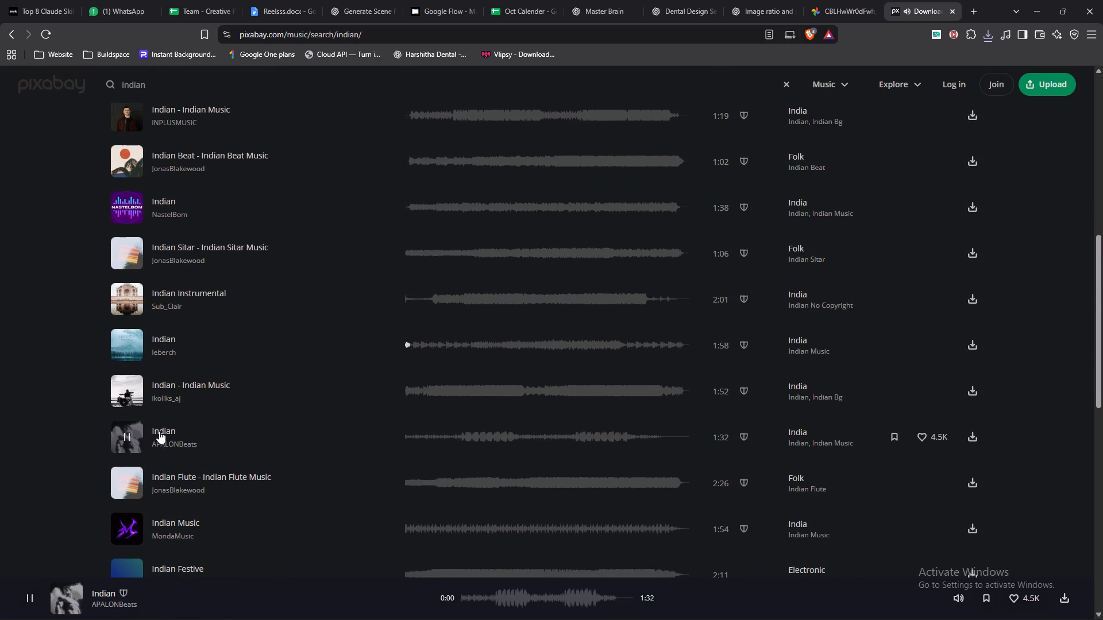
left_click(439, 441)
left_click(463, 437)
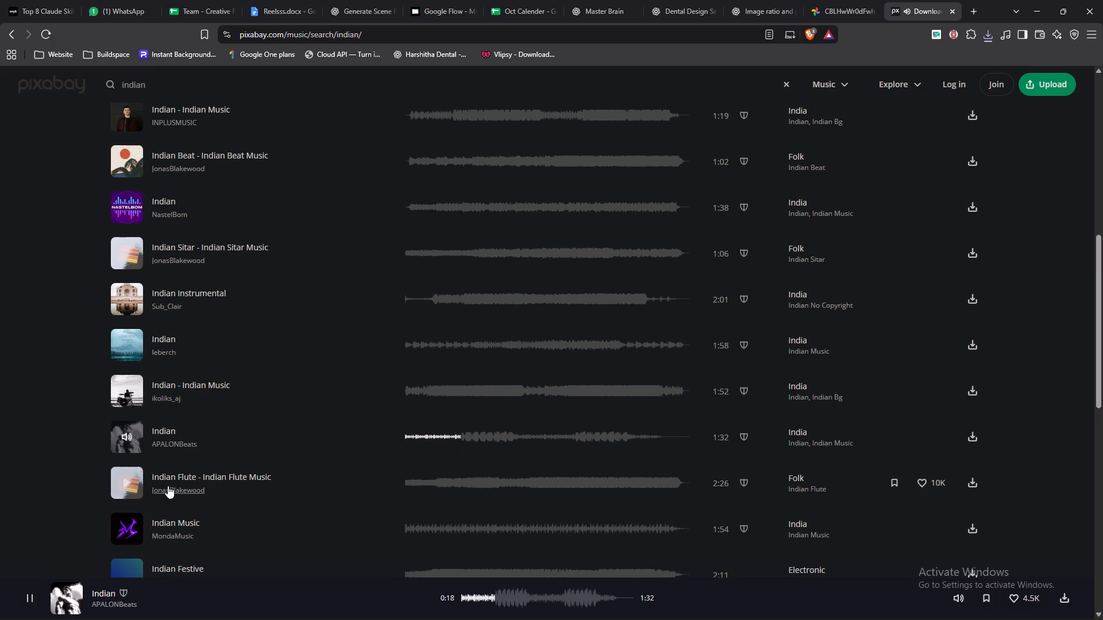
Preview the 2:26 Indian Flute track by JonasBlakewood and the 1:54 Indian Music by MondaMusic, skipping ahead within each.
left_click(124, 482)
left_click(432, 483)
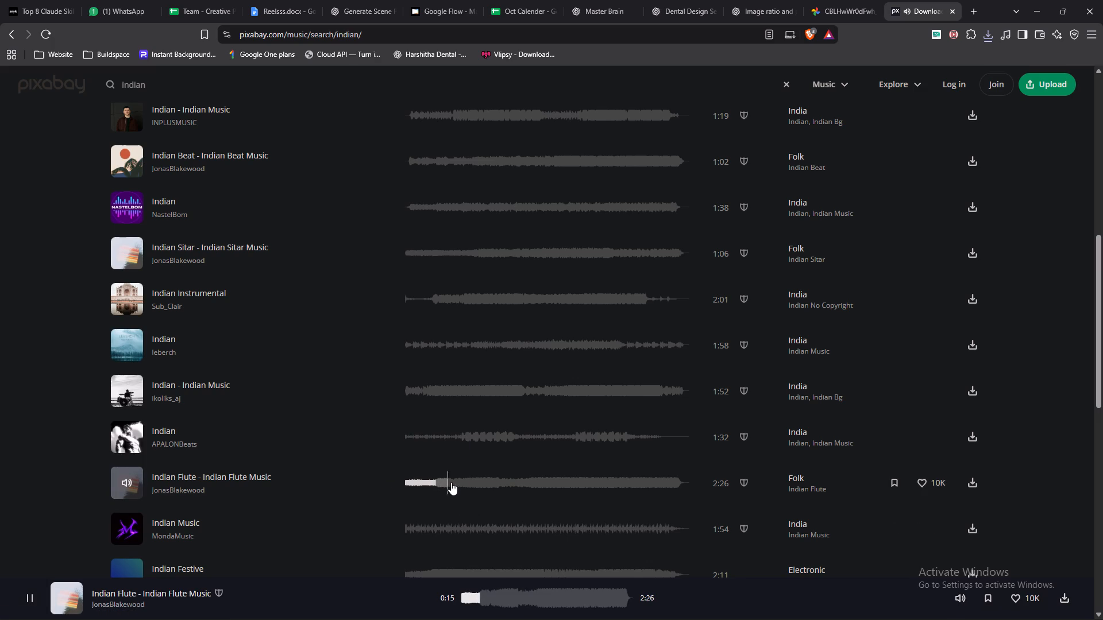
left_click(123, 526)
left_click(414, 529)
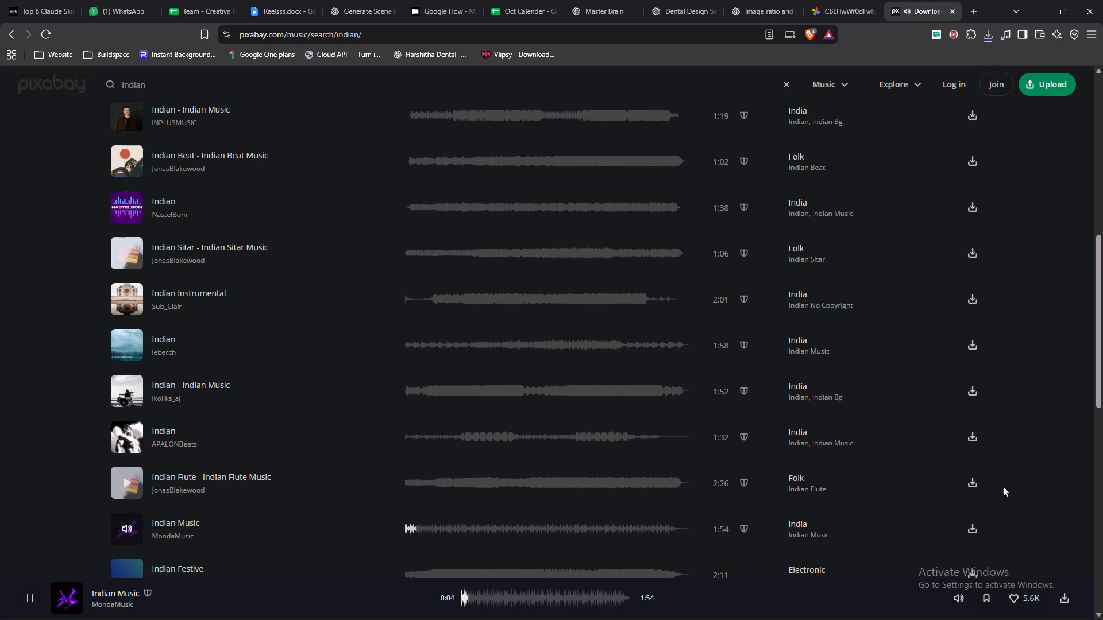
Download the Indian Flute MP3 by JonasBlakewood into Audio & SFX, close the thank-you pop-up, and pause the playing preview.
left_click(974, 488)
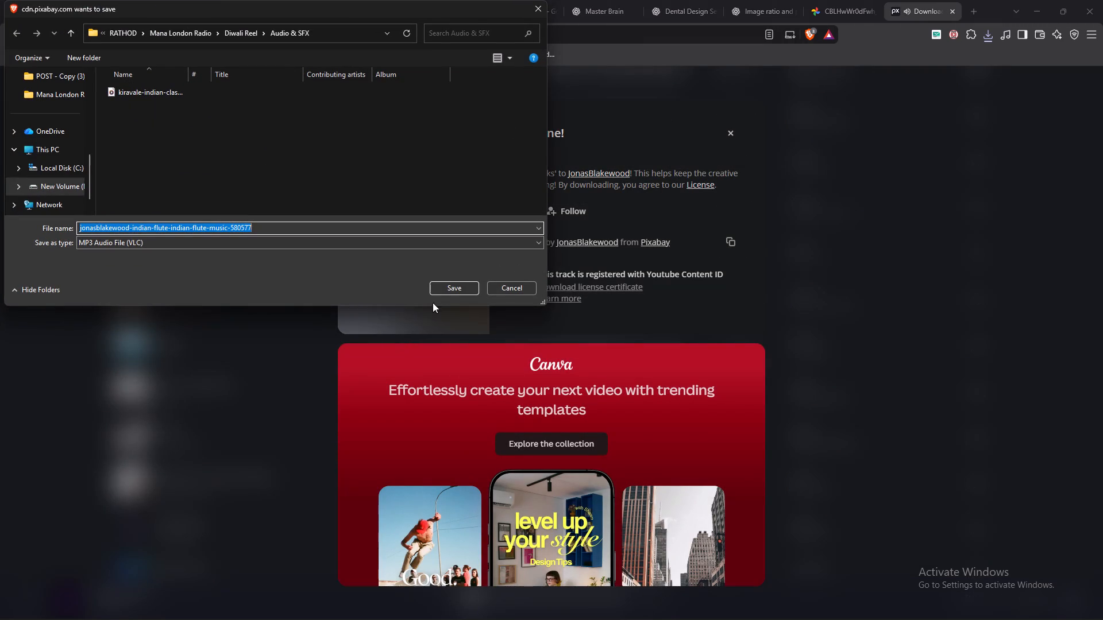
left_click(449, 285)
left_click(988, 363)
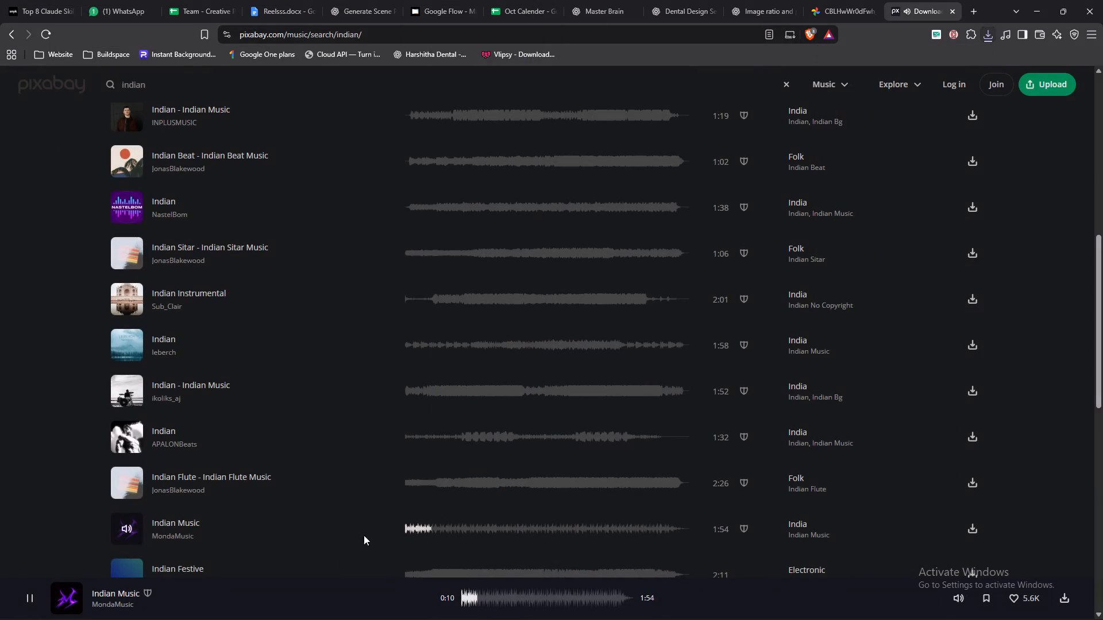
left_click(33, 600)
Switch to DaVinci Resolve and create a bin named Audio & SFX under Master.
key("alt+Tab")
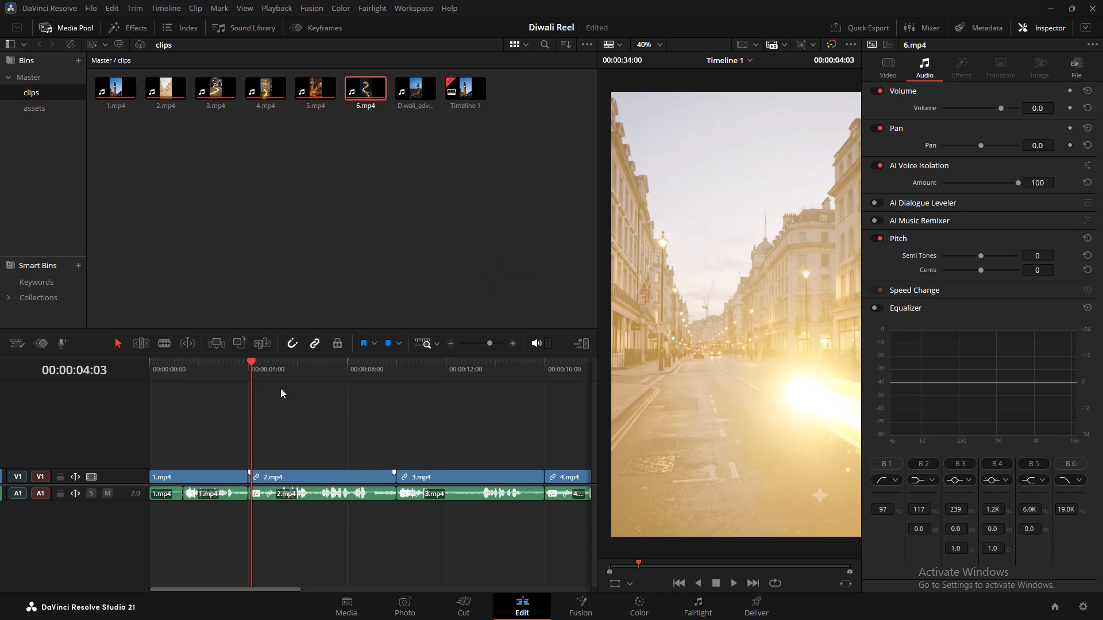
left_click(43, 82)
left_click(79, 63)
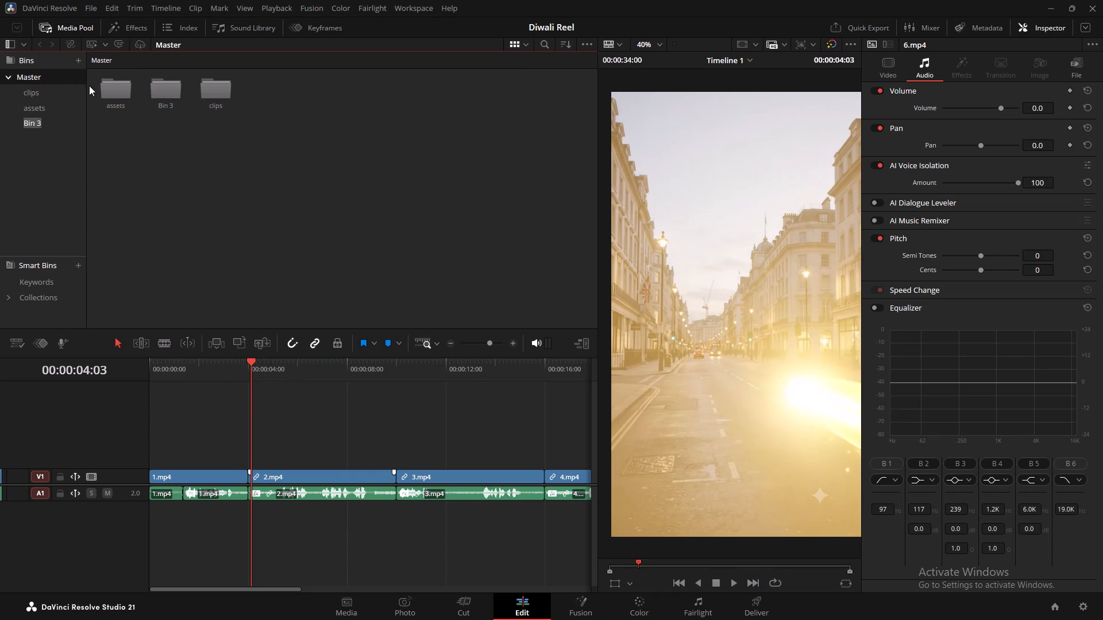
type("Audio & SFG")
key("shift+BackSpace")
key("shift+x")
key("Return")
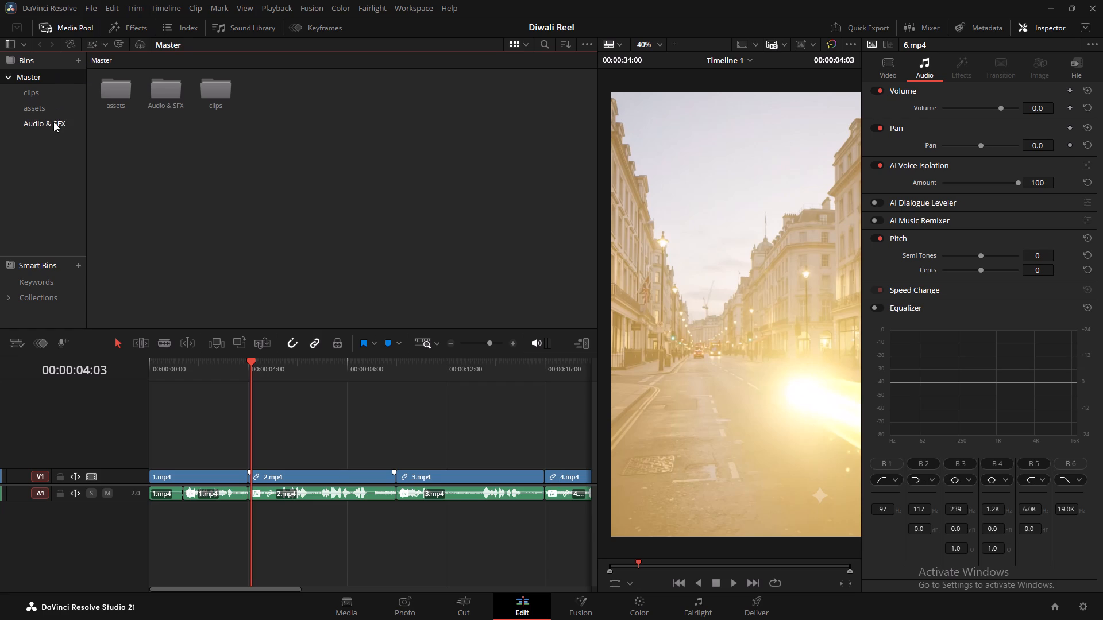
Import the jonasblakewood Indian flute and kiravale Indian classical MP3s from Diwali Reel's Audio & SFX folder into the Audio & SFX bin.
left_click(53, 122)
key("alt+Tab")
left_click(376, 254, "alt")
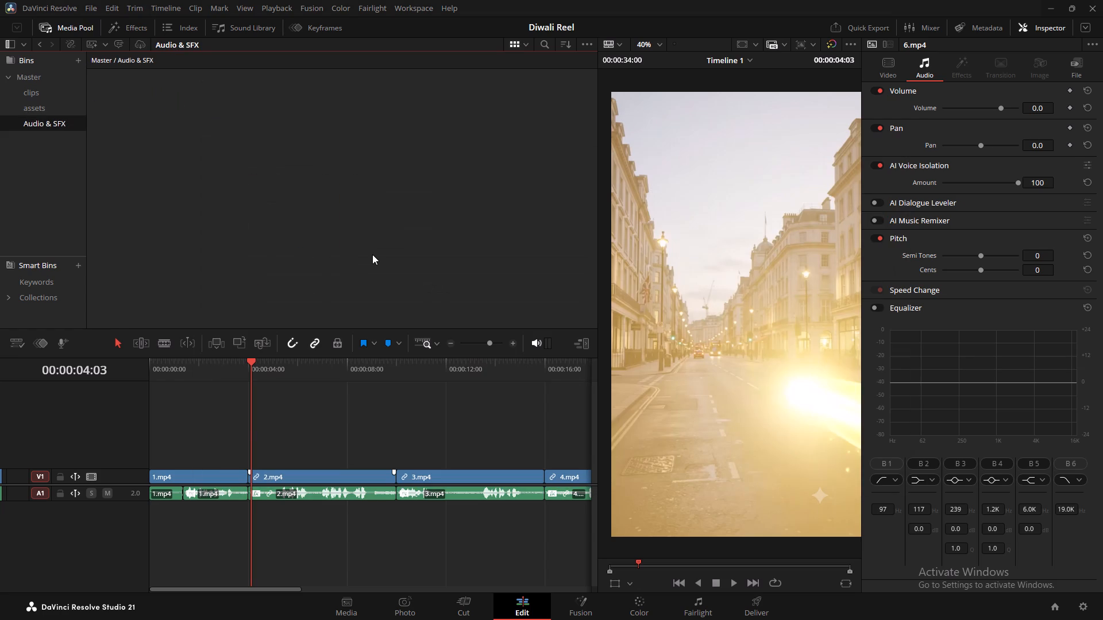
key("ctrl+i")
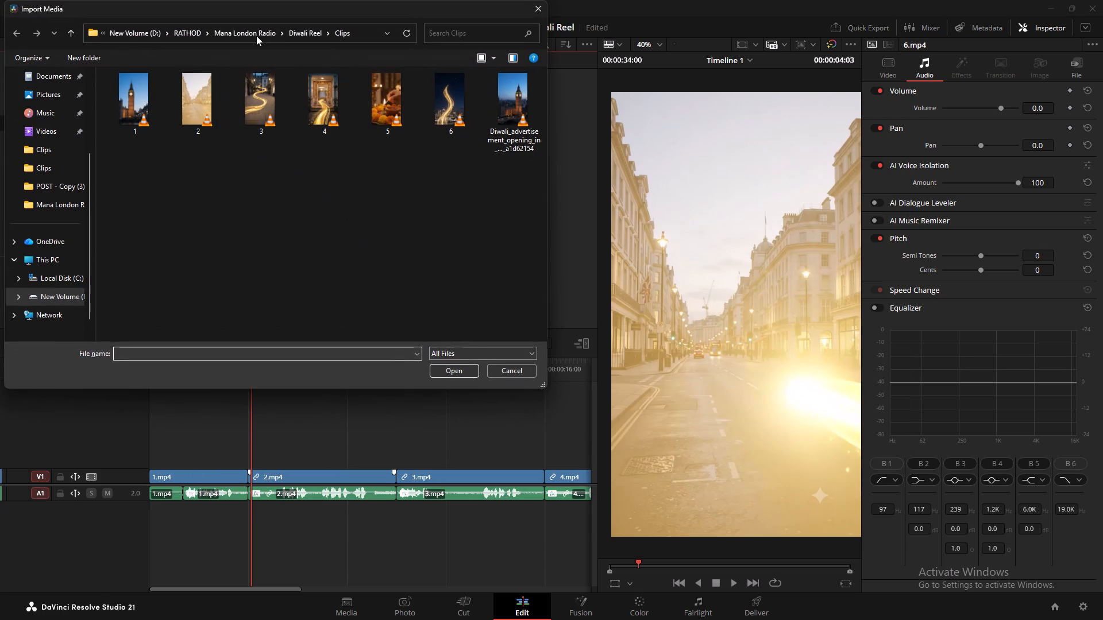
left_click(306, 29)
double_click(144, 94)
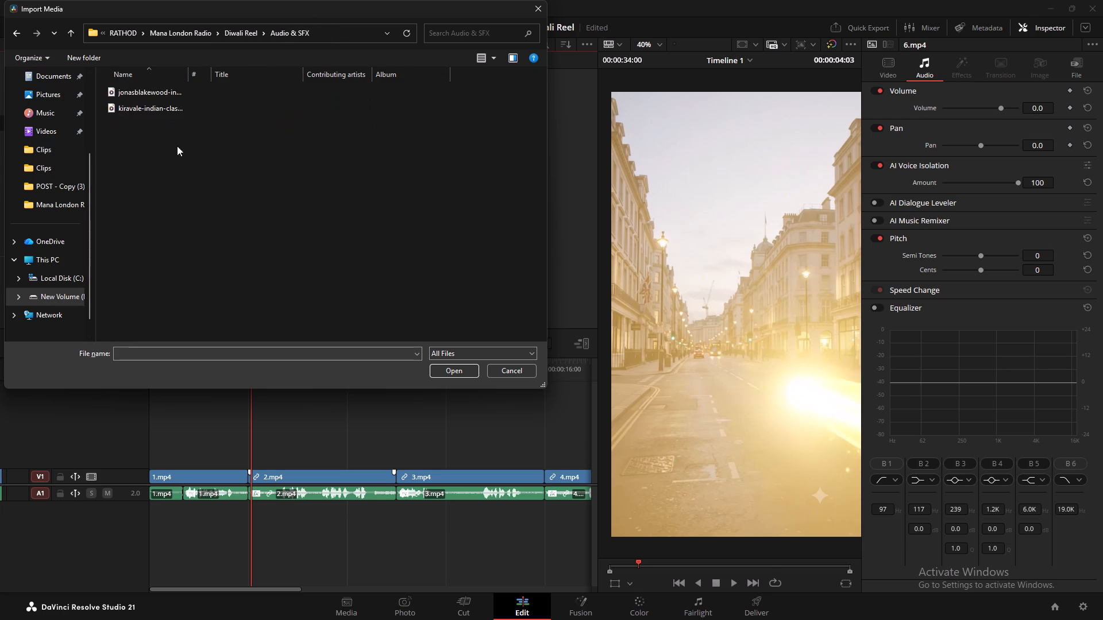
left_click_drag(115, 157, 134, 104)
left_click_drag(157, 141, 159, 96)
left_click_drag(149, 139, 161, 80)
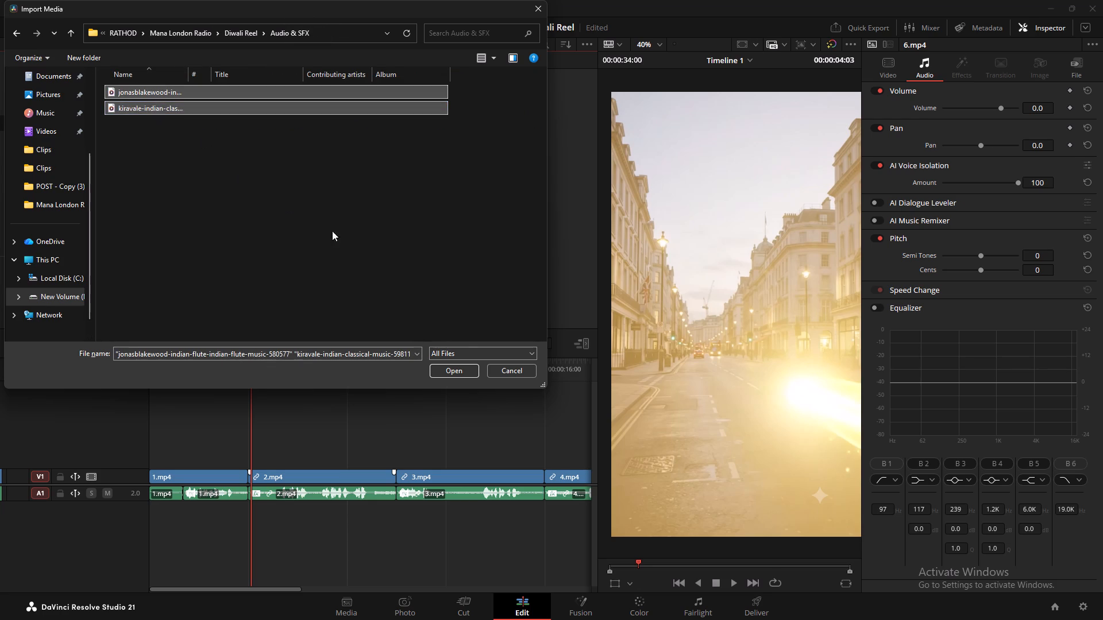
left_click(450, 358)
left_click(453, 373)
left_click(453, 373)
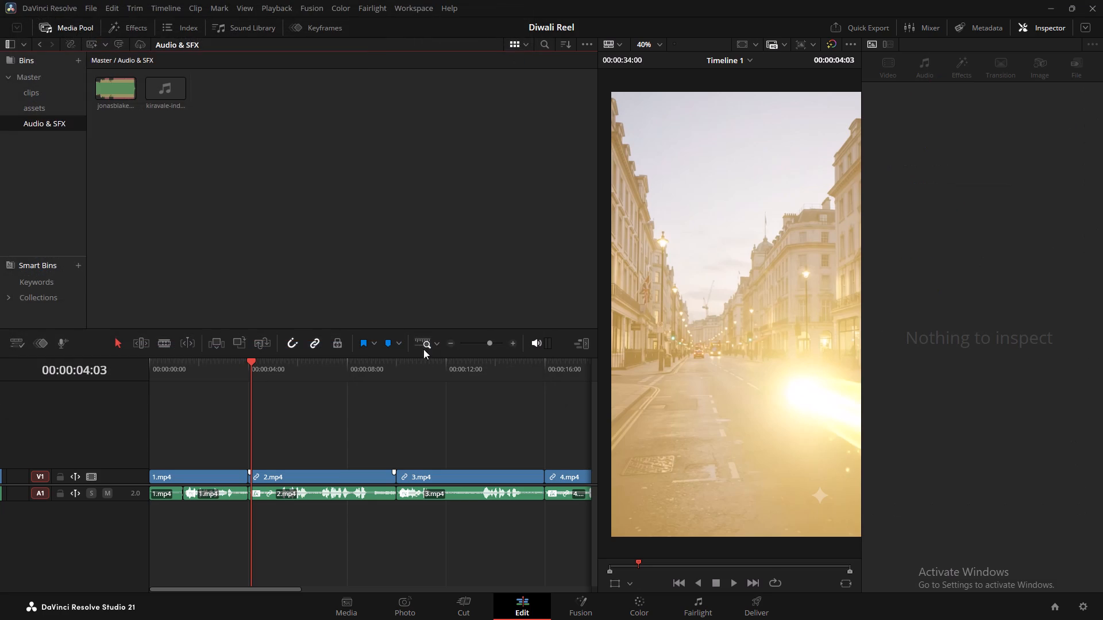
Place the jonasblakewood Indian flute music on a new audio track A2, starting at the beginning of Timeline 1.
left_click_drag(158, 93, 207, 370)
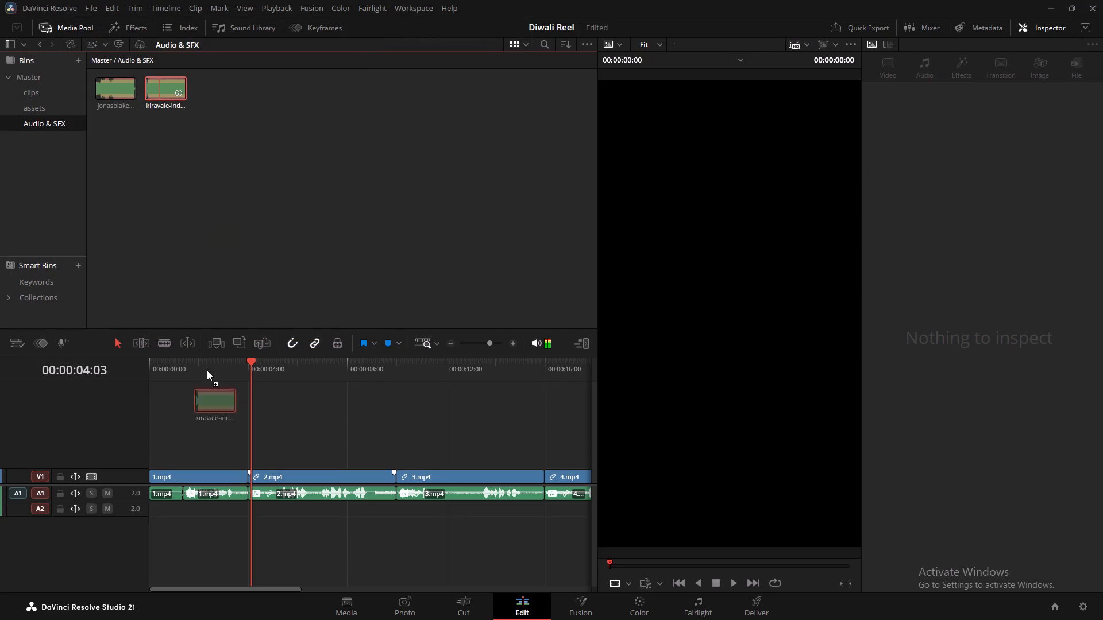
left_click_drag(207, 370, 238, 146)
left_click_drag(107, 92, 163, 517)
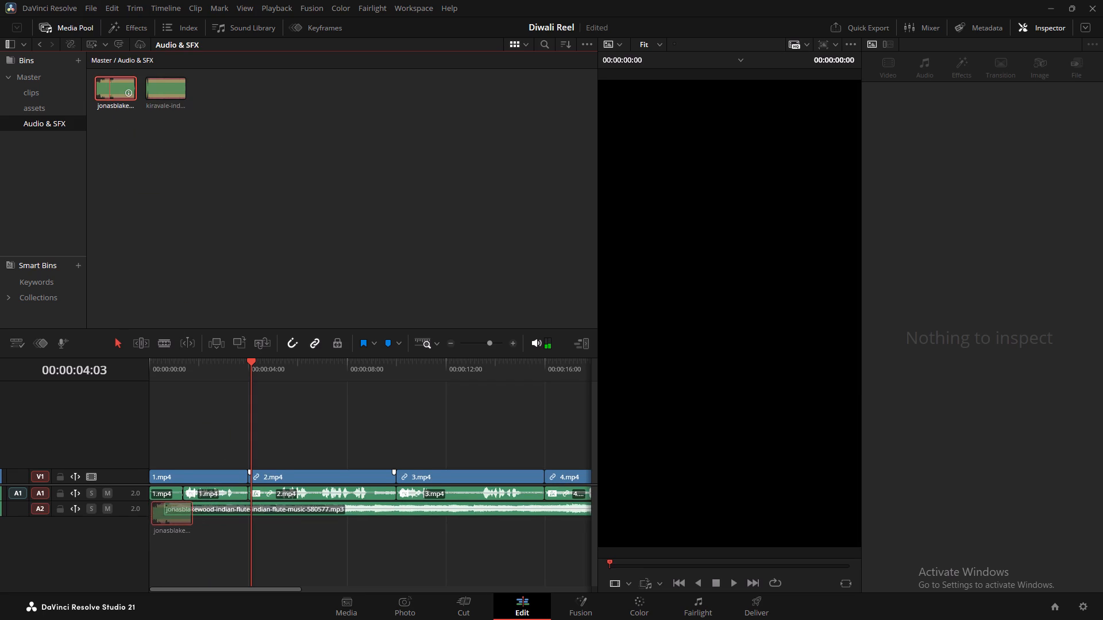
left_click_drag(163, 517, 148, 516)
Play the opening second of the timeline to hear the flute music under the voice.
left_click(165, 371)
left_click_drag(159, 375, 153, 376)
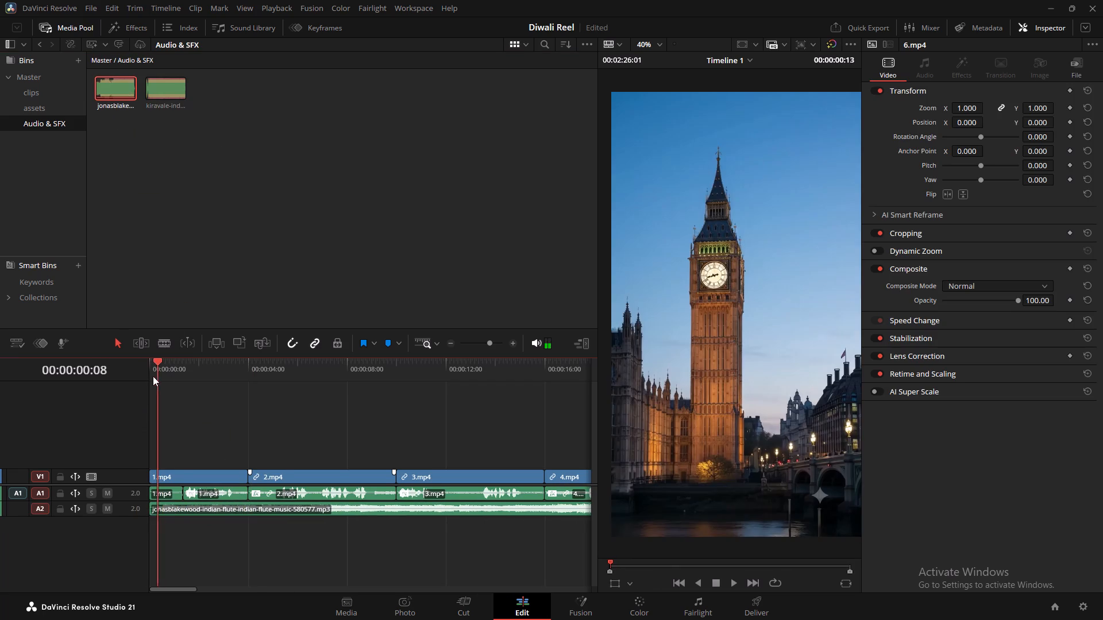
left_click_drag(153, 376, 133, 379)
key("space")
key("space")
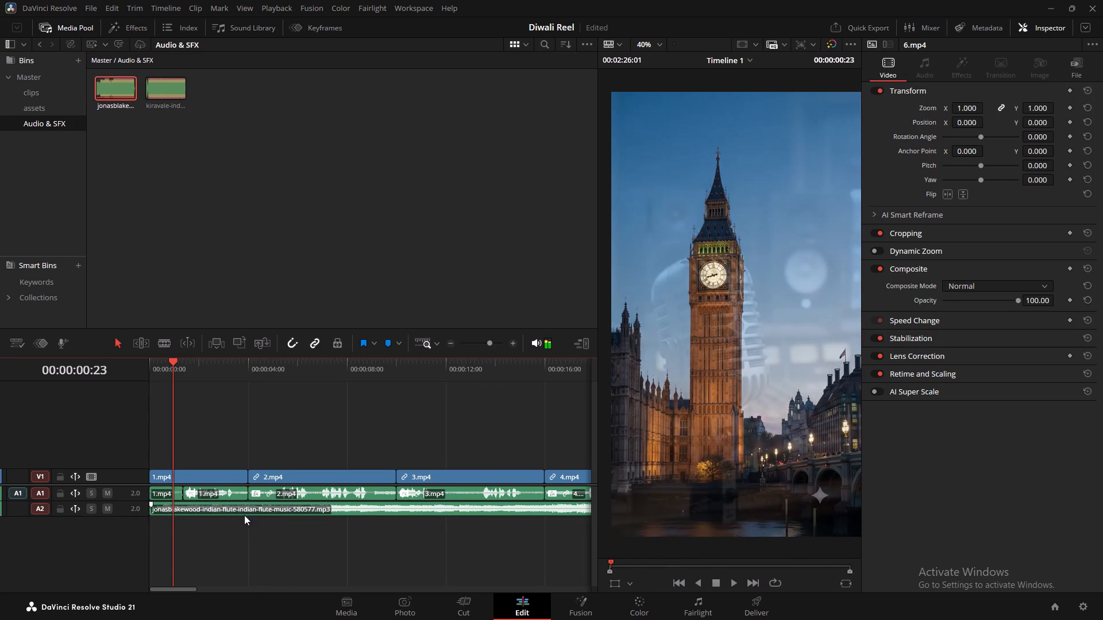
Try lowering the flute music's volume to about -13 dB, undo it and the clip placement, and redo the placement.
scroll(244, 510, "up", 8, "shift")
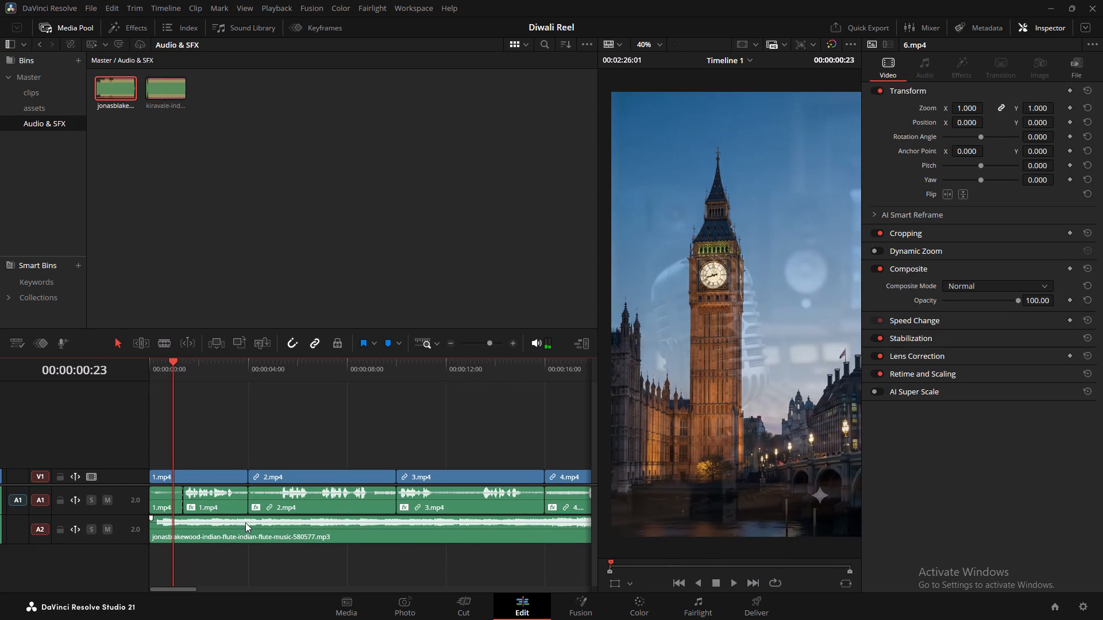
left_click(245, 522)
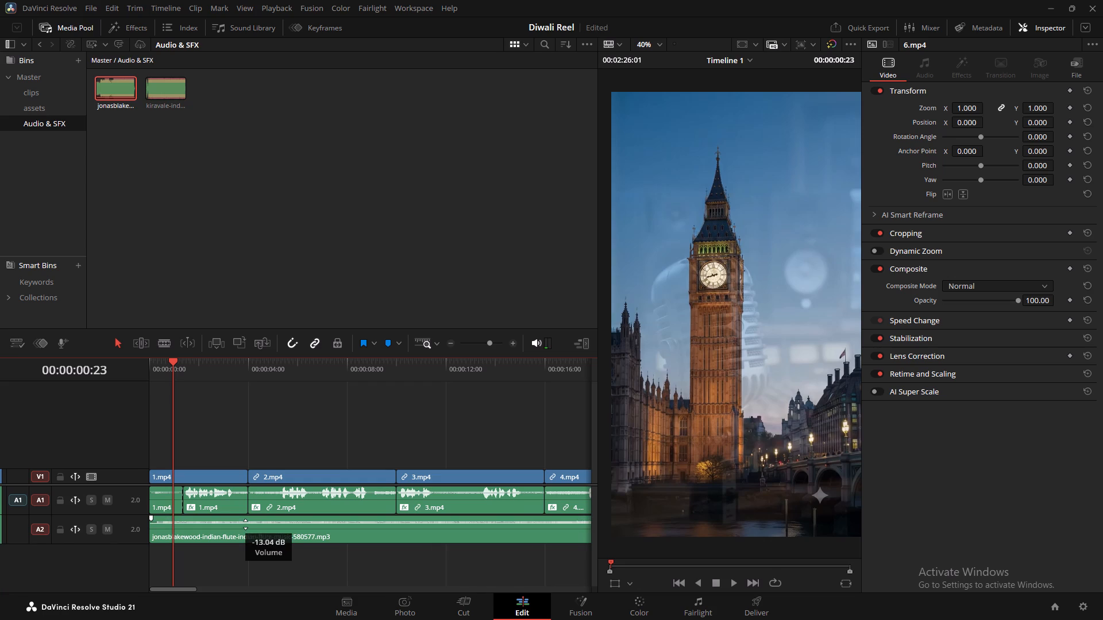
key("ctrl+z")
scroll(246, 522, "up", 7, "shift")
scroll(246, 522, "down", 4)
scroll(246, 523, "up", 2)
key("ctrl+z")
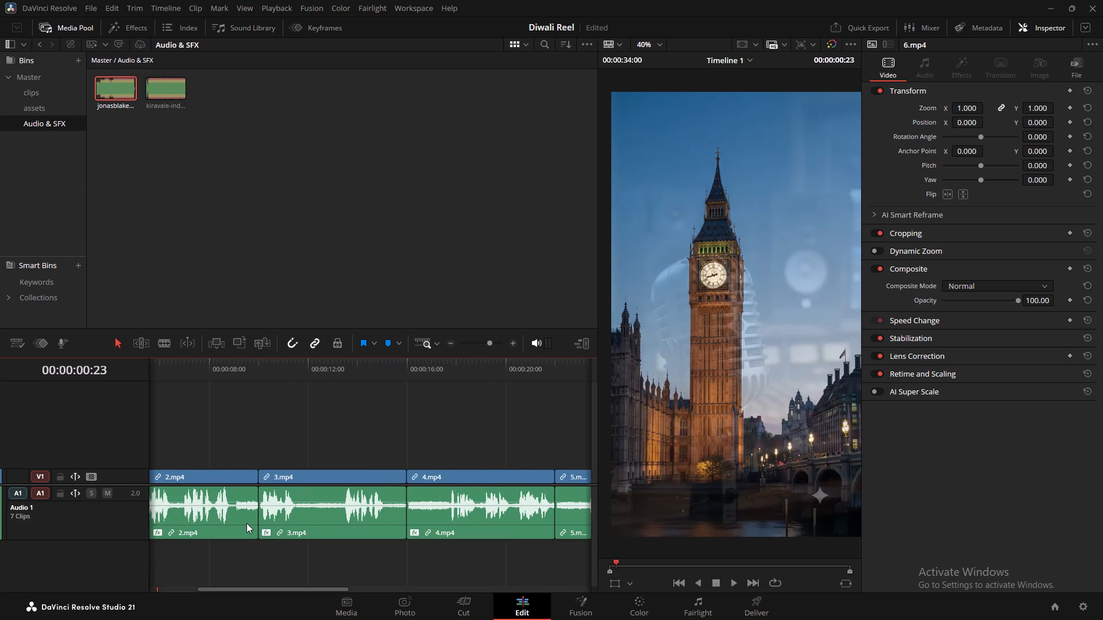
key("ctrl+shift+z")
Lower the flute music's volume on Audio 2 to -14 dB, replaying the opening between adjustments.
scroll(248, 520, "up", 4, "shift")
scroll(248, 520, "down", 14, "shift")
scroll(245, 495, "down", 12, "shift")
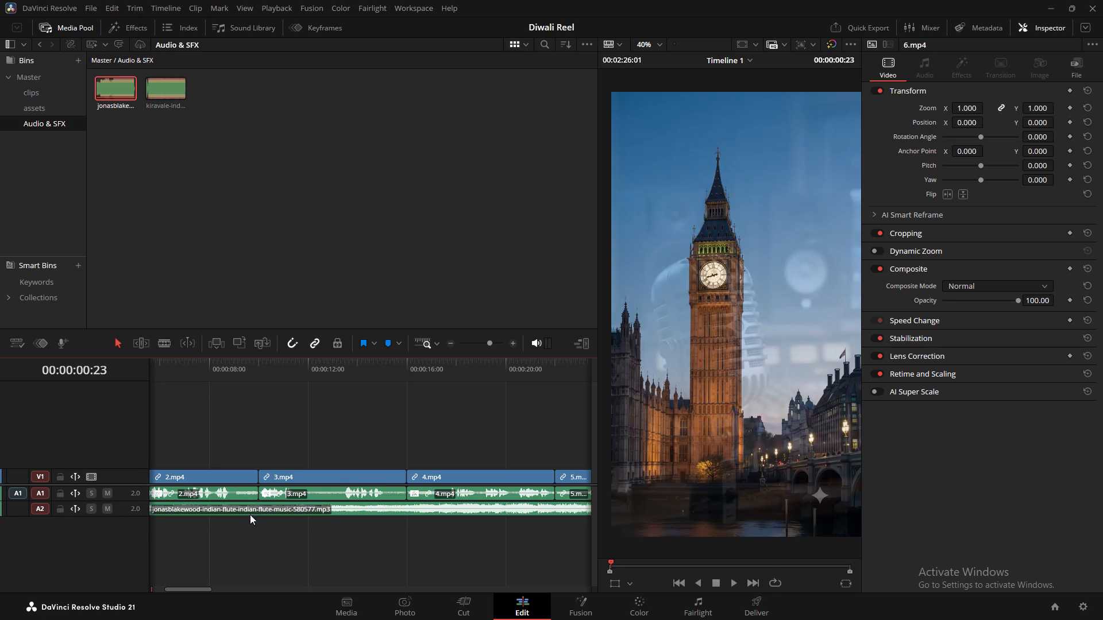
scroll(250, 514, "up", 14, "shift")
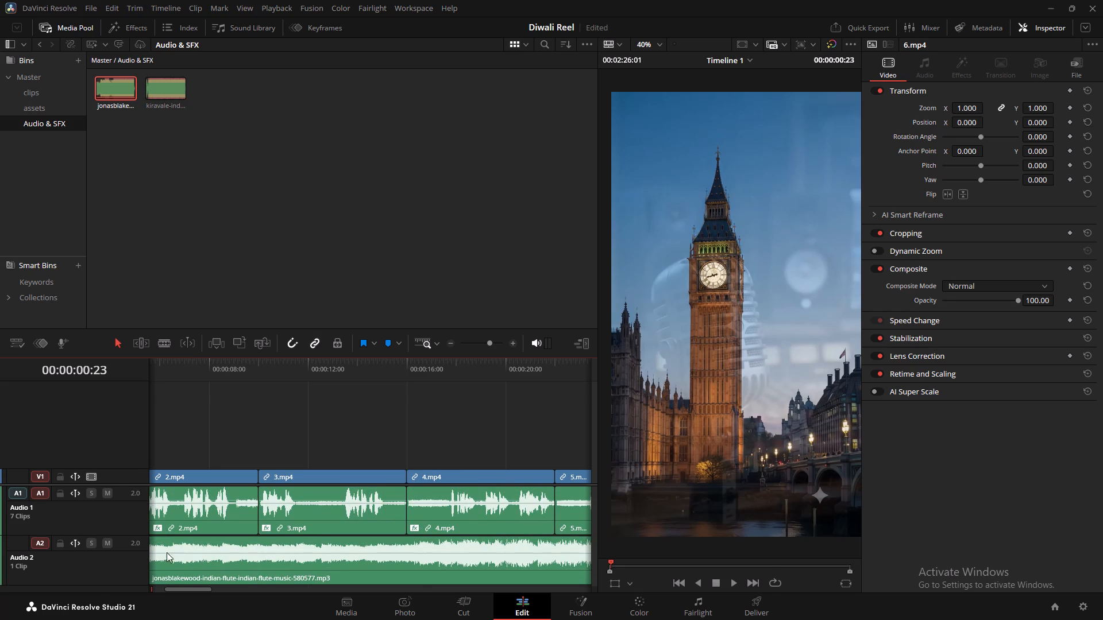
scroll(186, 400, "up", 8)
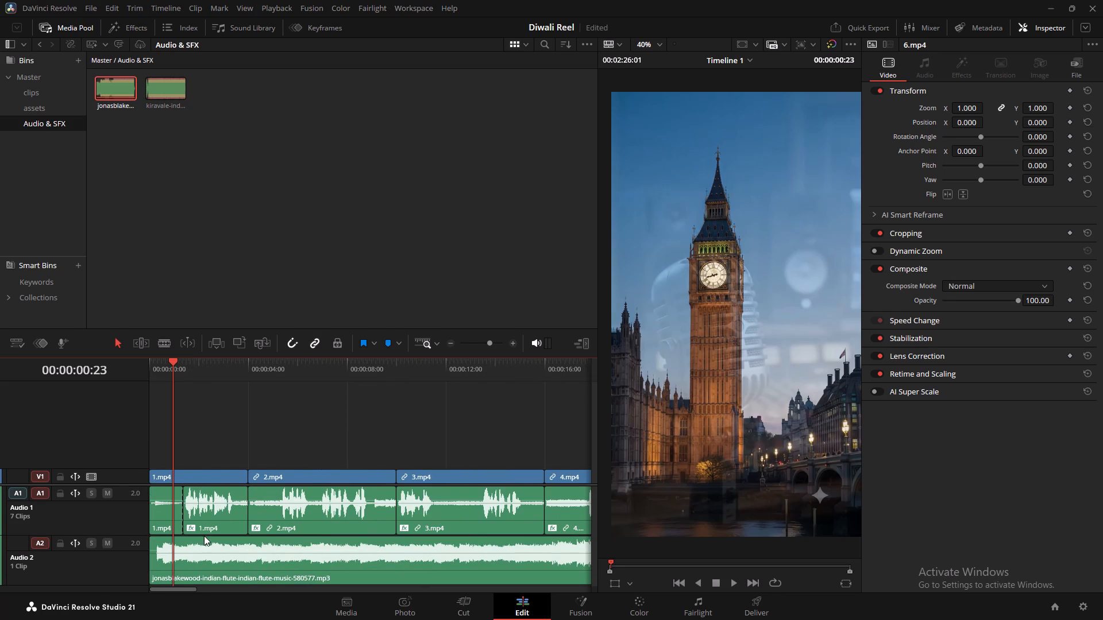
left_click_drag(236, 550, 237, 565, "shift")
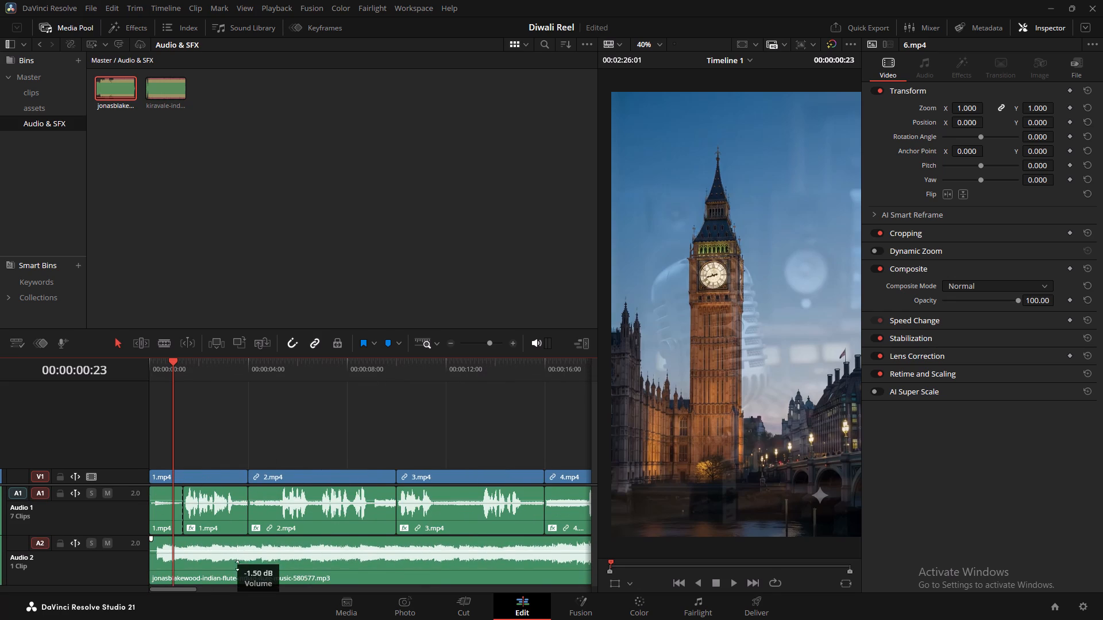
left_click_drag(237, 565, 245, 619, "shift")
left_click_drag(249, 552, 249, 577, "shift")
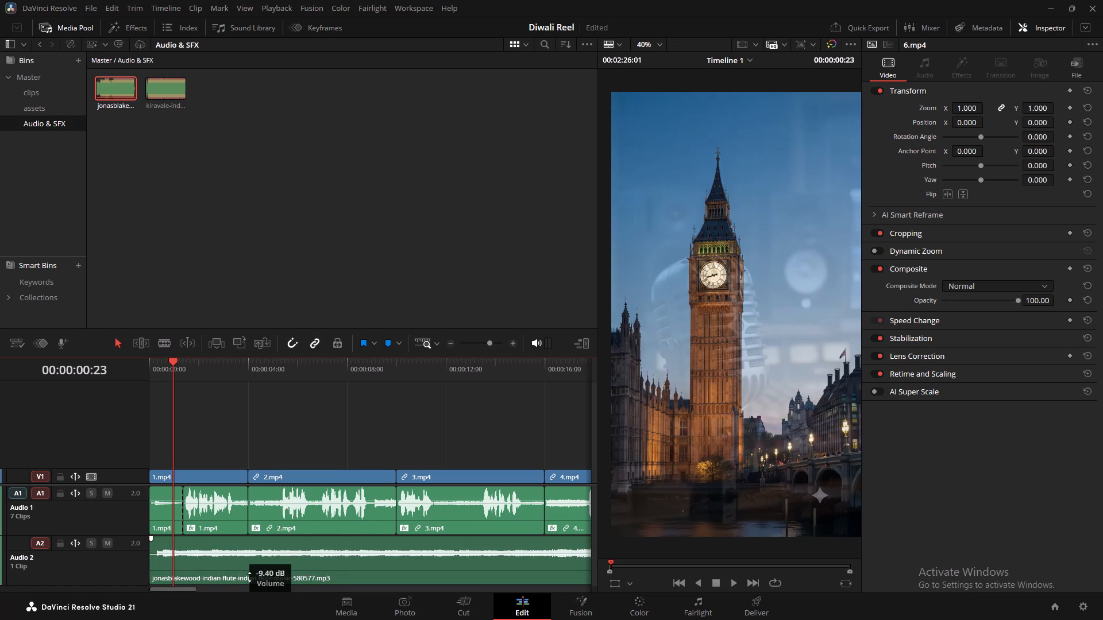
left_click_drag(249, 577, 249, 585, "shift")
left_click(146, 370)
left_click_drag(155, 362, 145, 362)
key("space")
key("space")
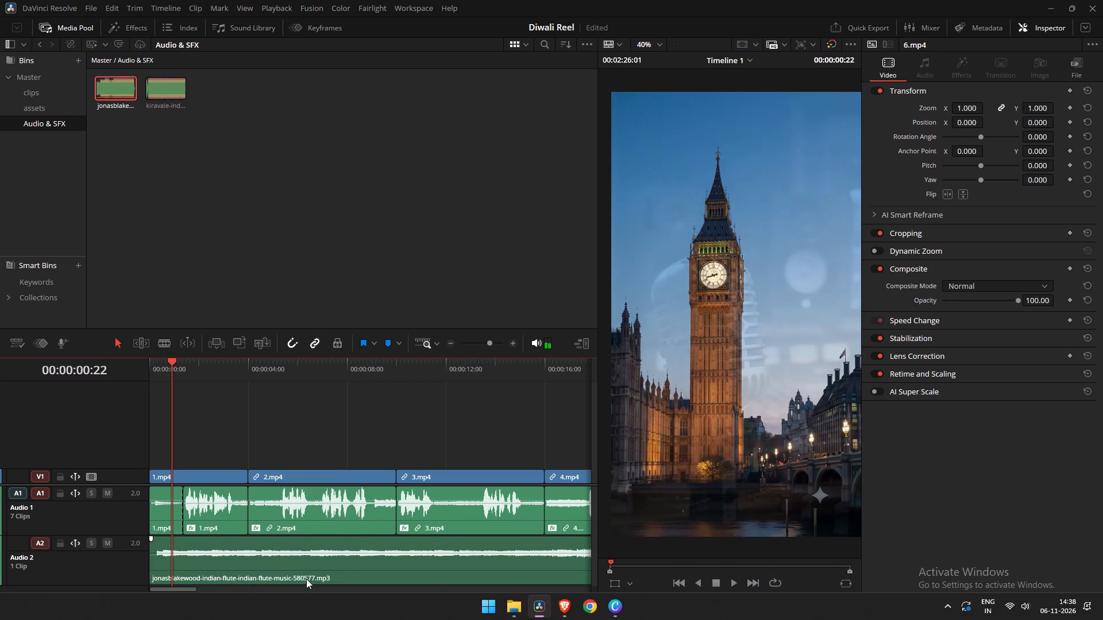
left_click_drag(279, 554, 278, 572, "shift")
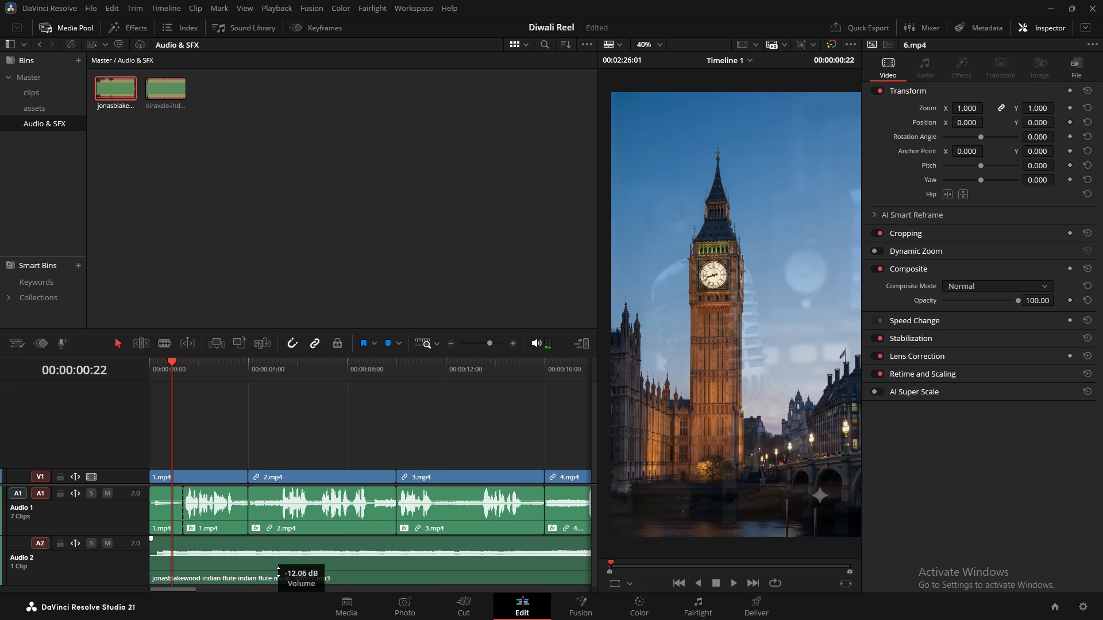
left_click_drag(278, 572, 278, 615, "shift")
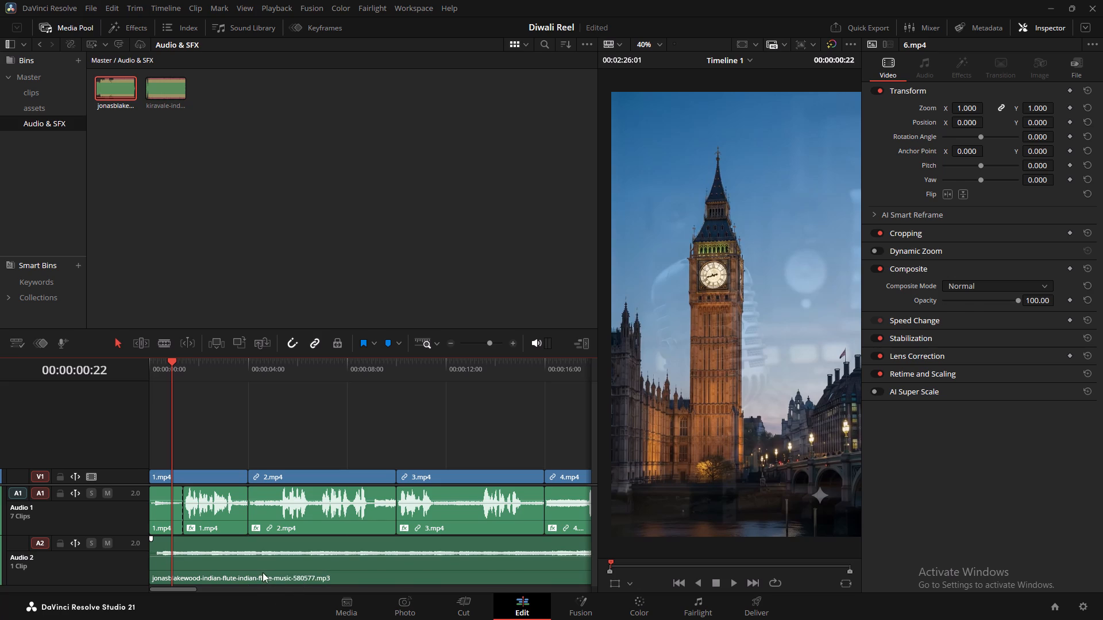
Move the flute music on Audio 2 so it starts where the second 1.mp4 audio segment begins.
left_click_drag(256, 569, 290, 576)
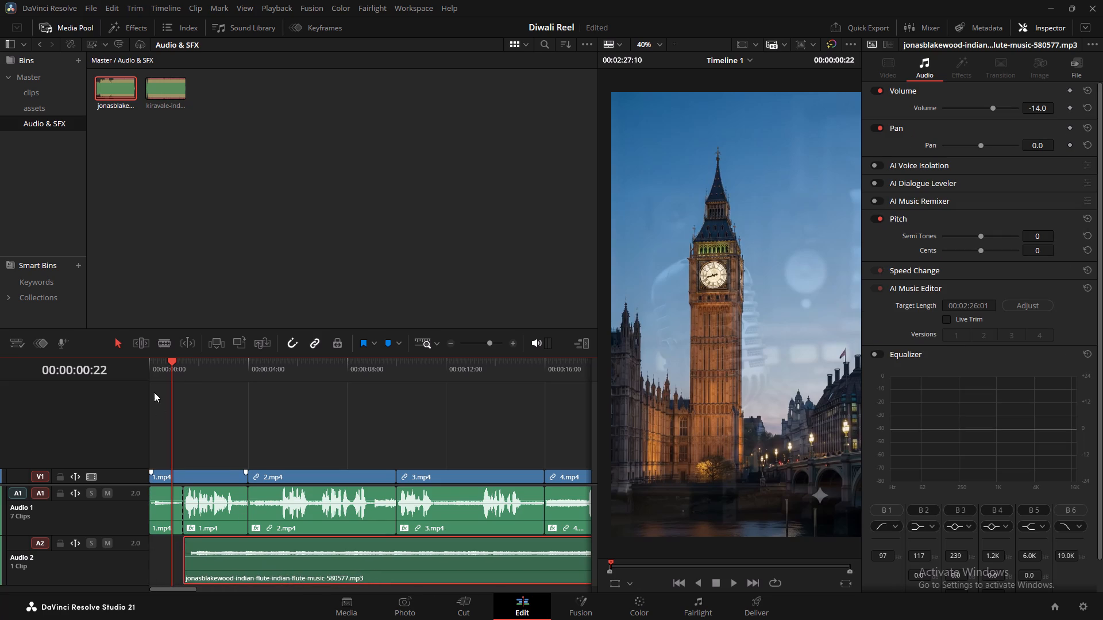
Play the reel from the start through the end of 6.mp4 to check the music against the voice.
left_click(155, 386)
left_click(155, 374)
key("space")
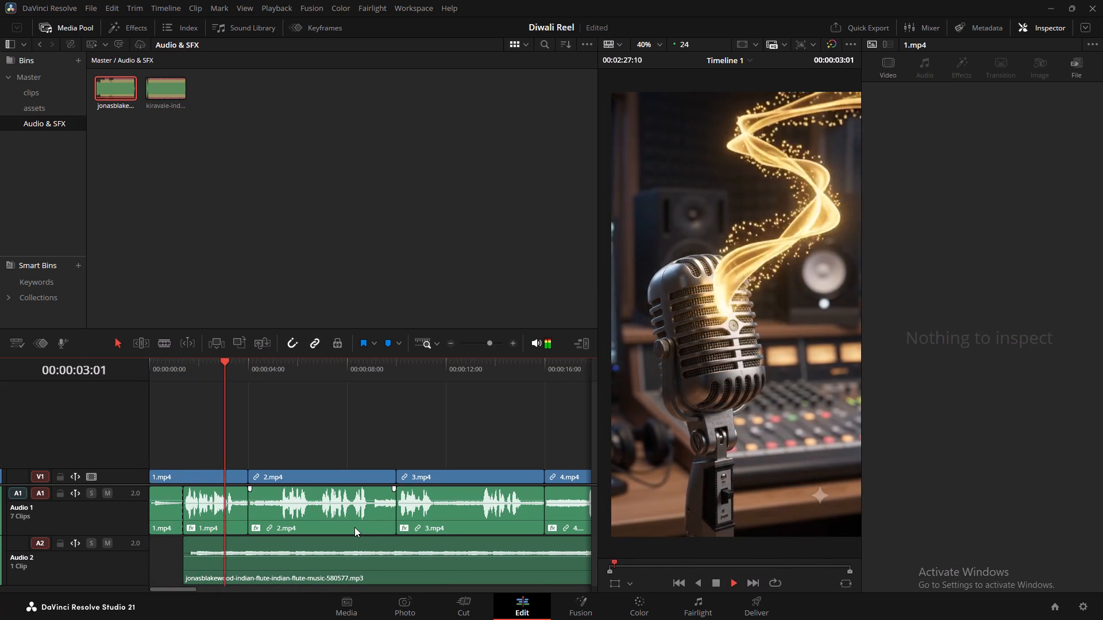
scroll(312, 517, "down", 2)
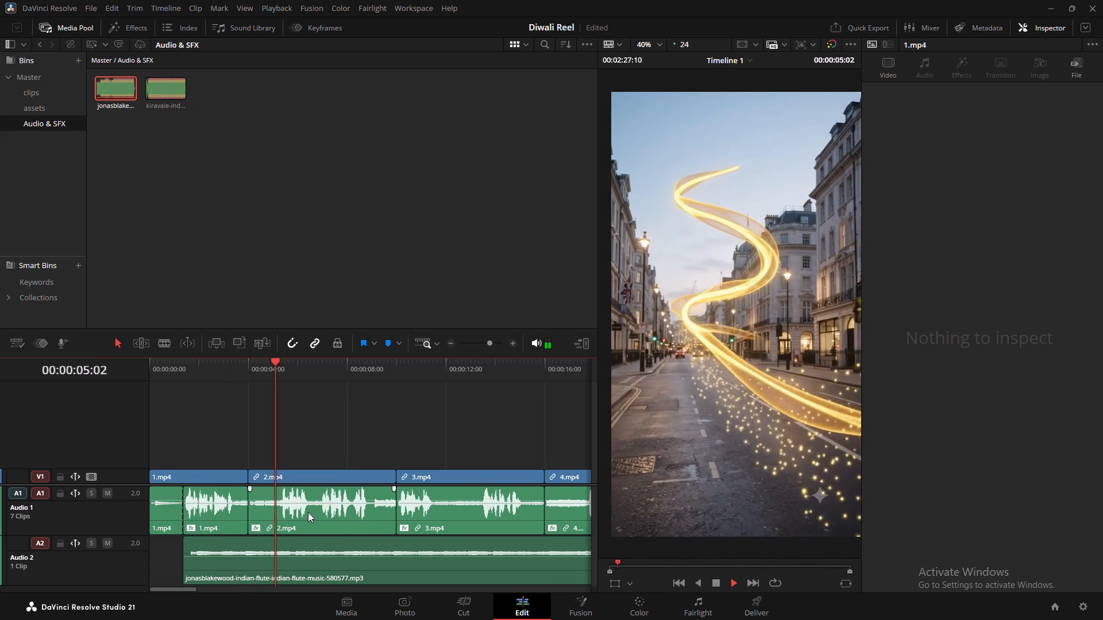
scroll(308, 511, "down", 3, "alt")
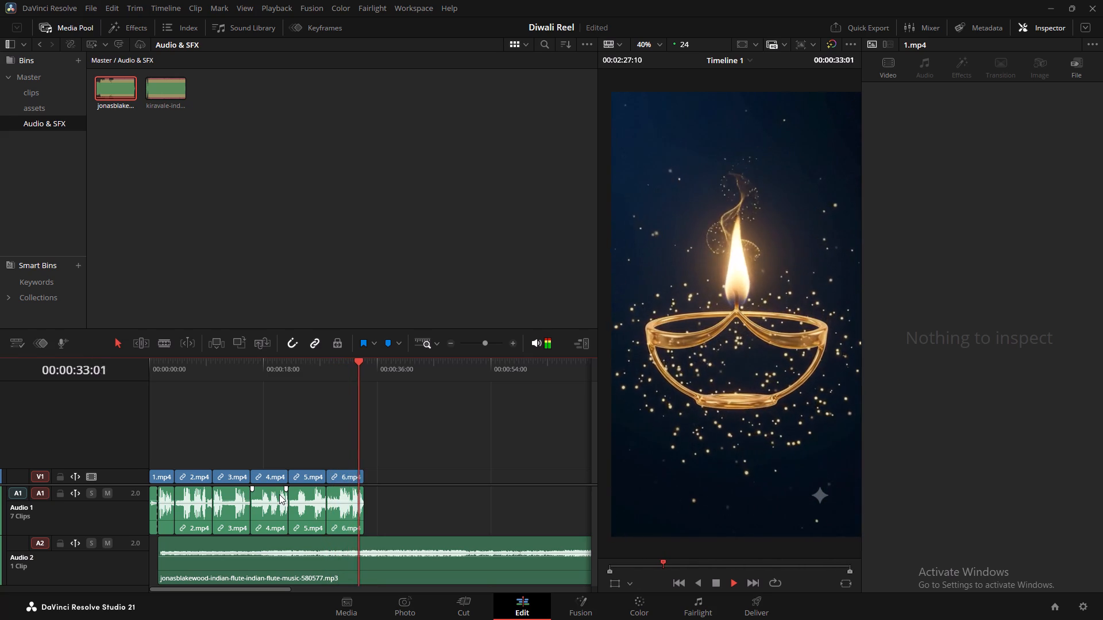
key("space")
Split the flute music on Audio 2 at 00:00:34:00, where the 6.mp4 clip ends.
key("v")
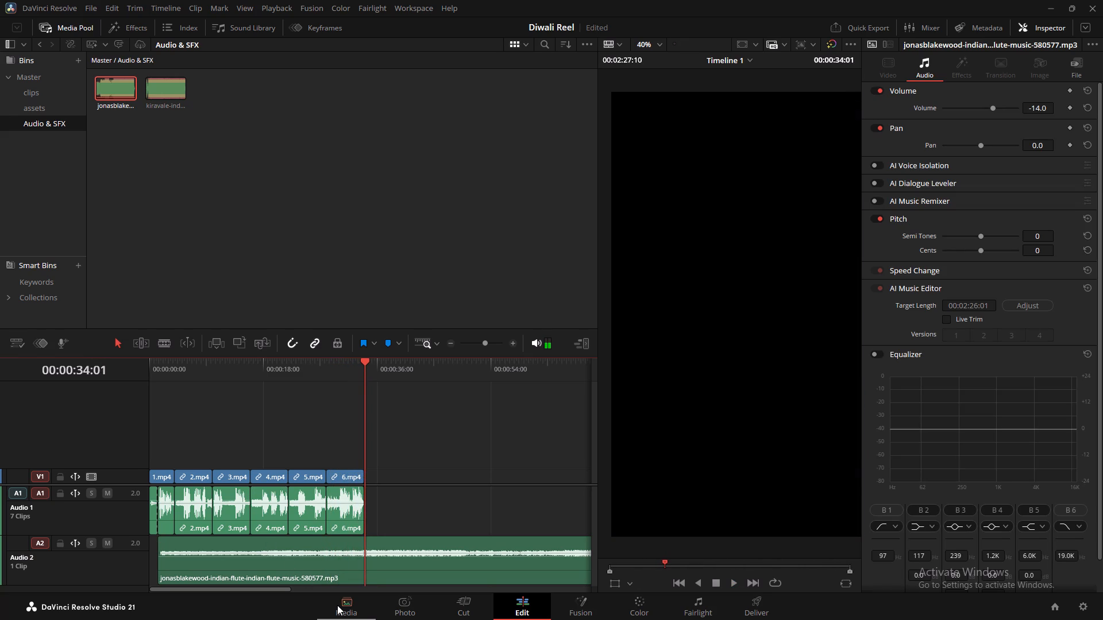
key("b")
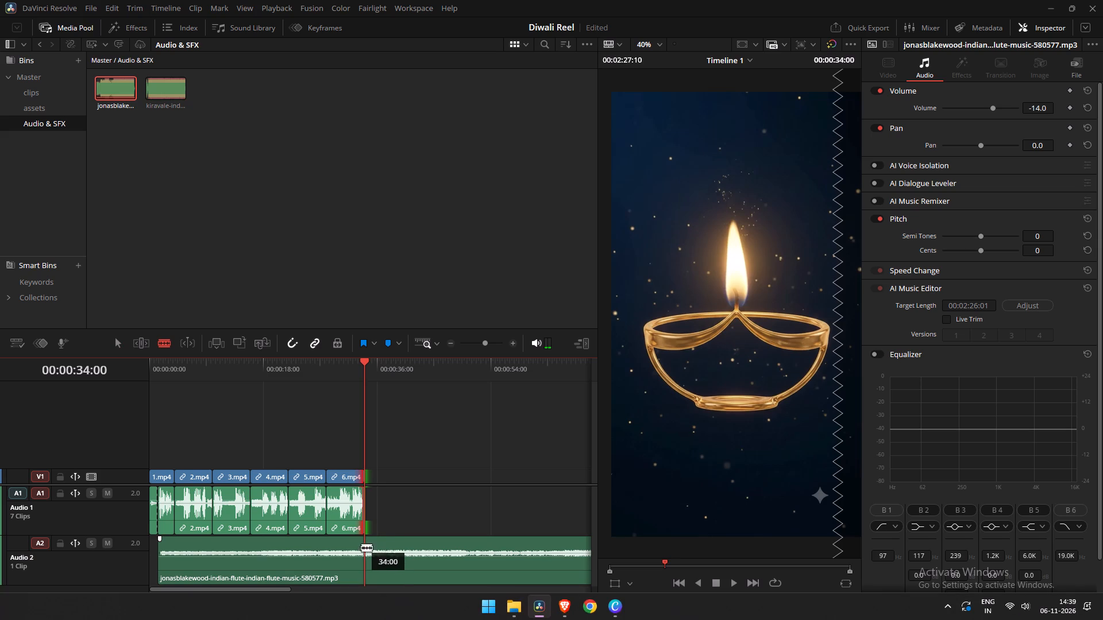
left_click(366, 553)
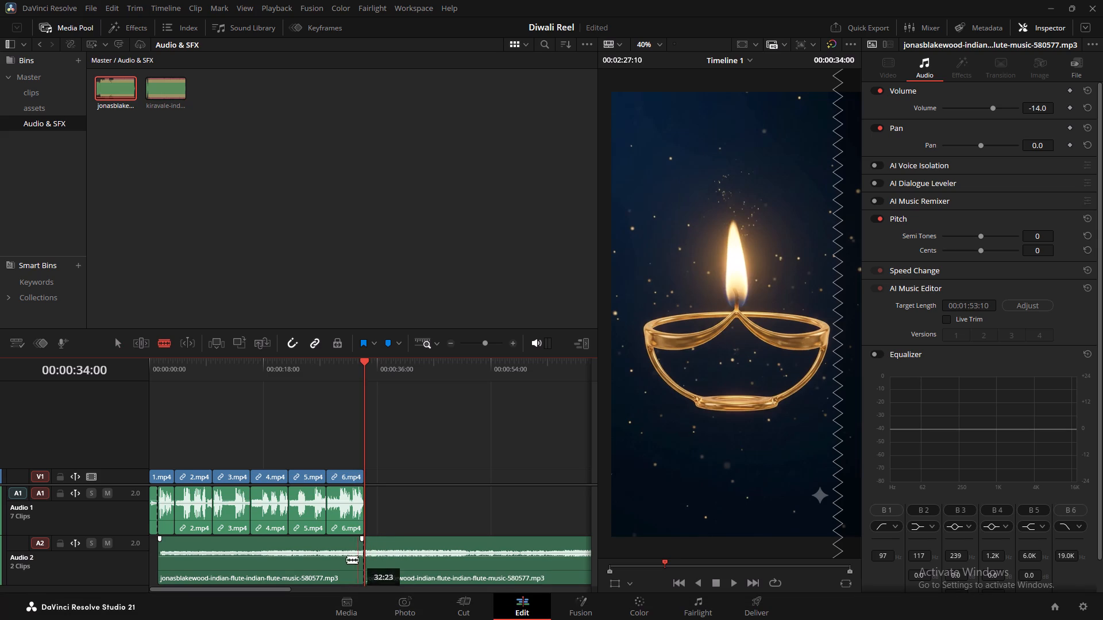
Split the flute music on Audio 2 at 00:00:28:00, where the 6.mp4 clip begins.
left_click(326, 551)
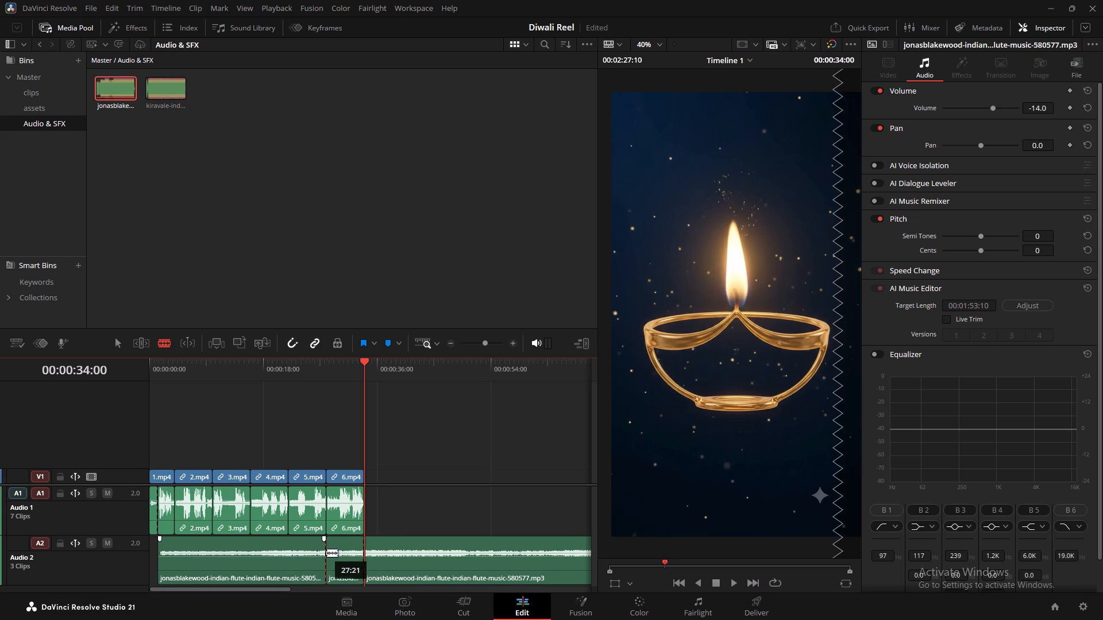
Delete the leftover flute music on Audio 2 after 00:00:34:00.
key("a")
left_click(404, 572)
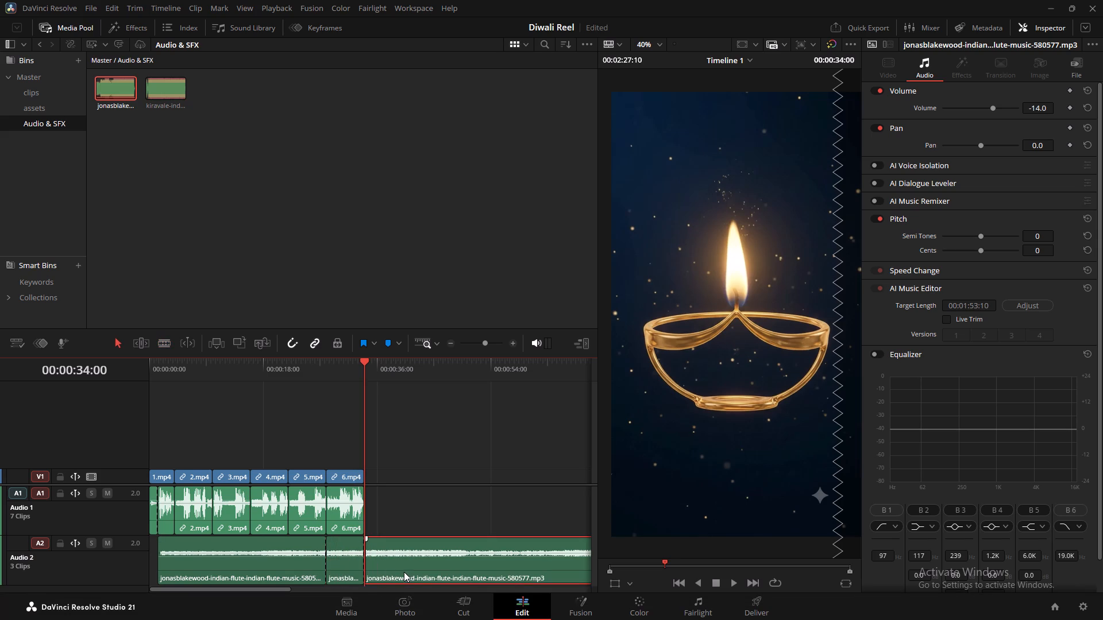
key("BackSpace")
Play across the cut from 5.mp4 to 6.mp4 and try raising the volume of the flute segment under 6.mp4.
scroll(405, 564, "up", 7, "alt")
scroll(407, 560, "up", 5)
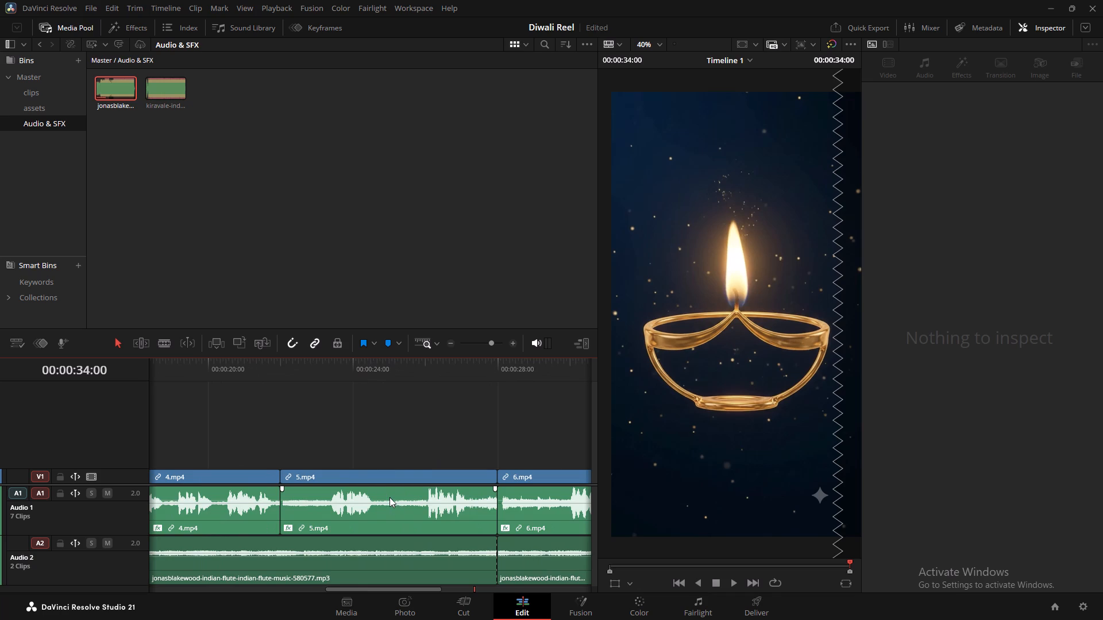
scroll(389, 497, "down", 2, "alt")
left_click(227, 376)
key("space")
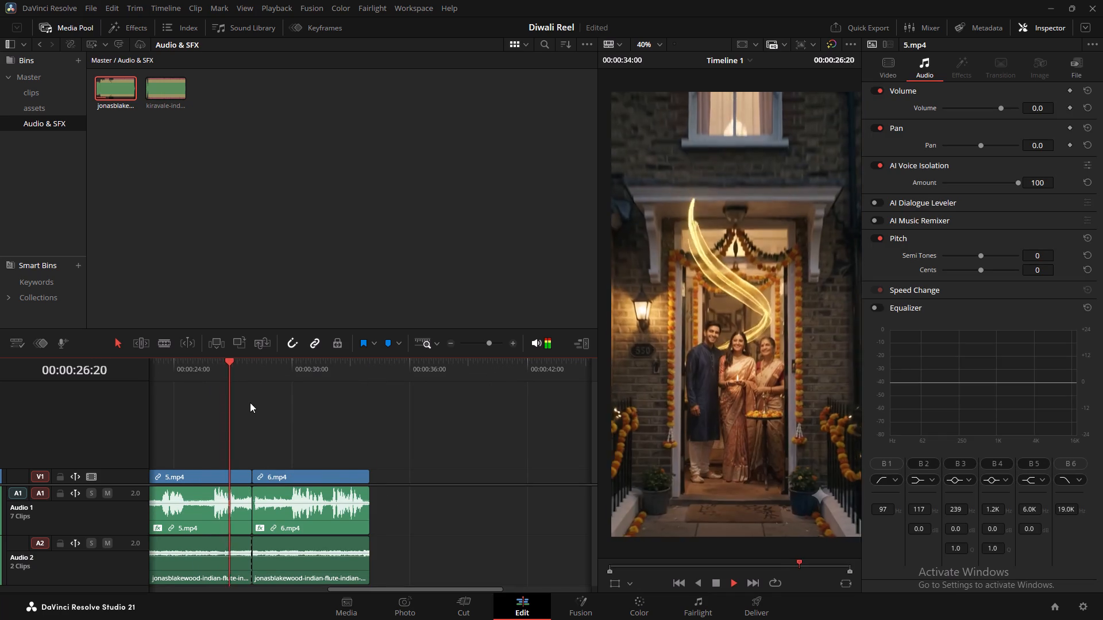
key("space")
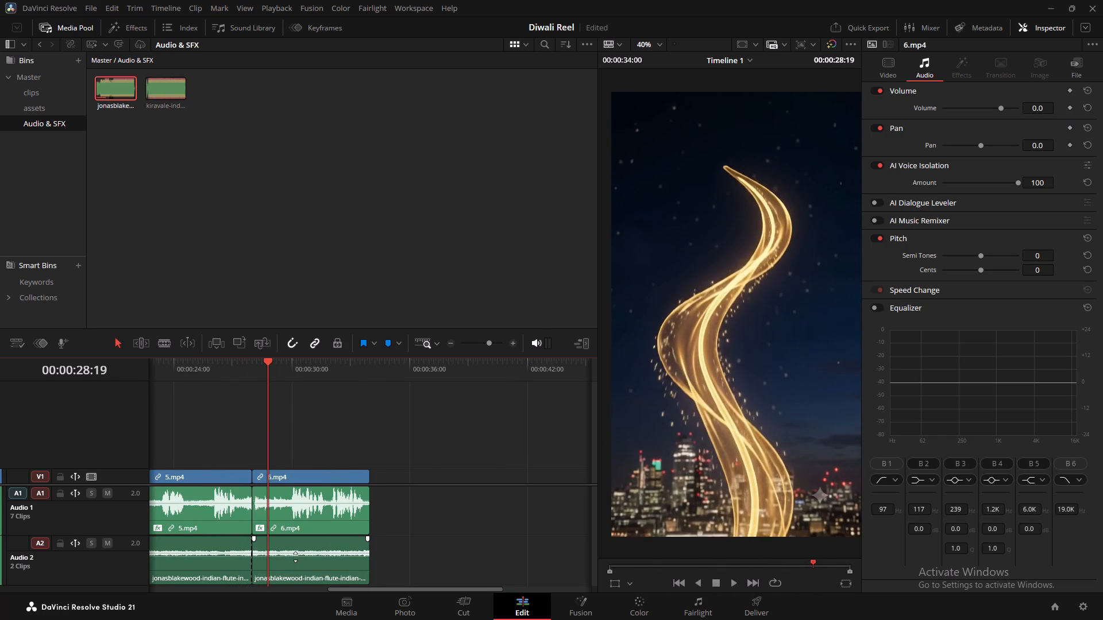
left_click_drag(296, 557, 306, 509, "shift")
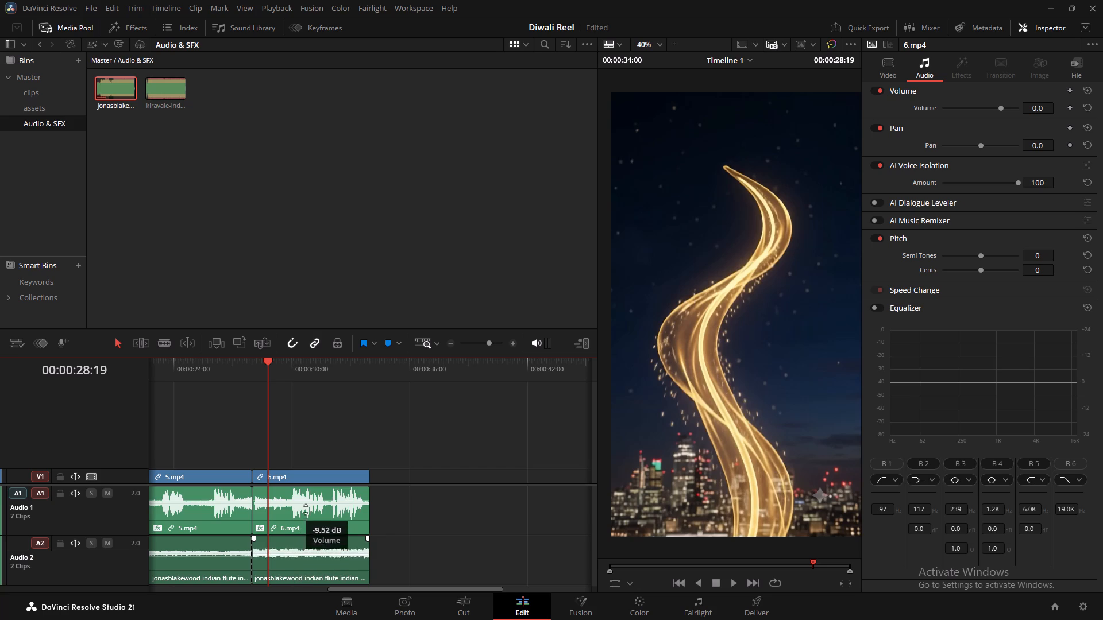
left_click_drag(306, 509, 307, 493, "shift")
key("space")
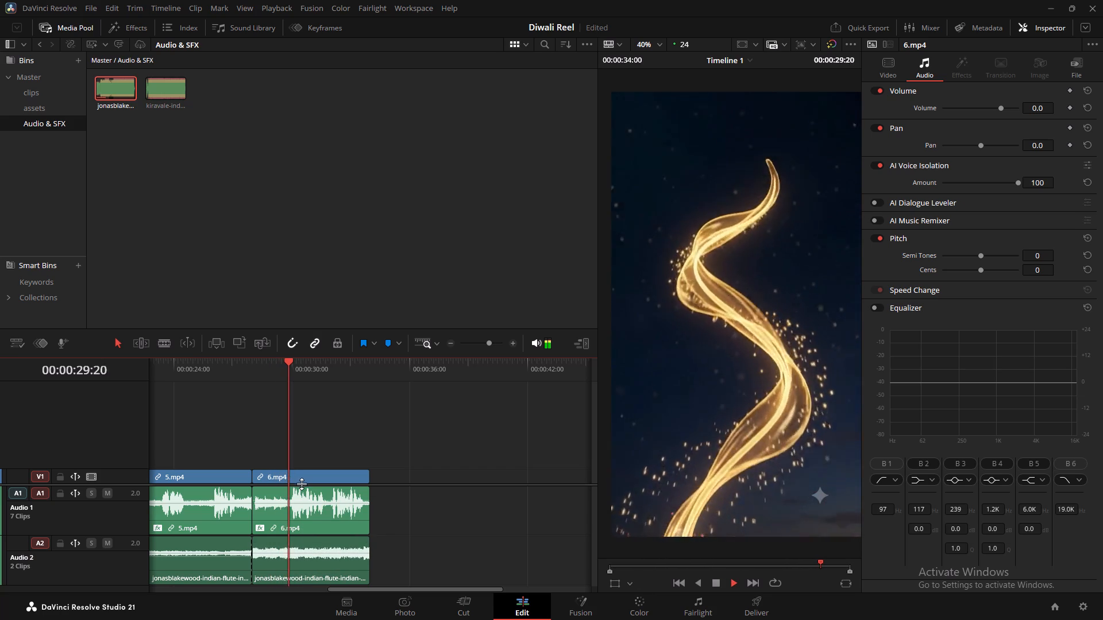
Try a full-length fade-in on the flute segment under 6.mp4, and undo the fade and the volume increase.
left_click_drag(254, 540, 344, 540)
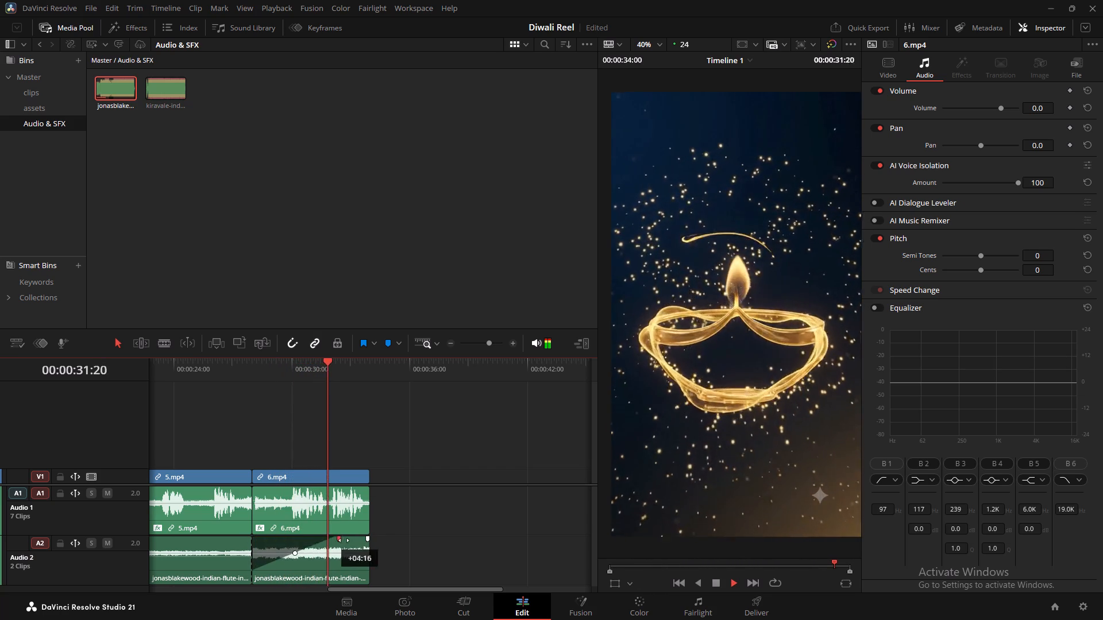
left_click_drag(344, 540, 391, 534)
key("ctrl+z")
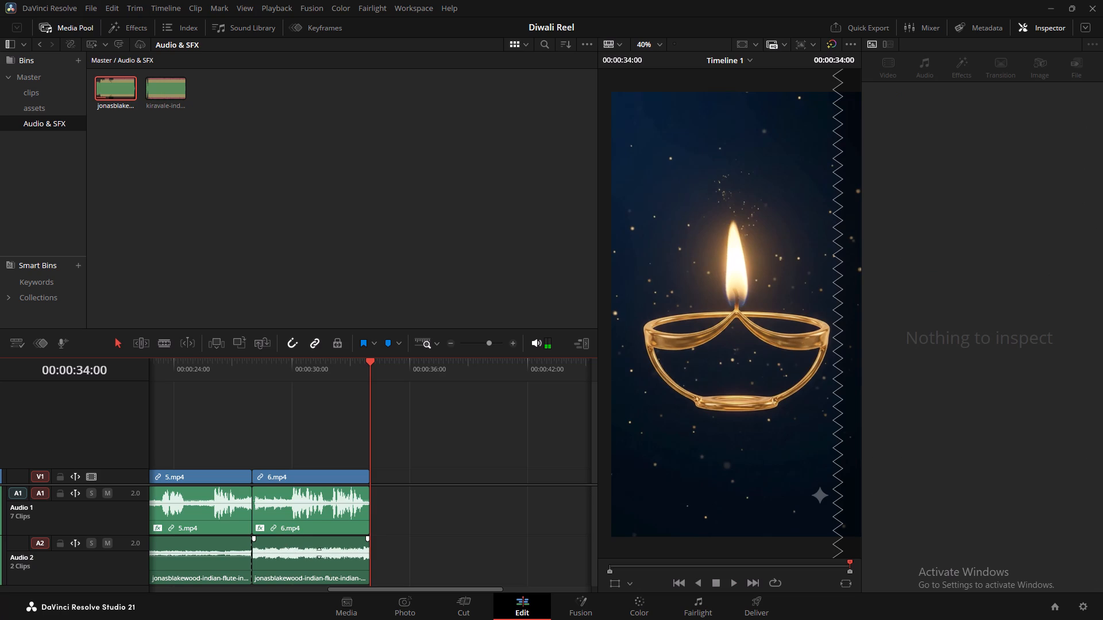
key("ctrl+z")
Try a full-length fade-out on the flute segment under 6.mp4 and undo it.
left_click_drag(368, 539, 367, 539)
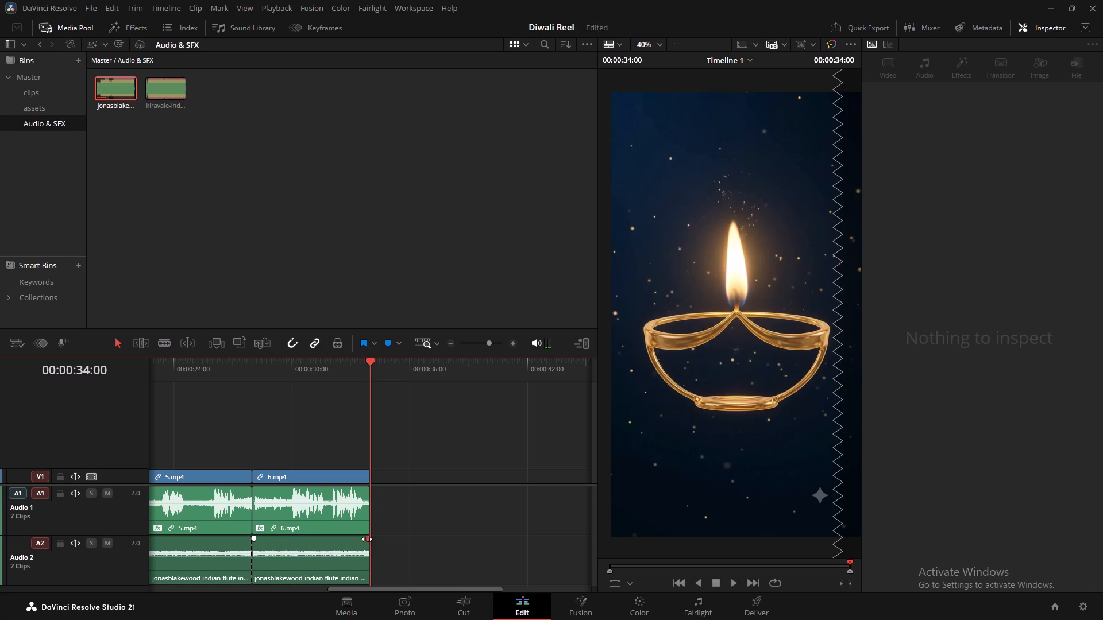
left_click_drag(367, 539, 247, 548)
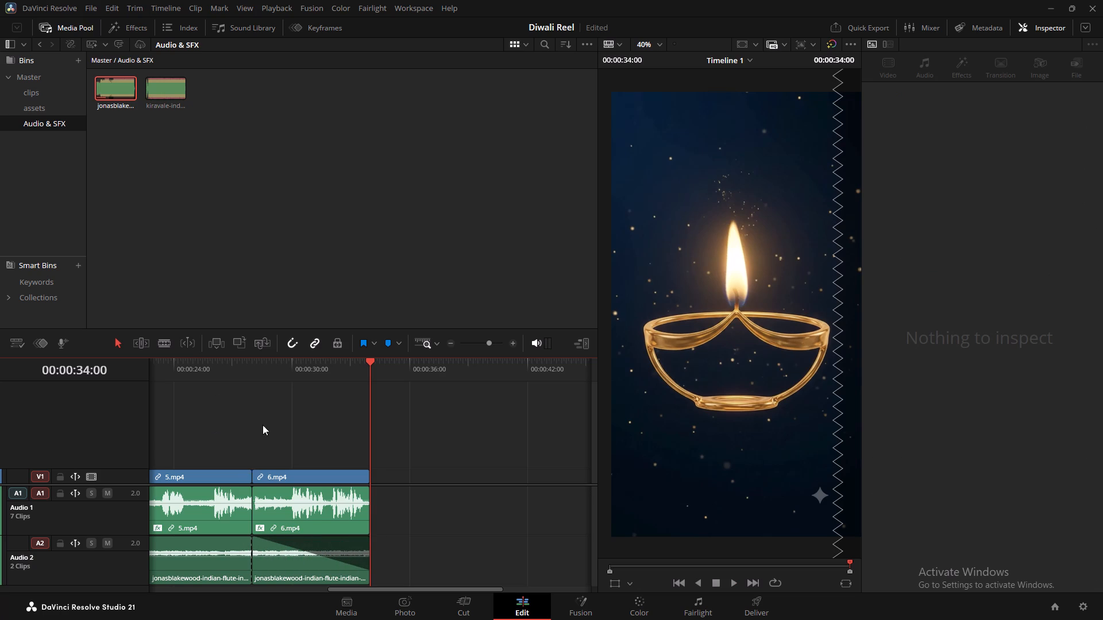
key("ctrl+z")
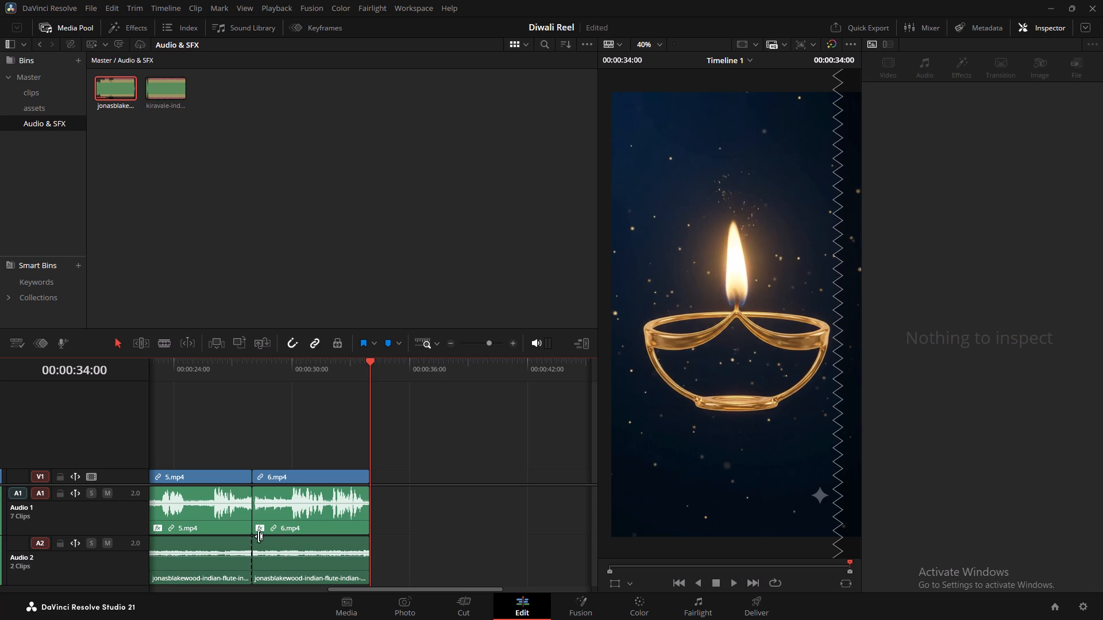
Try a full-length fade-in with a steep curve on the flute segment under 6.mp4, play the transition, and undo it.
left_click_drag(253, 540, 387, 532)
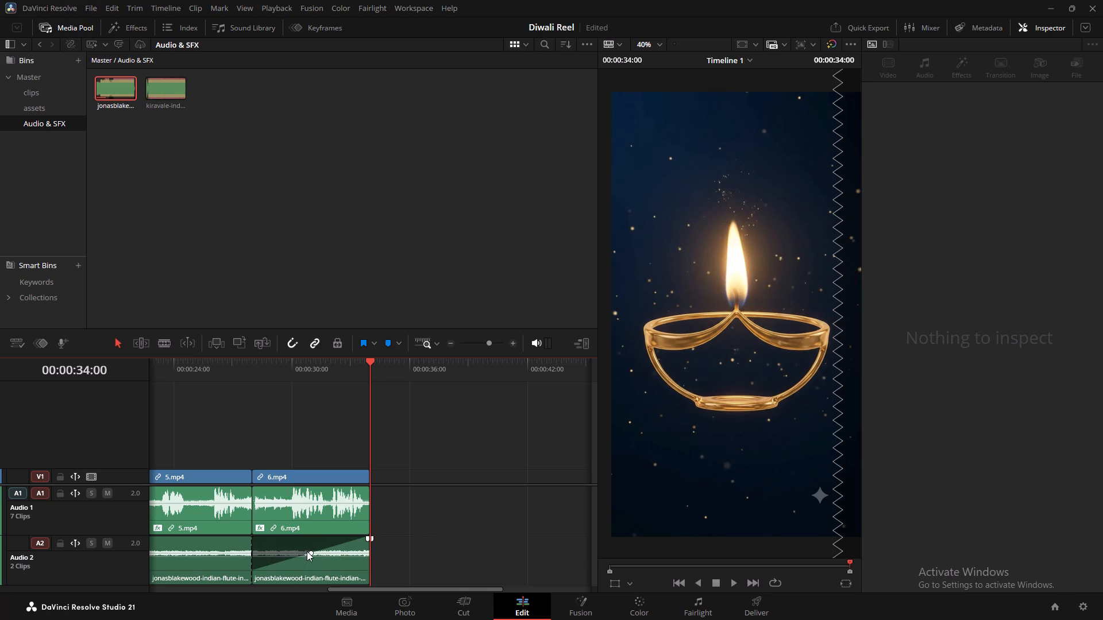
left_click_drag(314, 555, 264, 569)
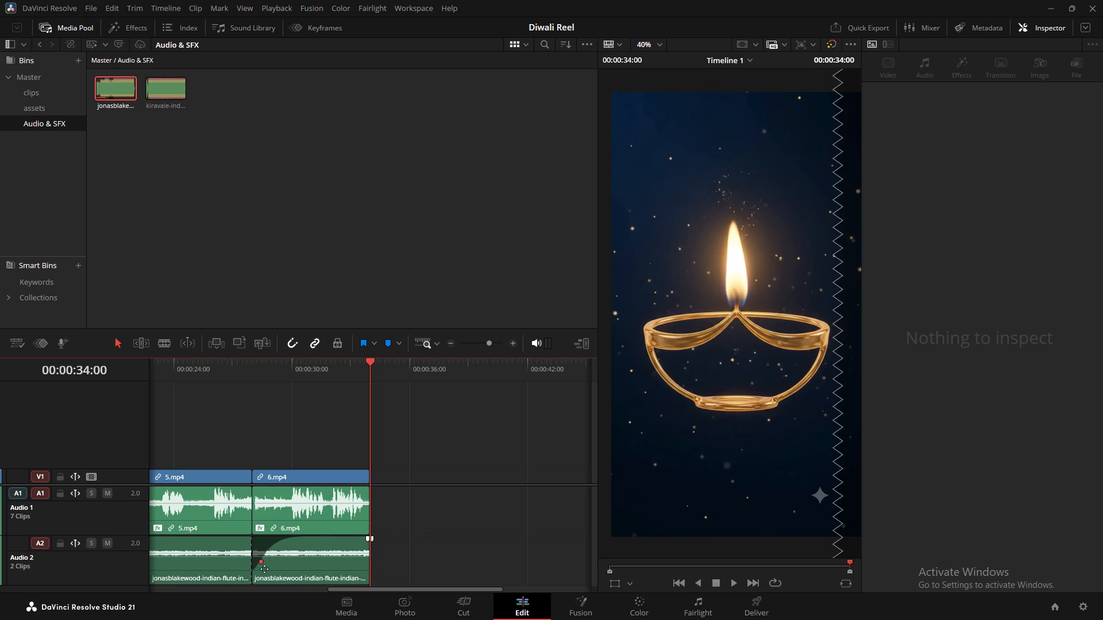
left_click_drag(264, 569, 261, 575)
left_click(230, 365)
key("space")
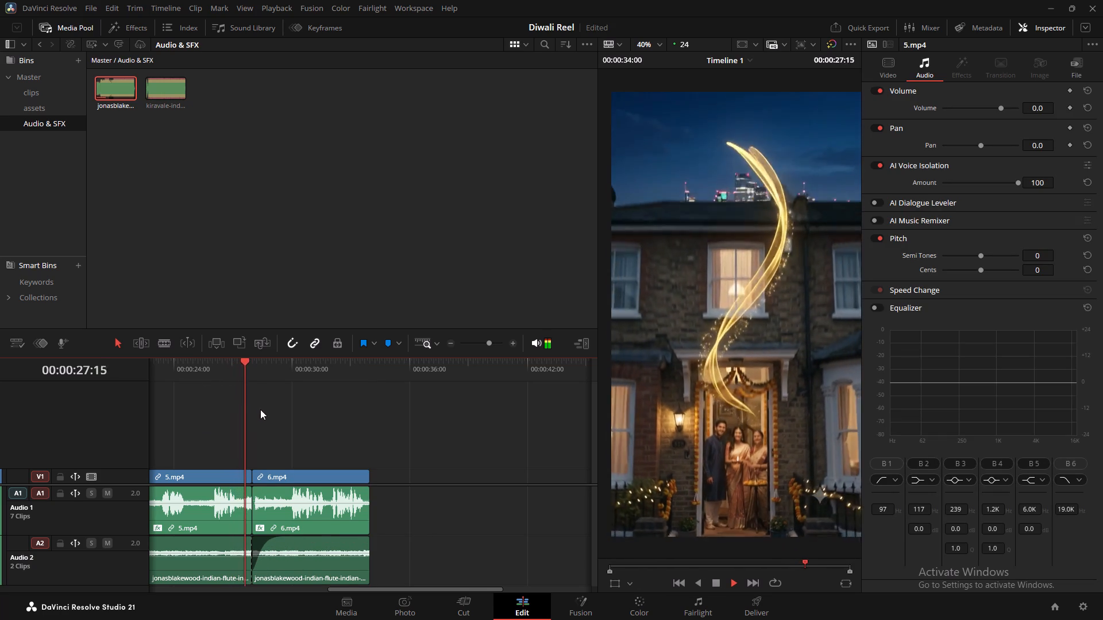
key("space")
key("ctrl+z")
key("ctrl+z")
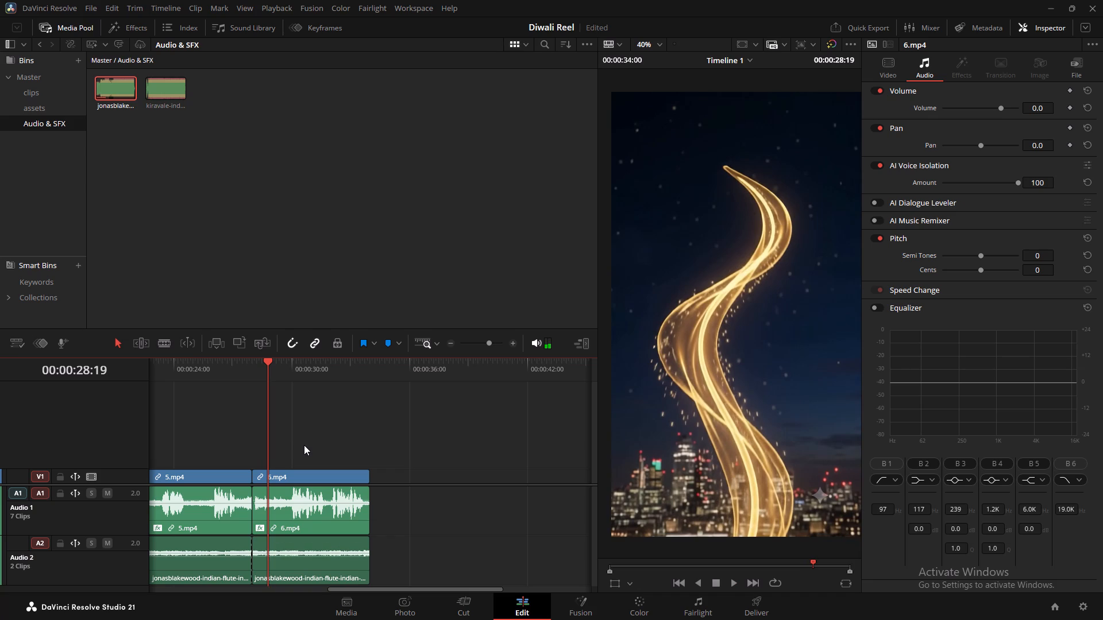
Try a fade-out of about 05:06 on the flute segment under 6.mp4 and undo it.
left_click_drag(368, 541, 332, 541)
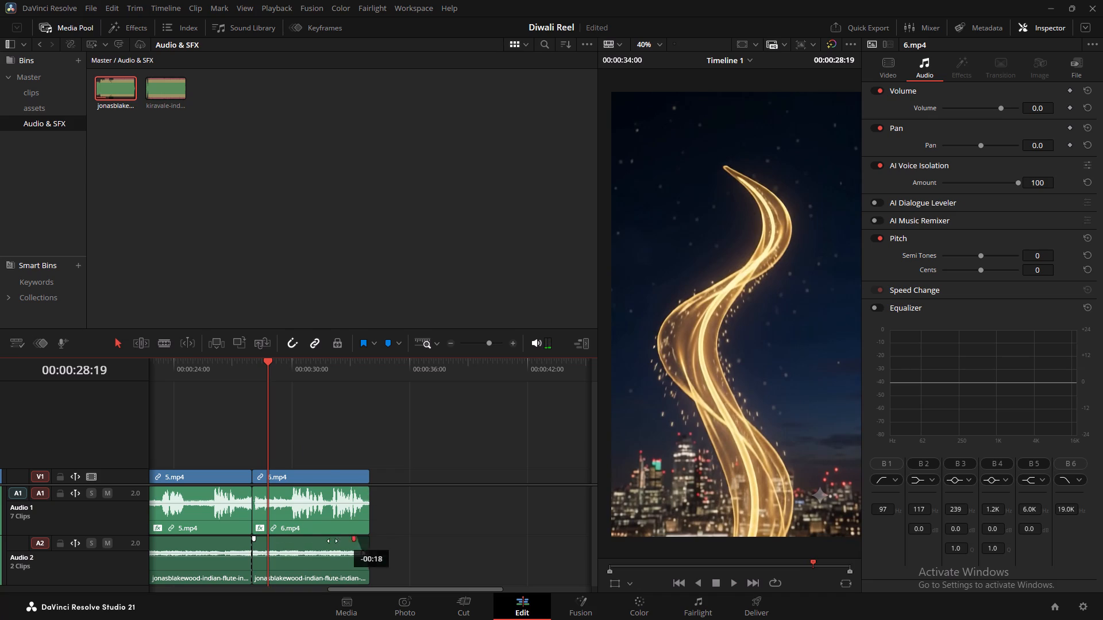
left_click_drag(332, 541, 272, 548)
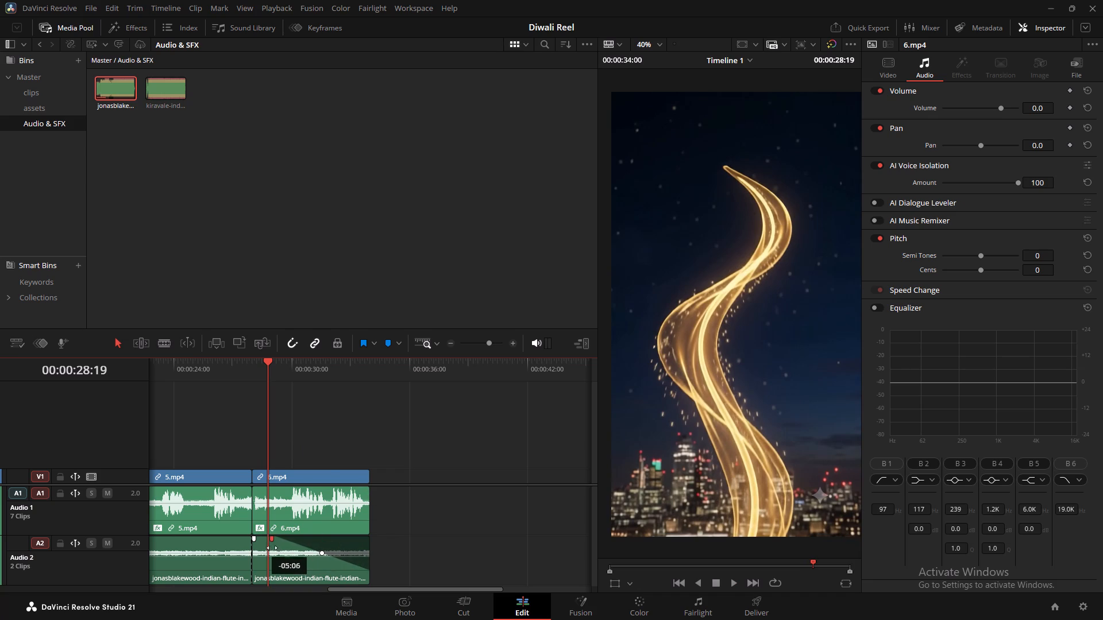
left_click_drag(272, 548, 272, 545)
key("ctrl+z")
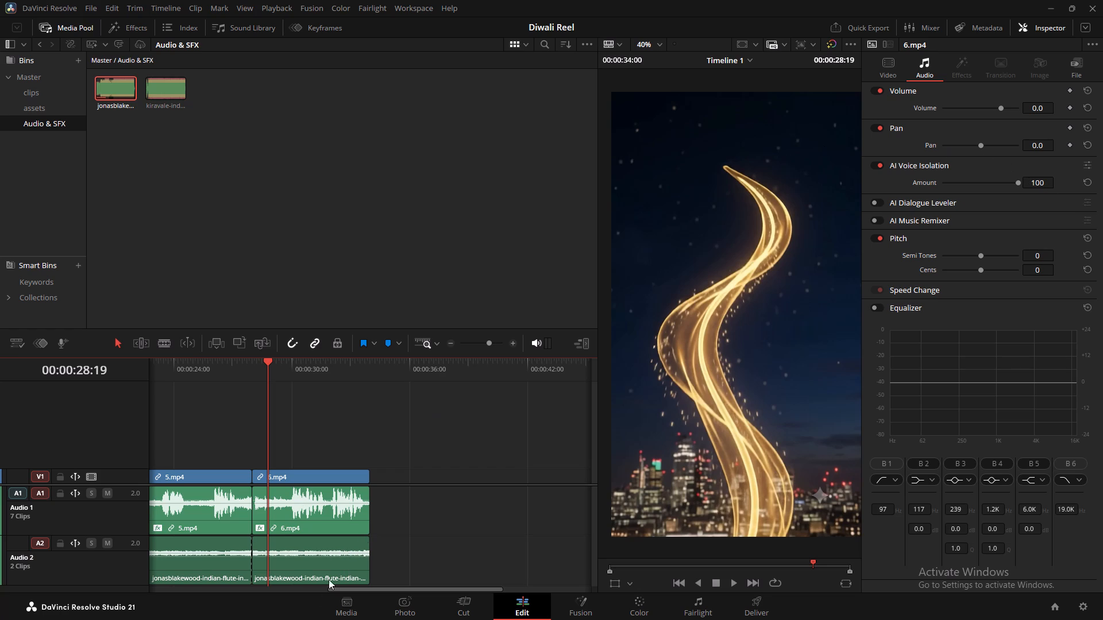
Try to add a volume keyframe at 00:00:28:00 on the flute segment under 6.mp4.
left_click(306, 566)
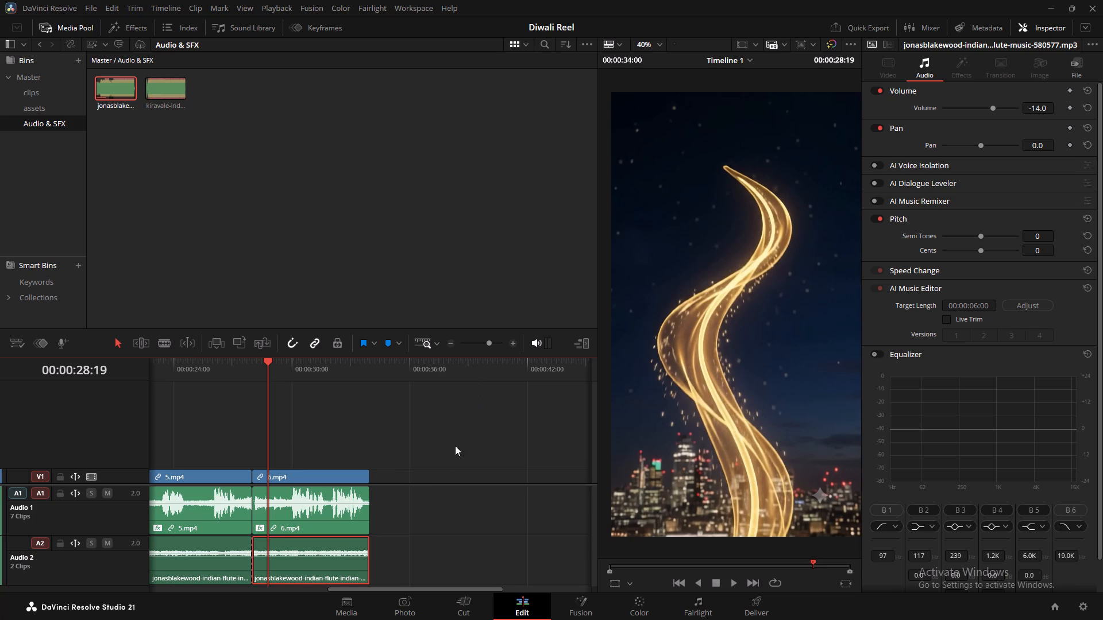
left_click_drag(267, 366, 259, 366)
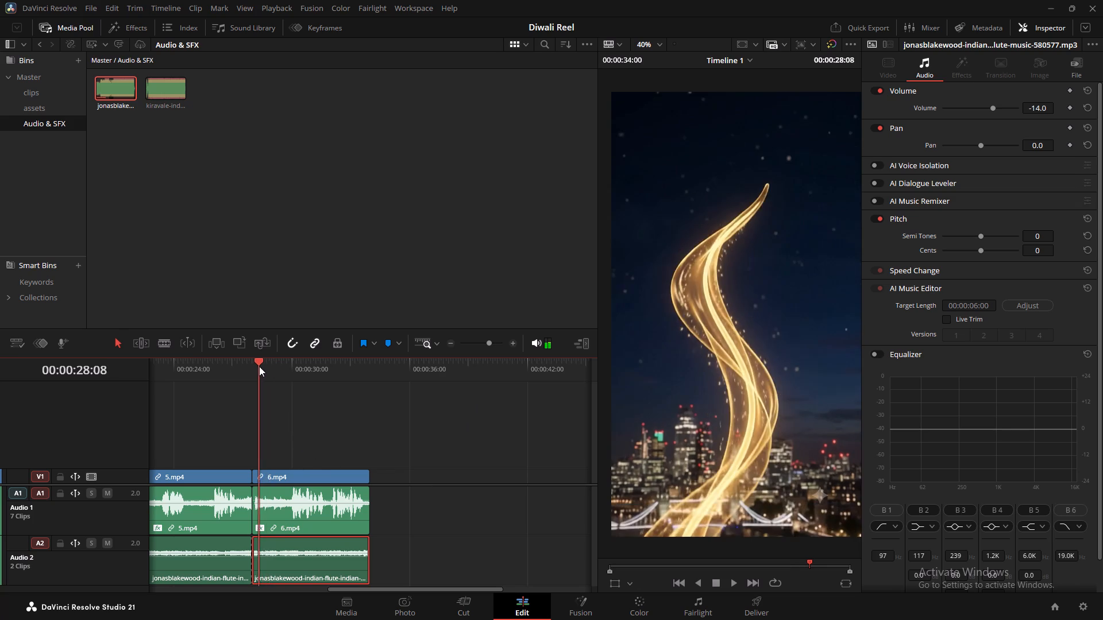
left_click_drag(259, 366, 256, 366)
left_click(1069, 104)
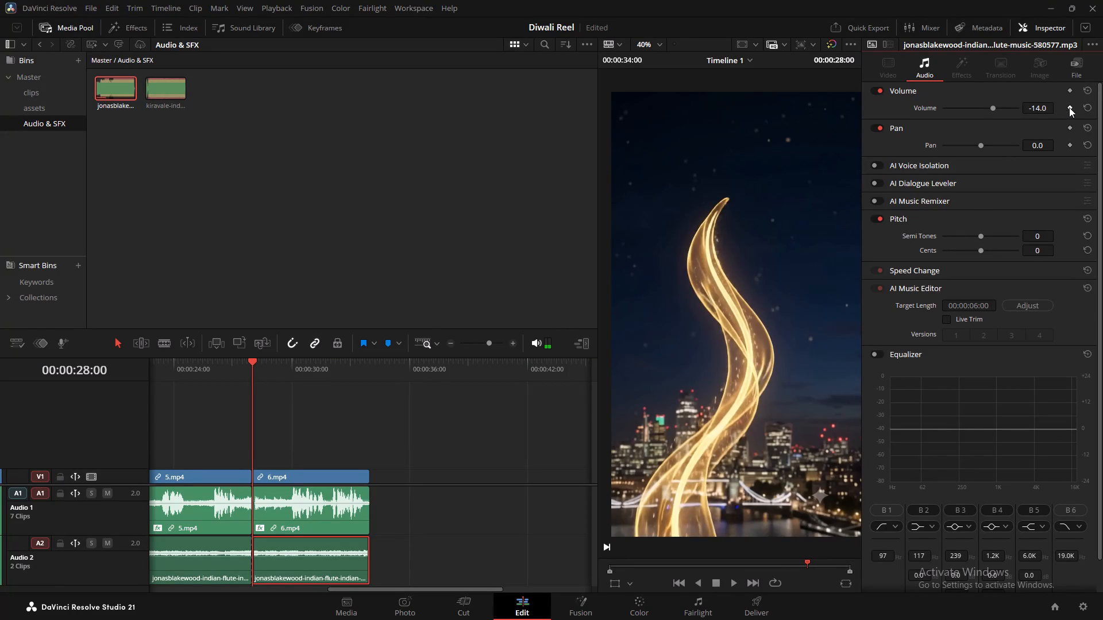
Play 6.mp4 to find the swell point and add a volume keyframe to its flute segment at 00:00:31:10.
left_click_drag(295, 365, 295, 364)
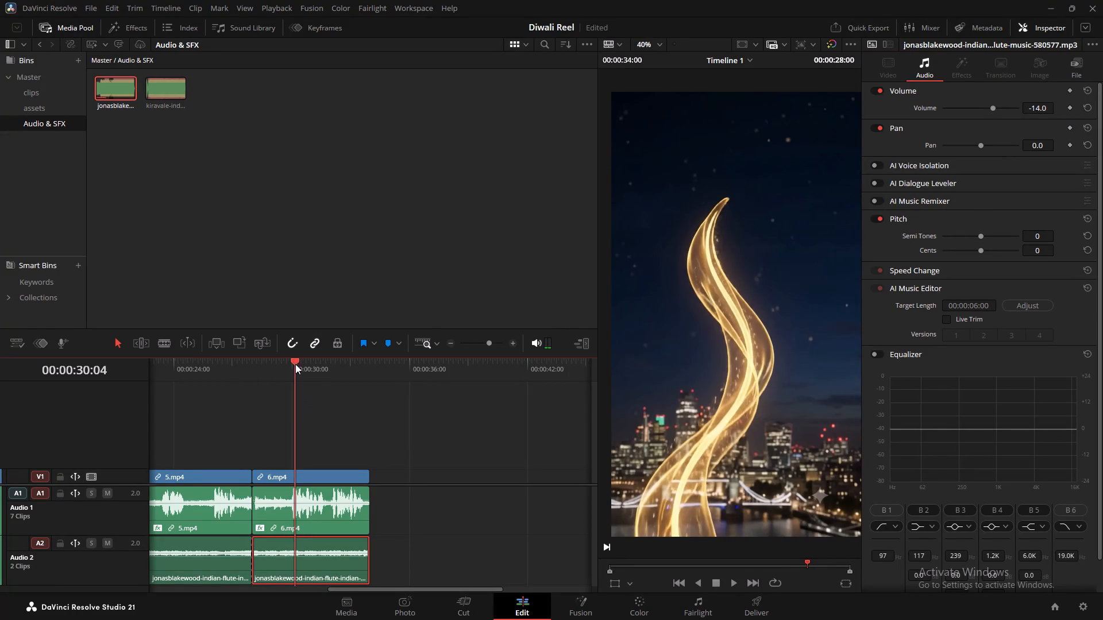
left_click_drag(295, 364, 264, 359)
key("space")
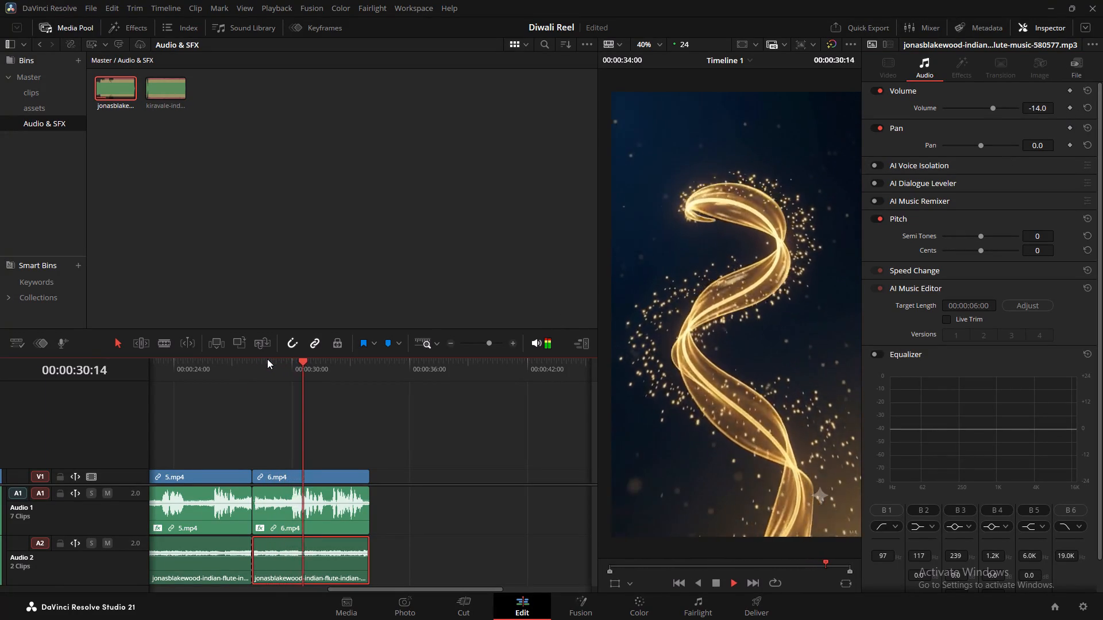
key("space")
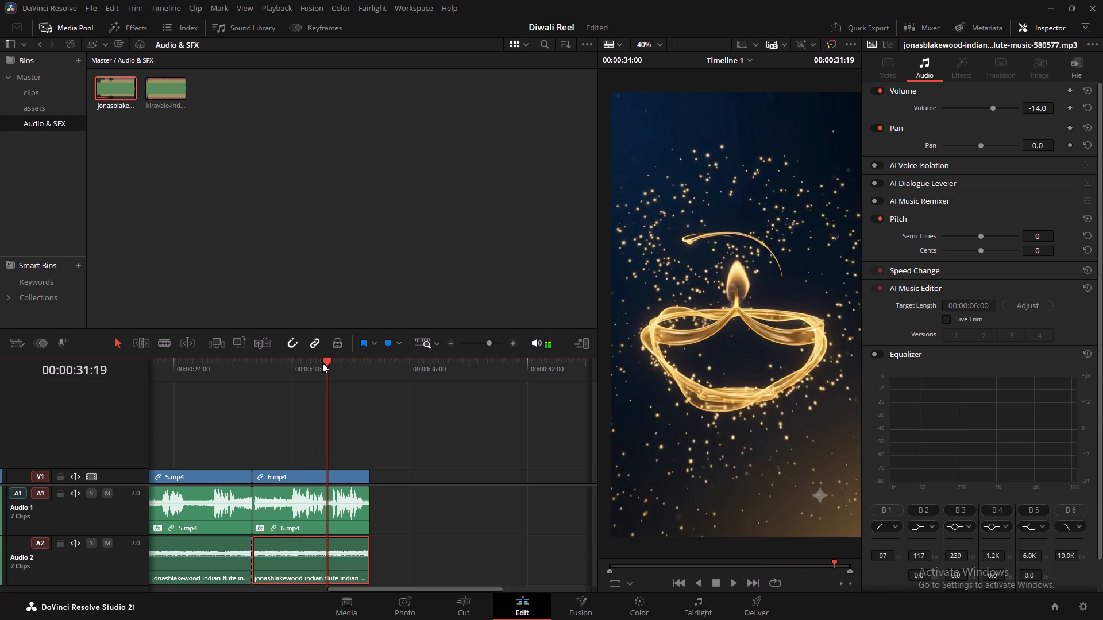
left_click(325, 362)
left_click(1070, 107)
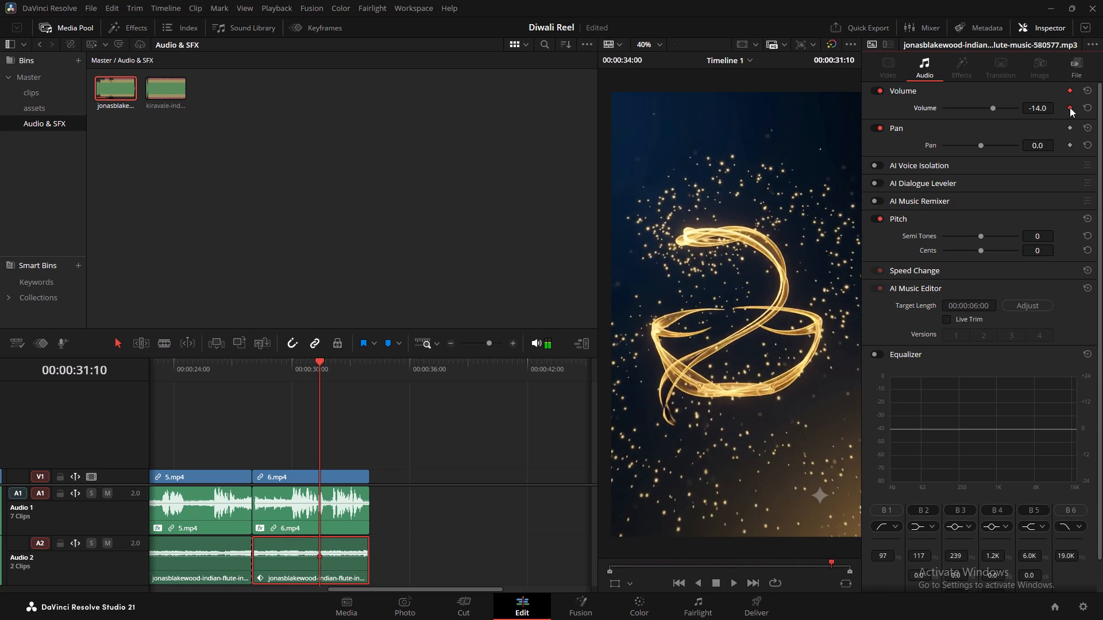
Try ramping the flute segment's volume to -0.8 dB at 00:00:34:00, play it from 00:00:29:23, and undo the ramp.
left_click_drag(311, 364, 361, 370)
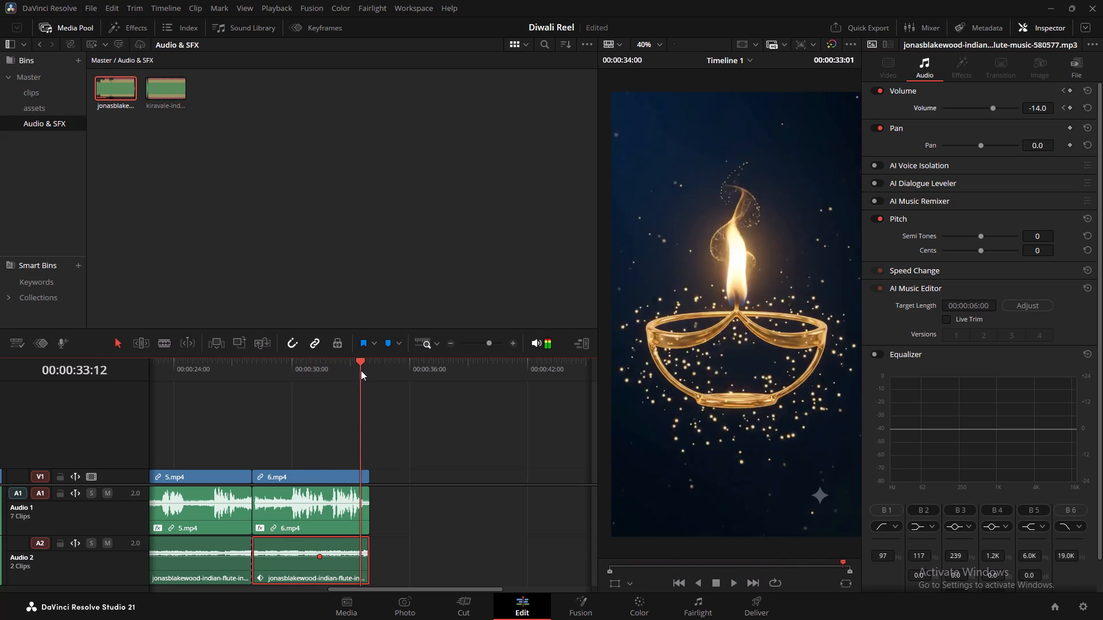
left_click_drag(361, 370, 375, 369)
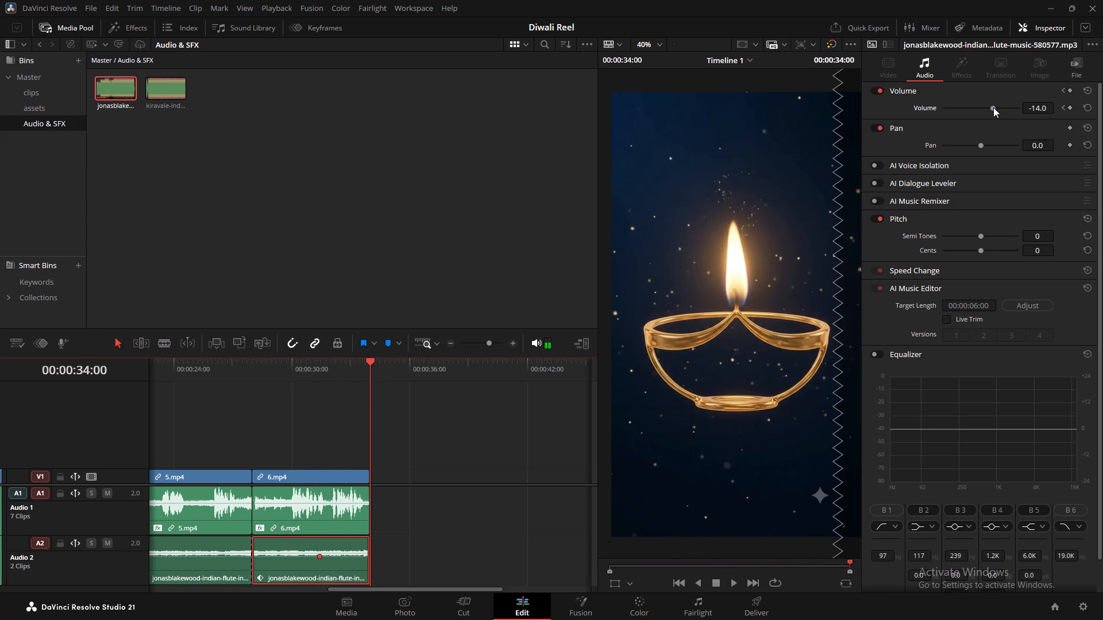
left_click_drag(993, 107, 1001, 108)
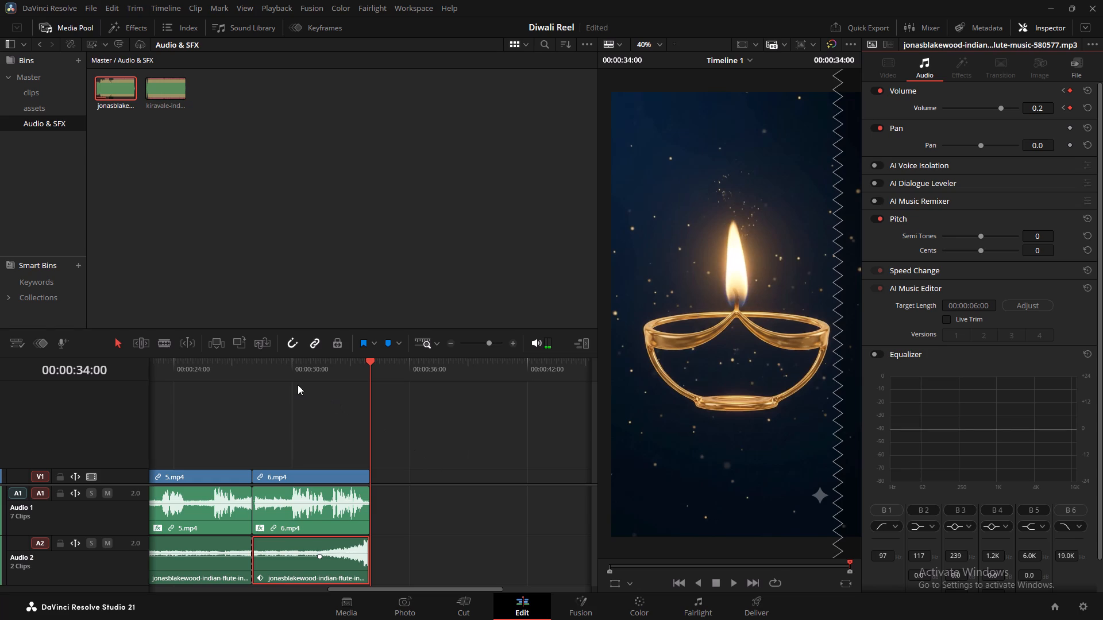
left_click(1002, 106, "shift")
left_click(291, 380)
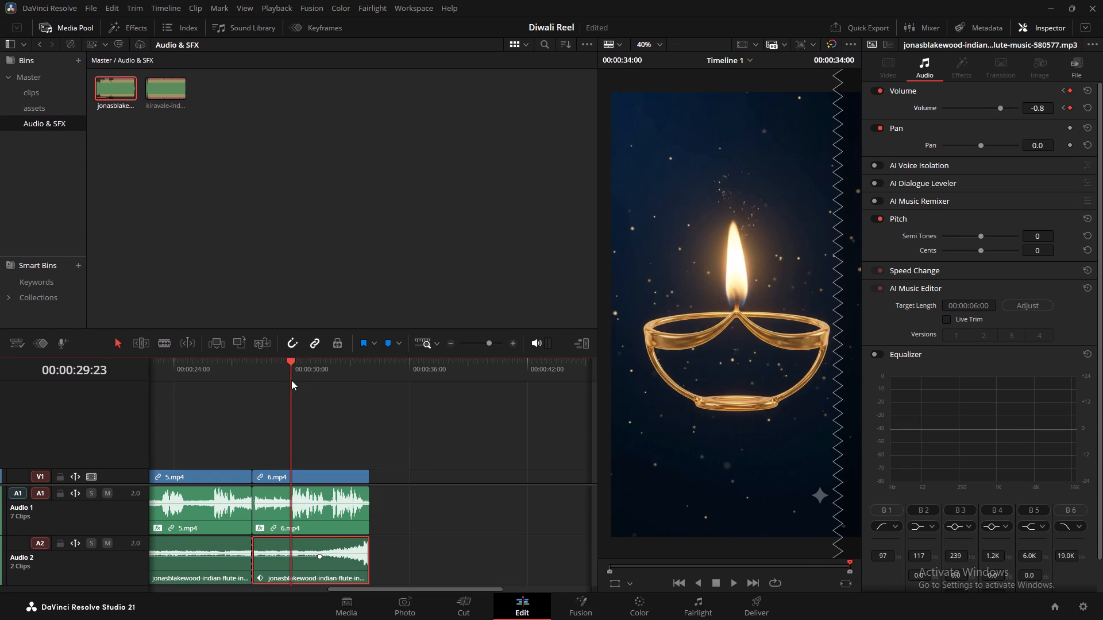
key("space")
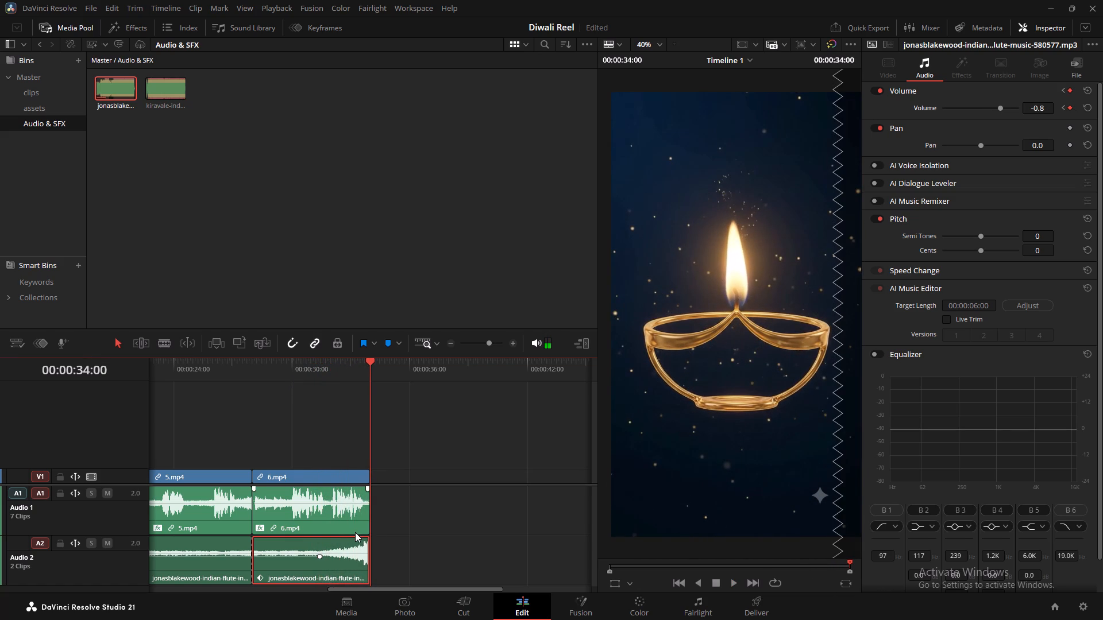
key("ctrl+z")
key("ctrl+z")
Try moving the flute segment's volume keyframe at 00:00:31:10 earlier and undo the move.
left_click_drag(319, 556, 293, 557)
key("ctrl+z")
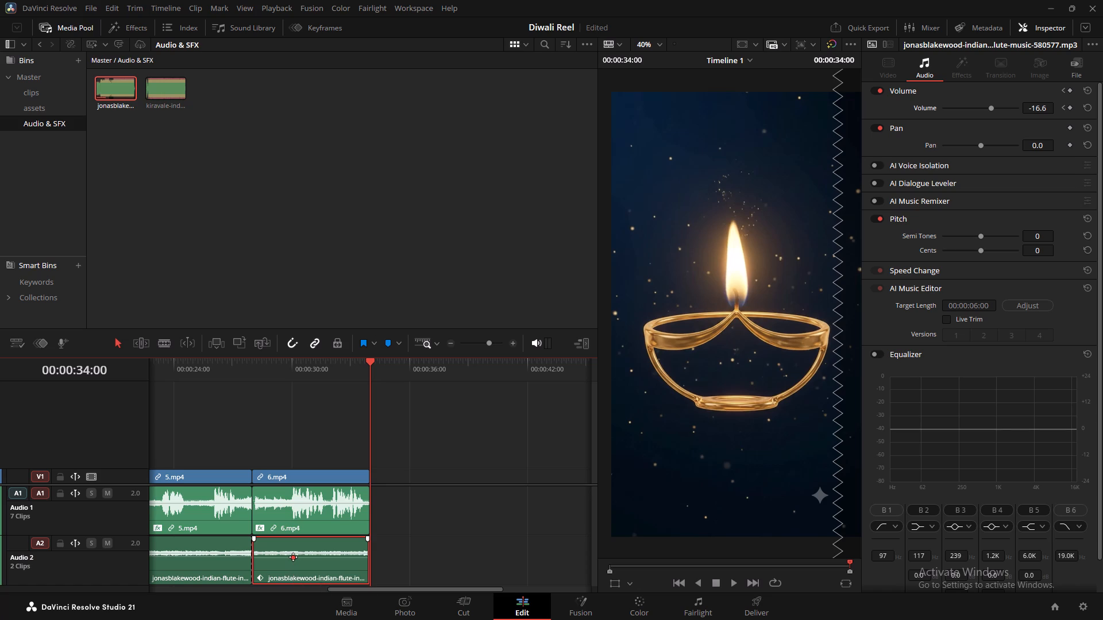
Undo the remaining volume keyframe edits on the flute segment under 6.mp4.
key("ctrl+z")
left_click(319, 555, "shift")
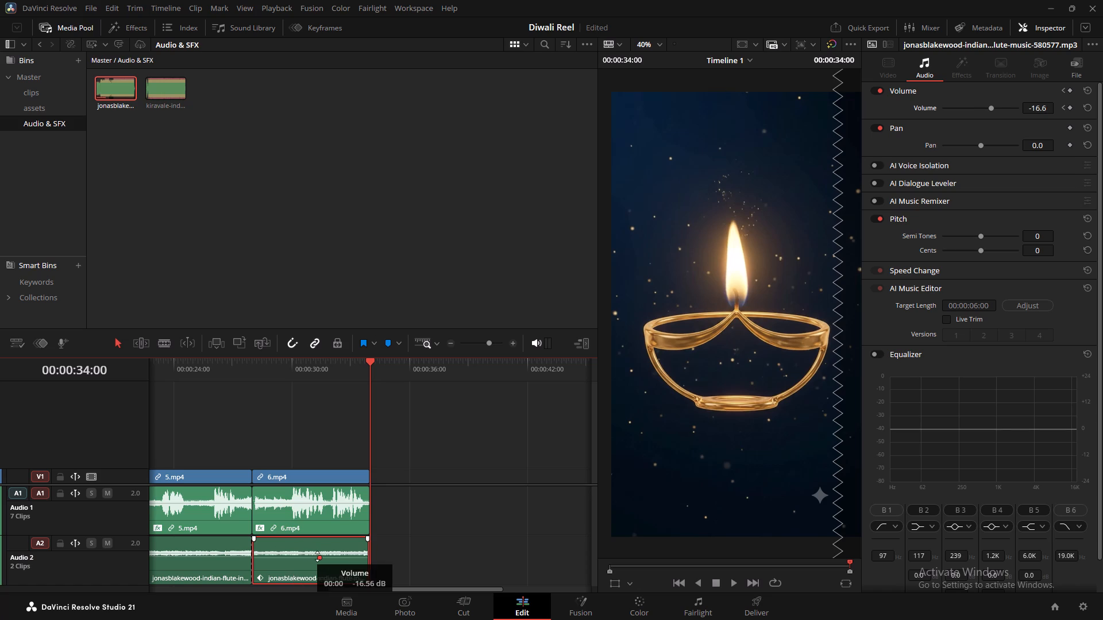
key("ctrl+z")
key("ctrl+z")
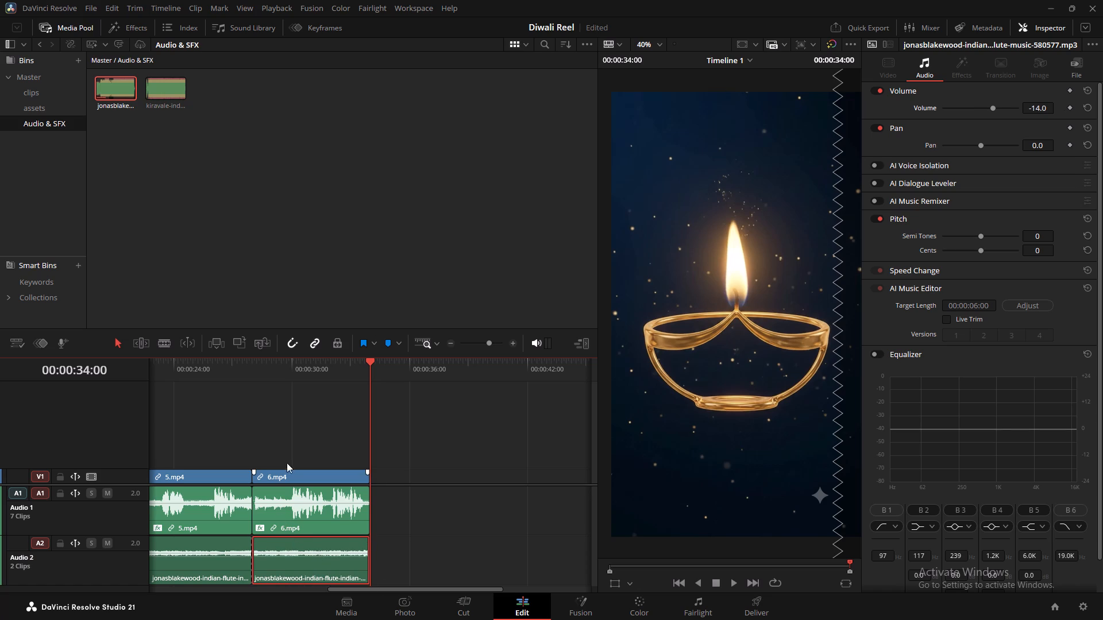
Add a volume keyframe at 00:00:28:00, where the flute segment under 6.mp4 begins.
left_click(281, 379)
left_click_drag(281, 379, 259, 378)
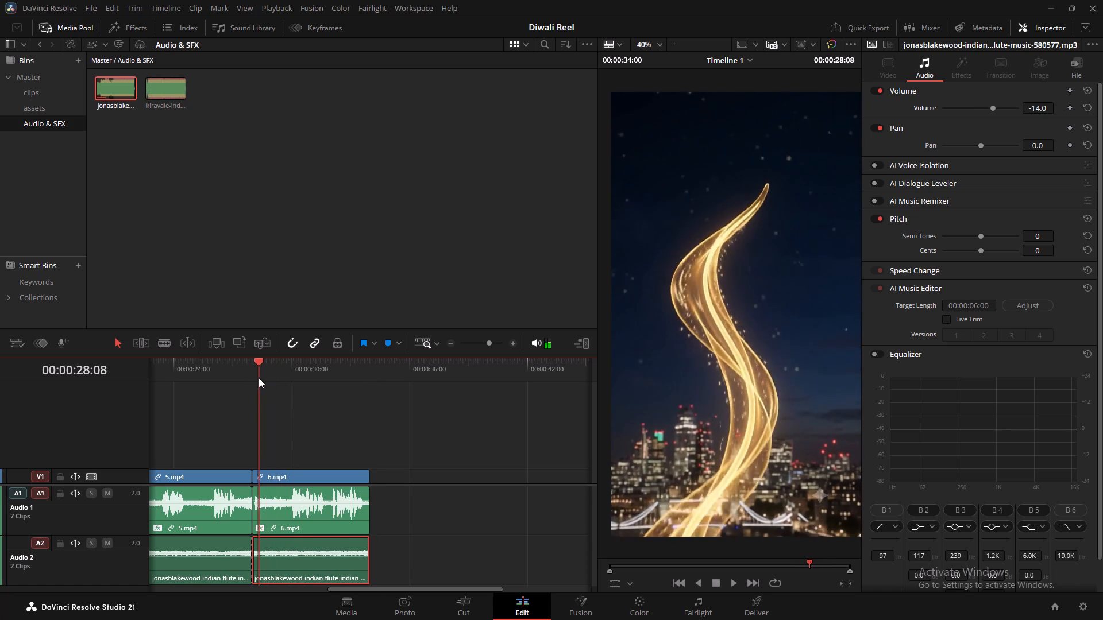
left_click_drag(259, 378, 257, 378)
left_click(1067, 108)
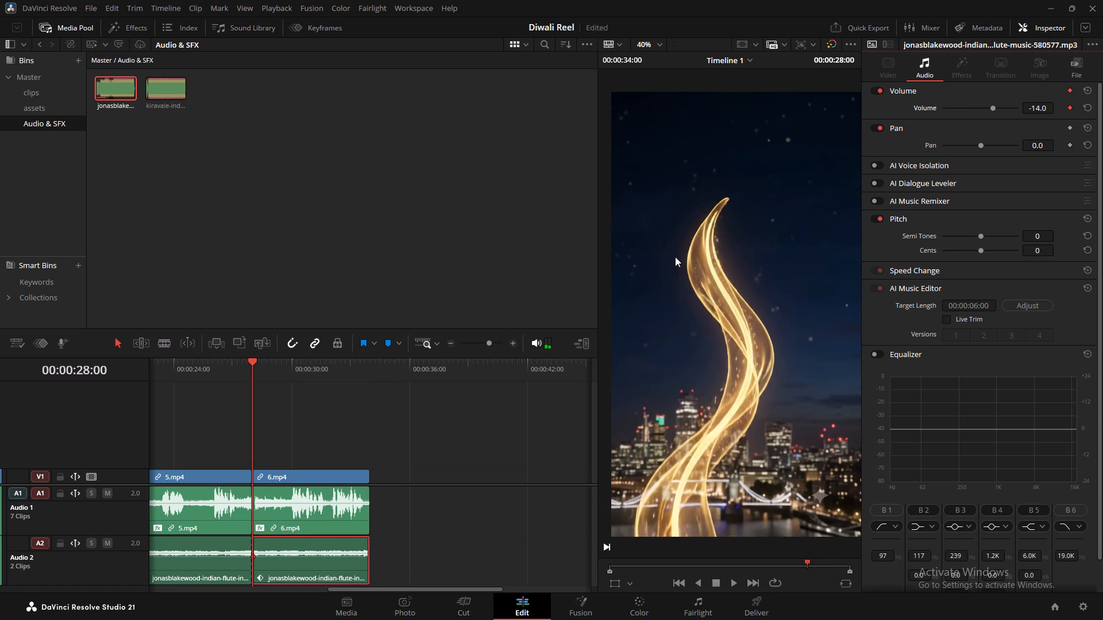
Raise the flute segment's volume to -3.3 dB at 00:00:34:00 and play back the ramp under 6.mp4.
left_click(371, 365)
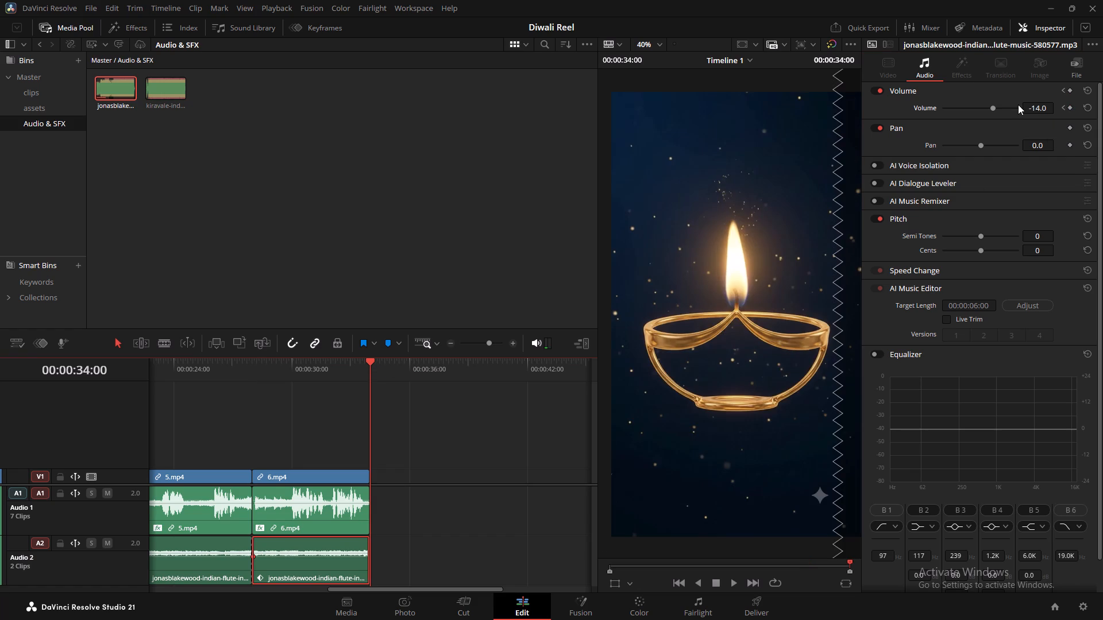
left_click_drag(993, 108, 997, 108, "shift")
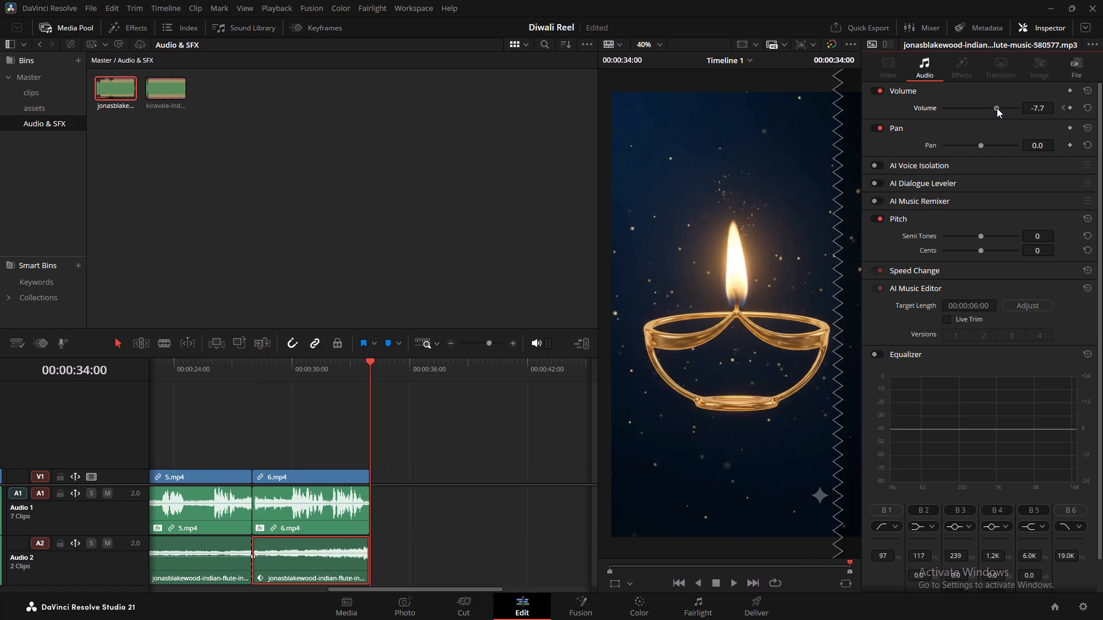
left_click_drag(997, 108, 999, 108, "shift")
key("ctrl+z")
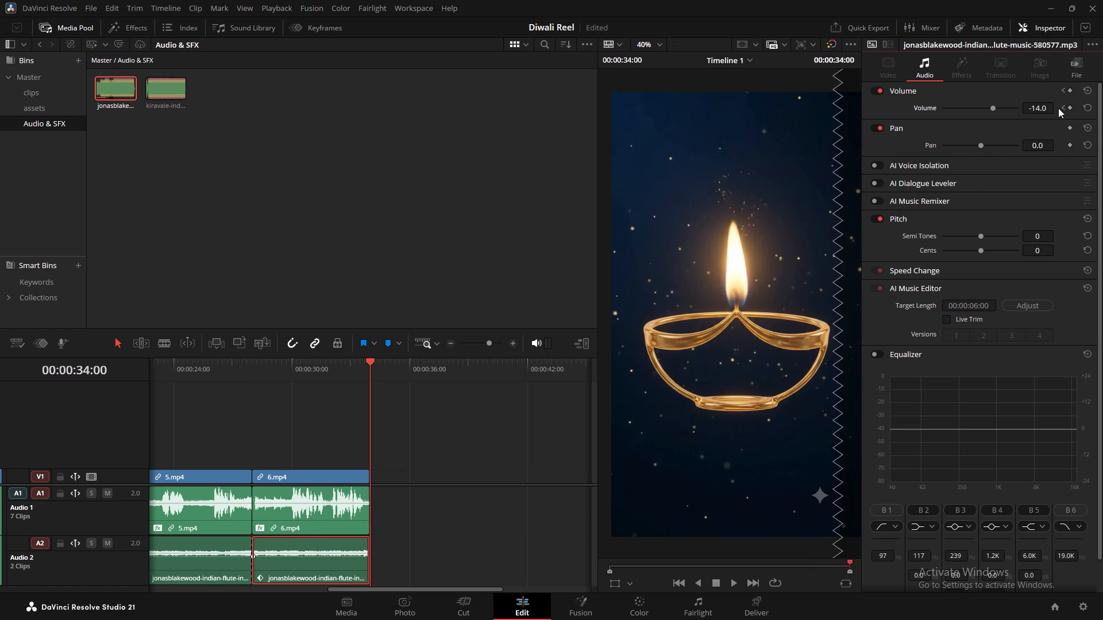
left_click_drag(1031, 111, 1090, 109, "shift")
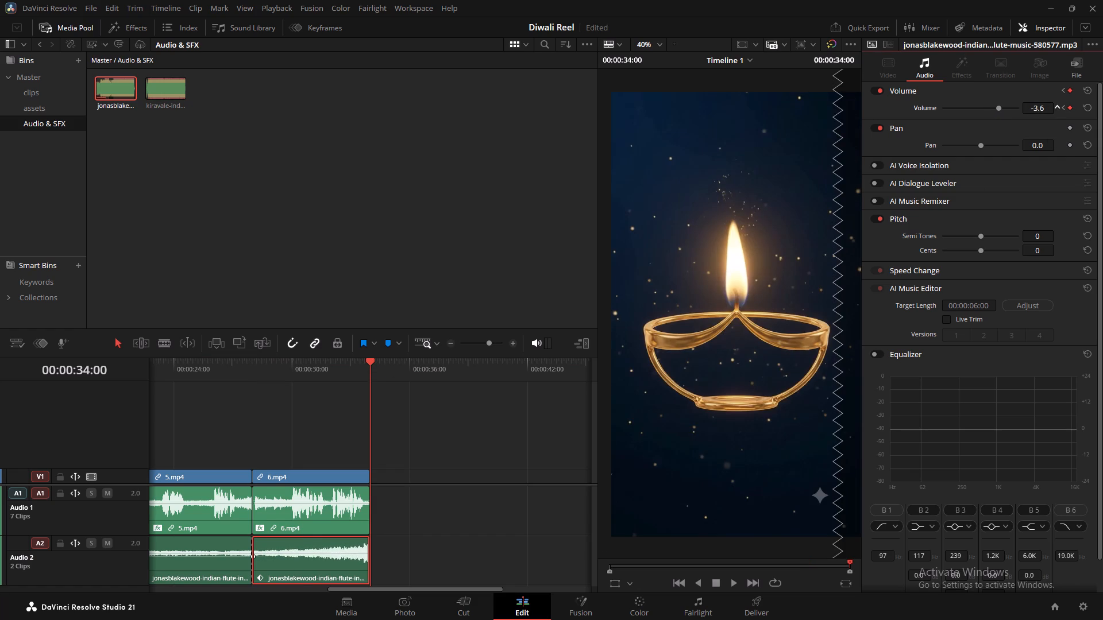
left_click_drag(1090, 109, 551, 309, "shift")
left_click(273, 367)
key("space")
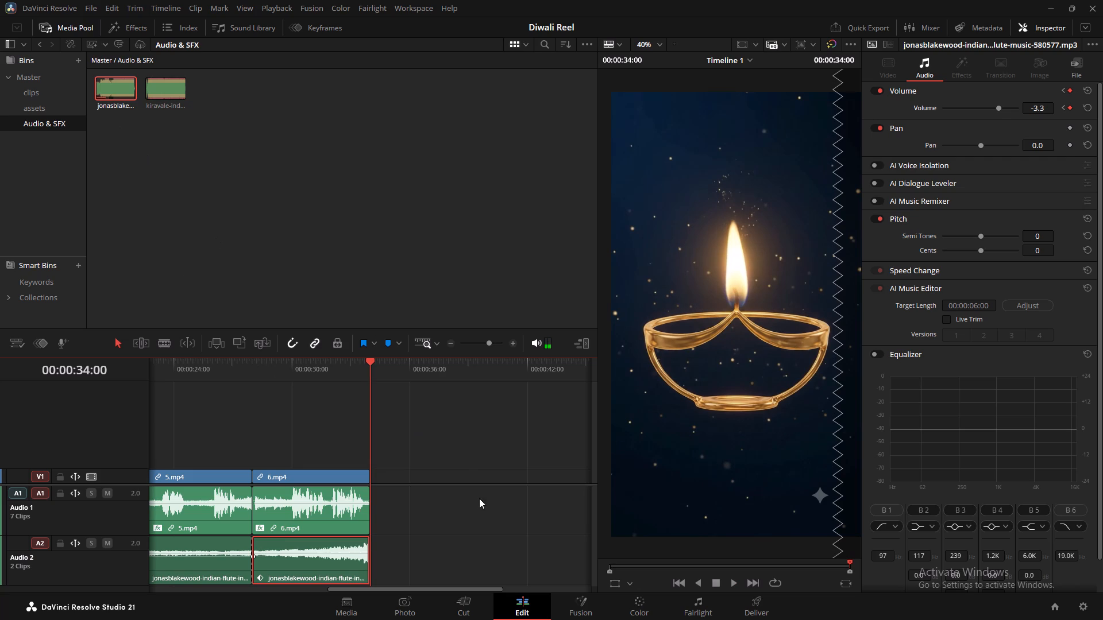
Extend the end of the flute segment past 6.mp4 to 00:00:36:13 and play the added tail.
left_click(345, 563)
left_click_drag(370, 560, 426, 565)
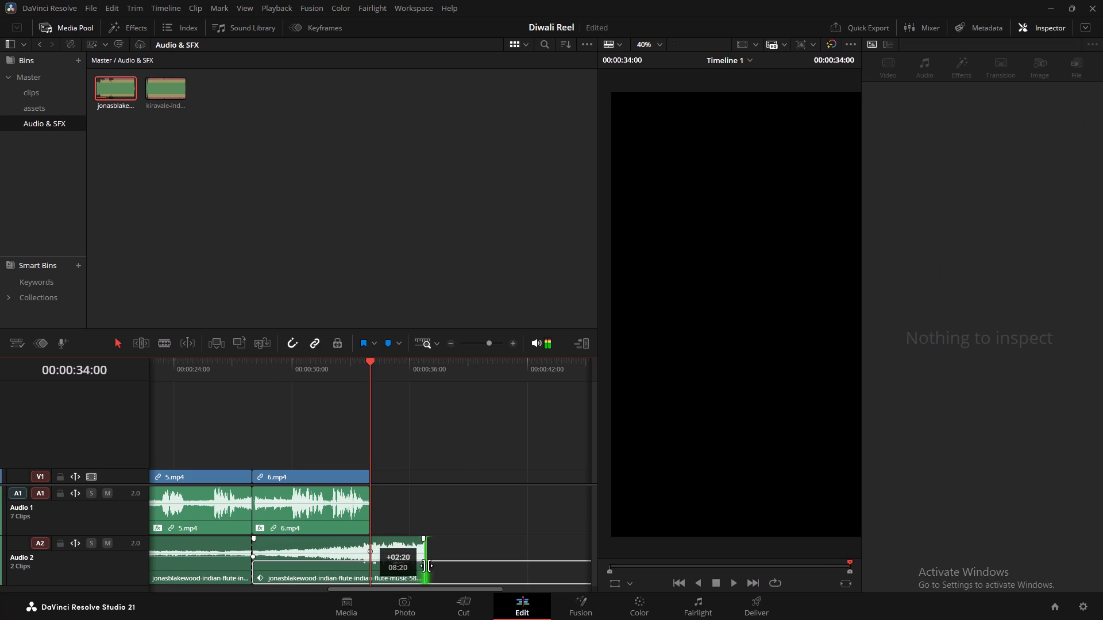
left_click_drag(426, 565, 421, 563)
key("space")
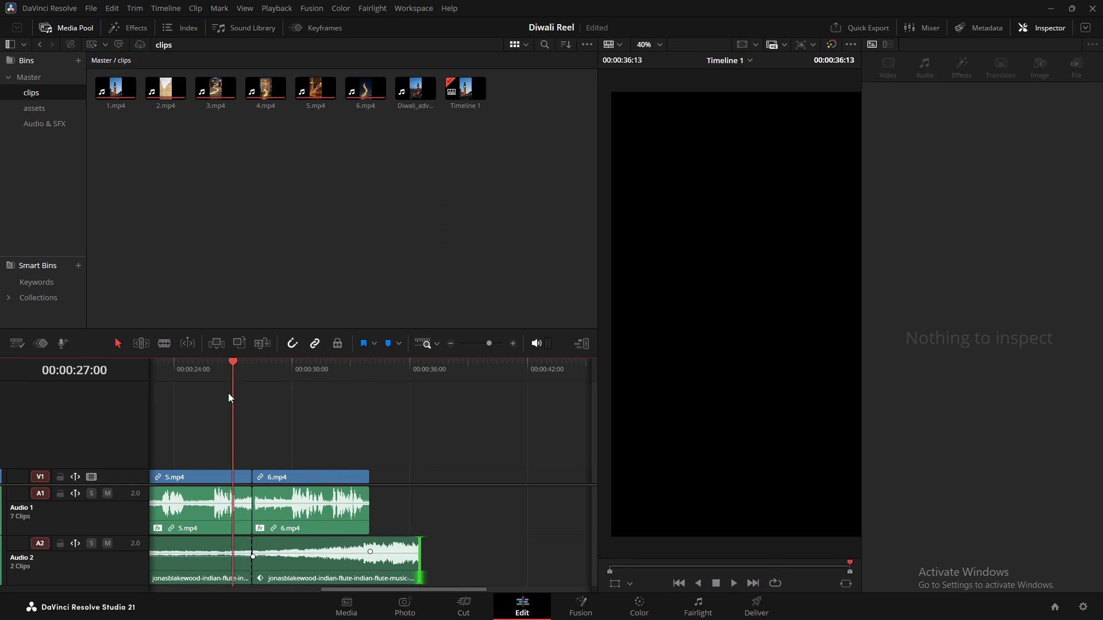
left_click_drag(228, 393, 75, 397)
key("space")
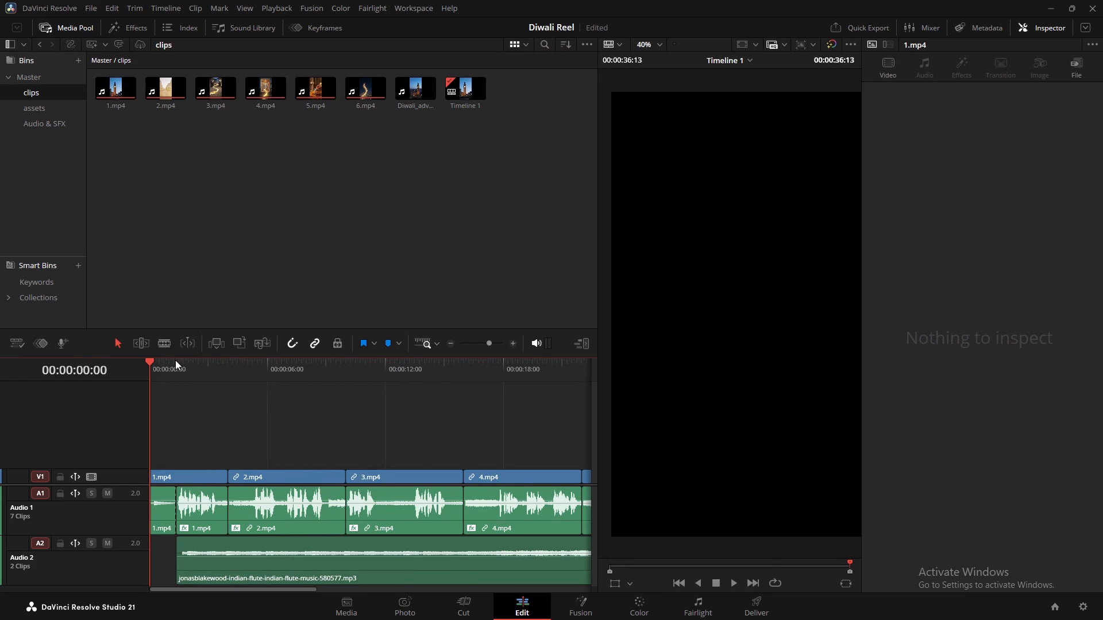
left_click(156, 361)
left_click(161, 369)
left_click_drag(161, 363, 155, 363)
Show the hidden system tray icons.
left_click(940, 604)
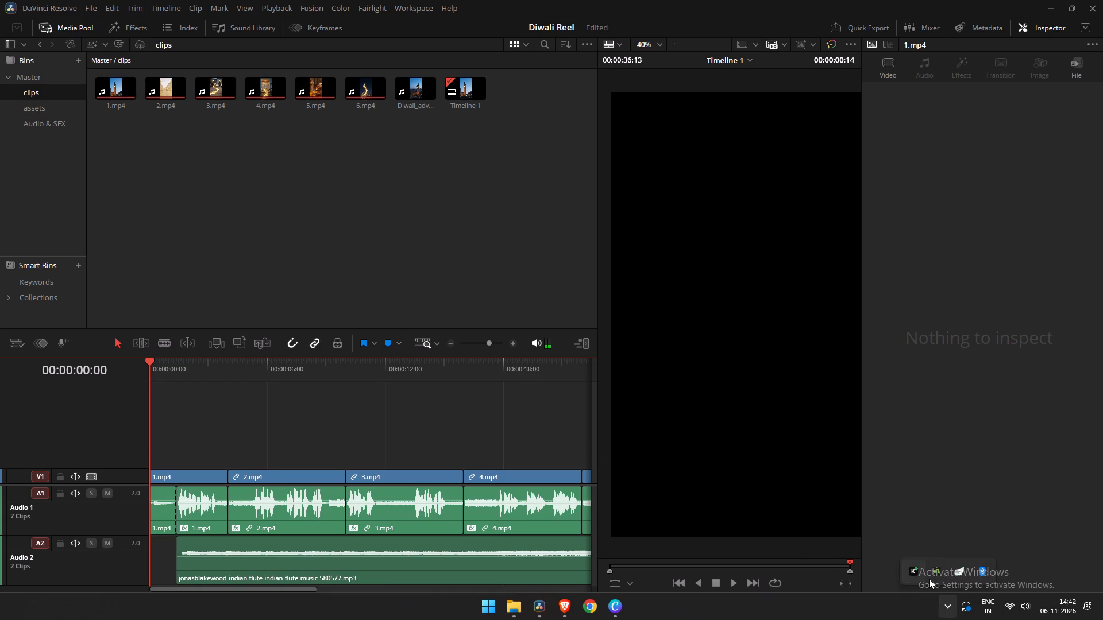
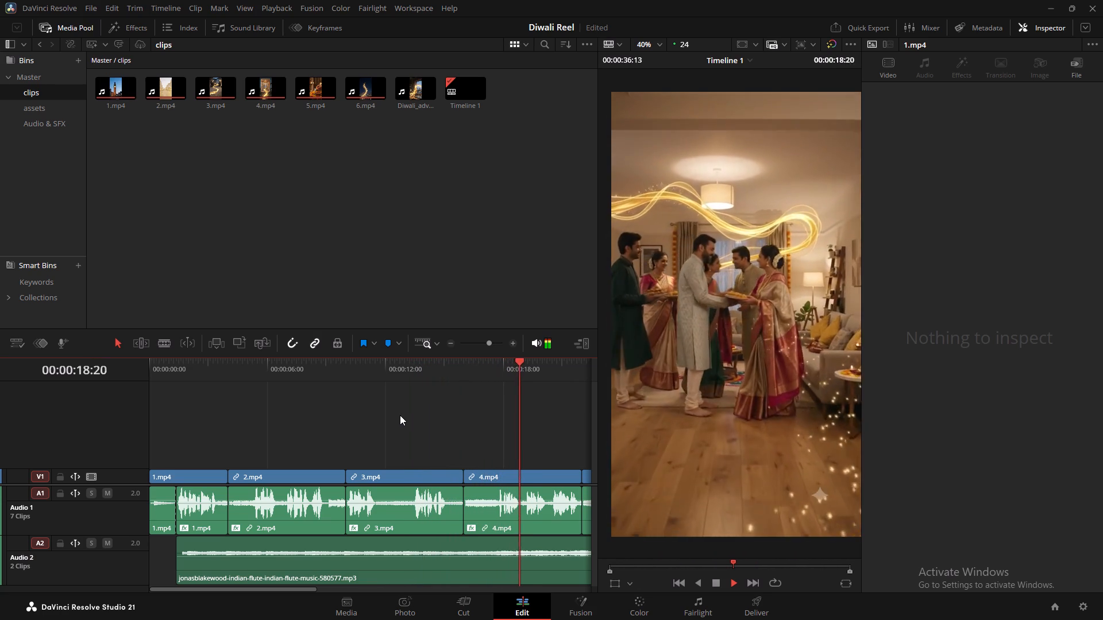
Replay the second half of clip 4.mp4 into the start of 5.mp4 several times to check the voice against the music.
scroll(376, 476, "down", 2)
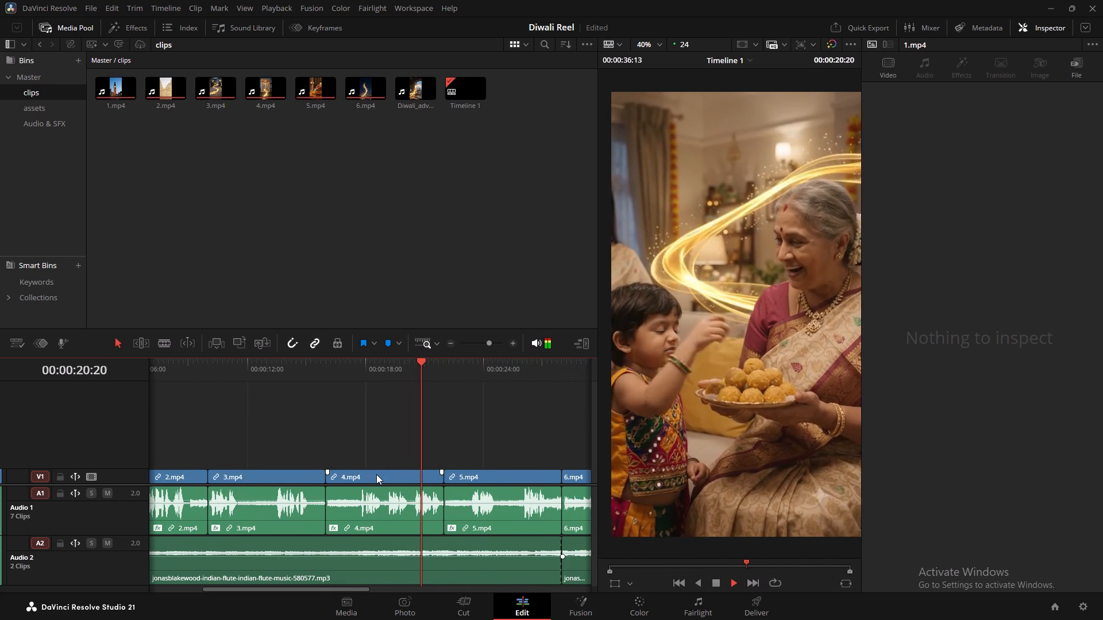
key("space")
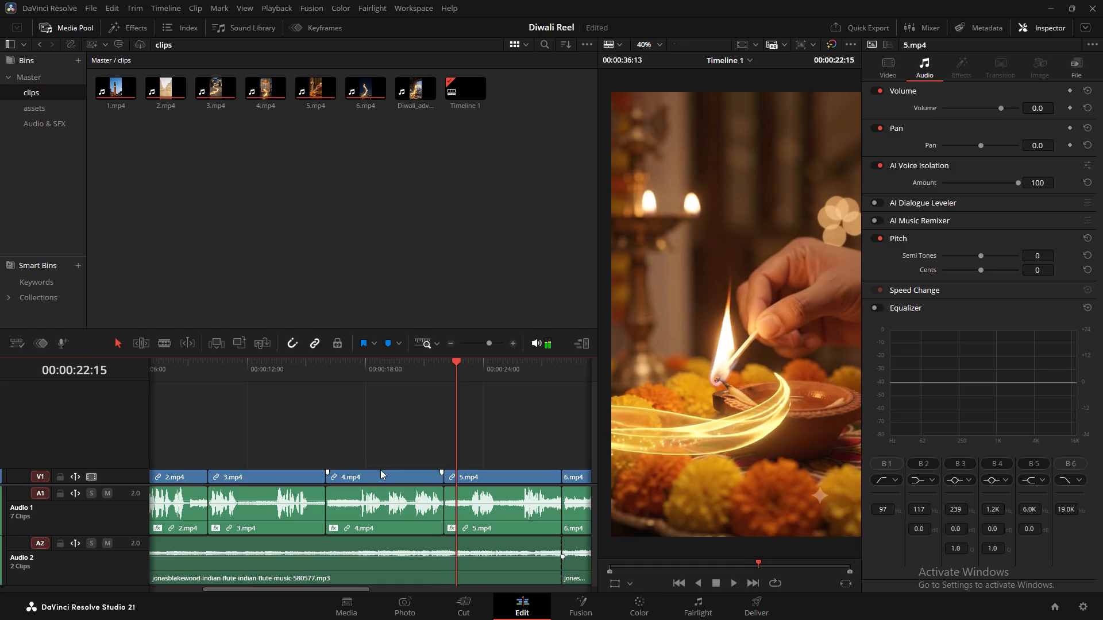
left_click(410, 370)
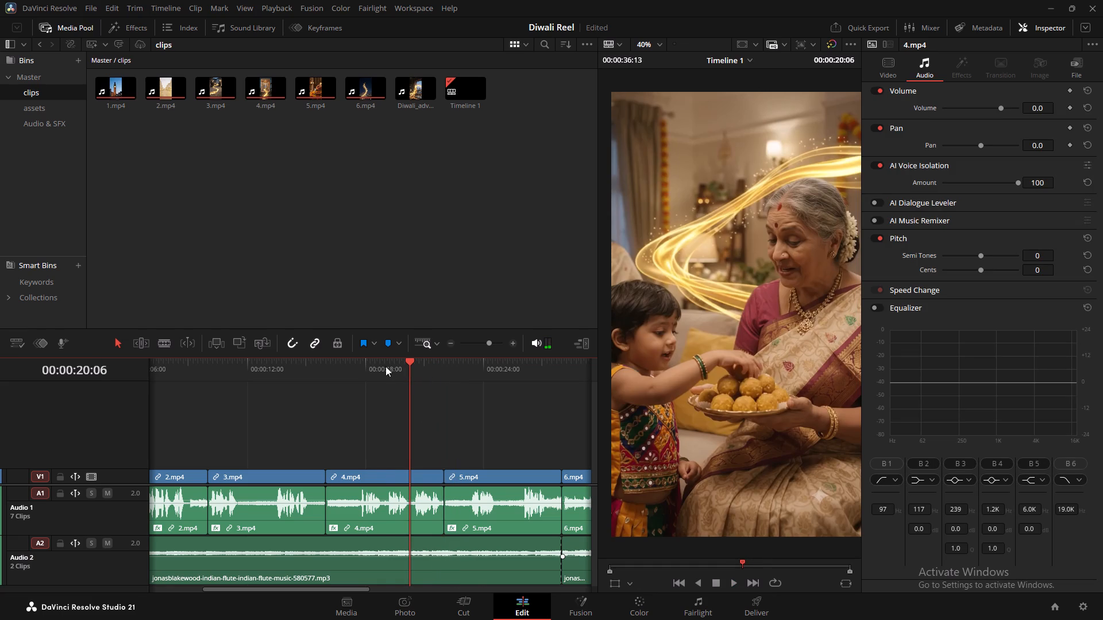
left_click(384, 366)
key("space")
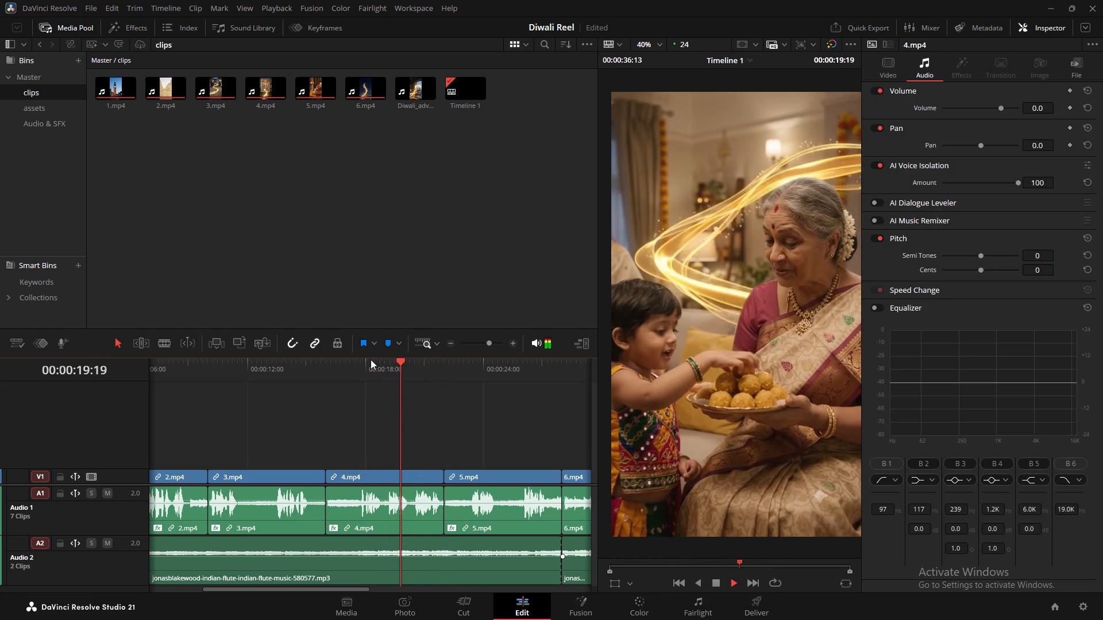
key("space")
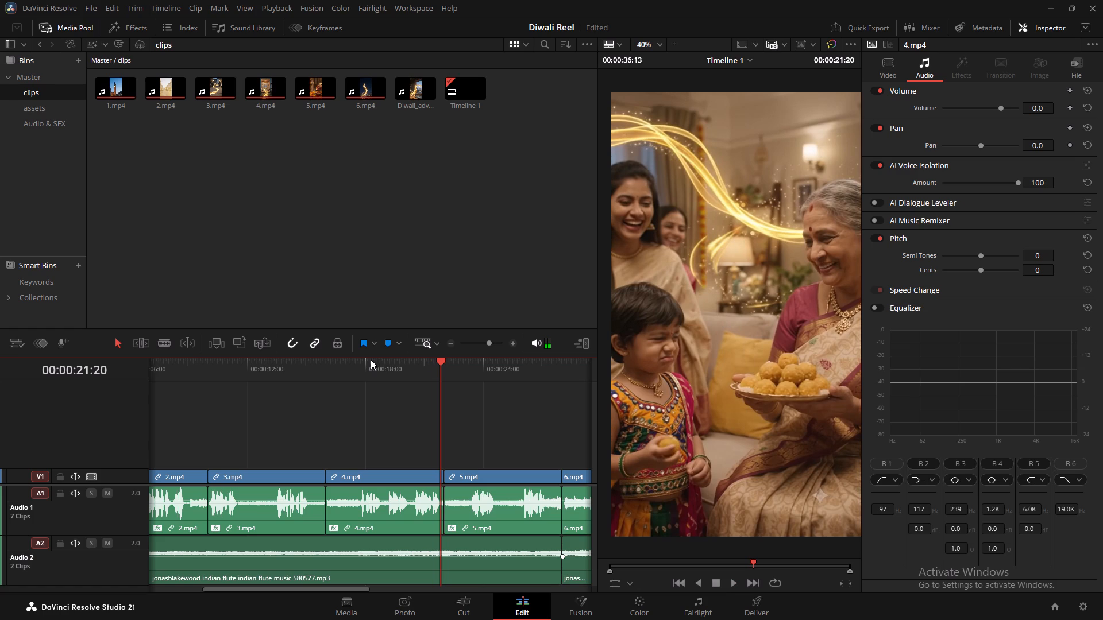
left_click(382, 368)
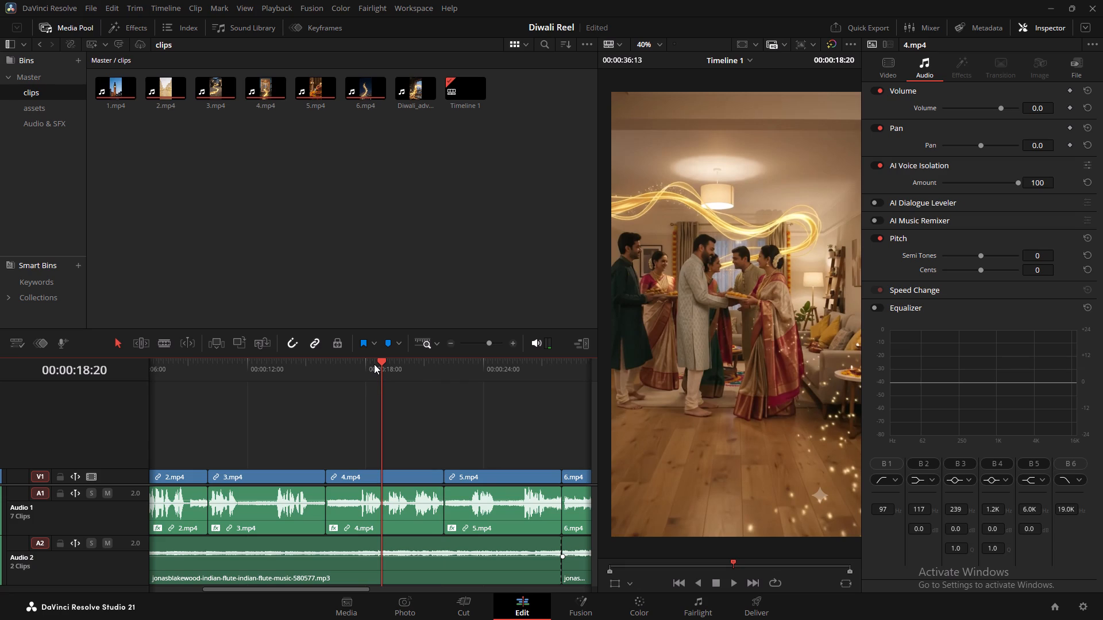
key("space")
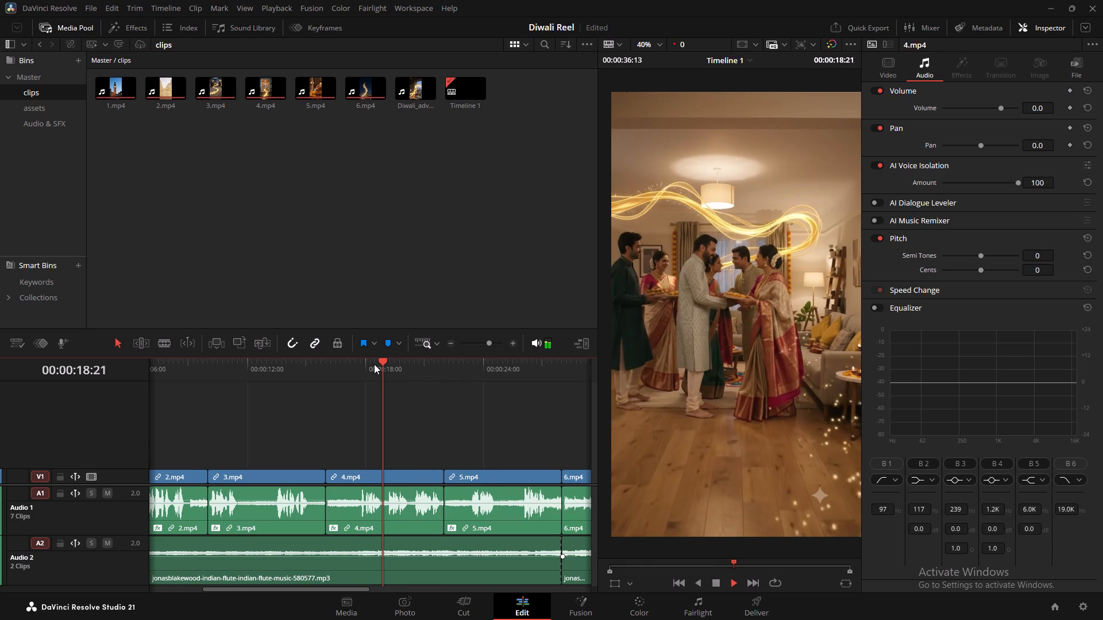
key("space")
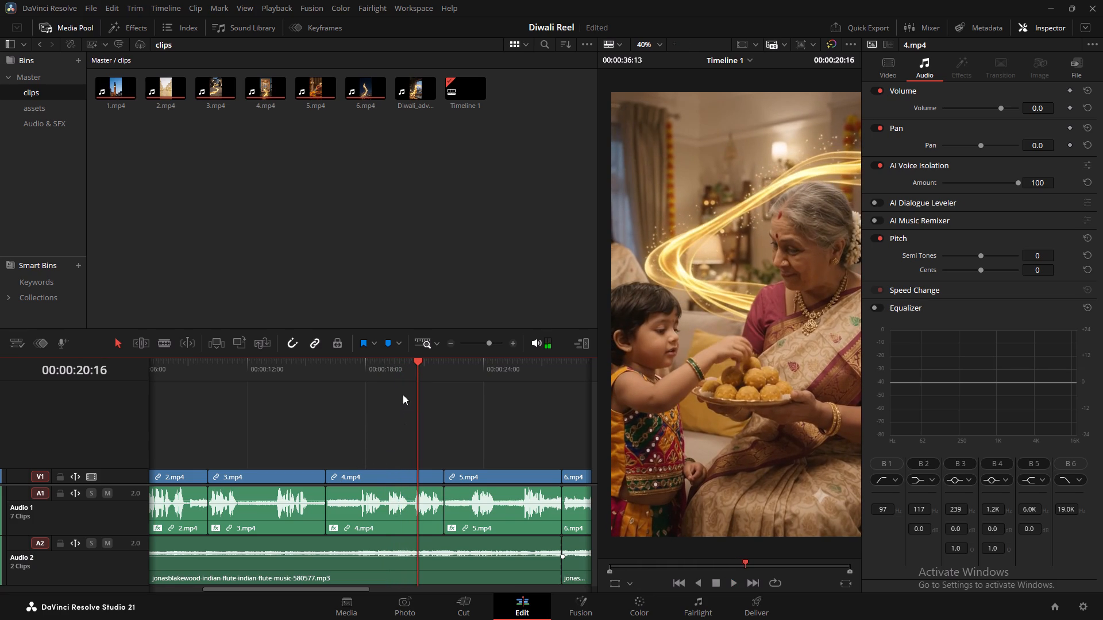
key("space")
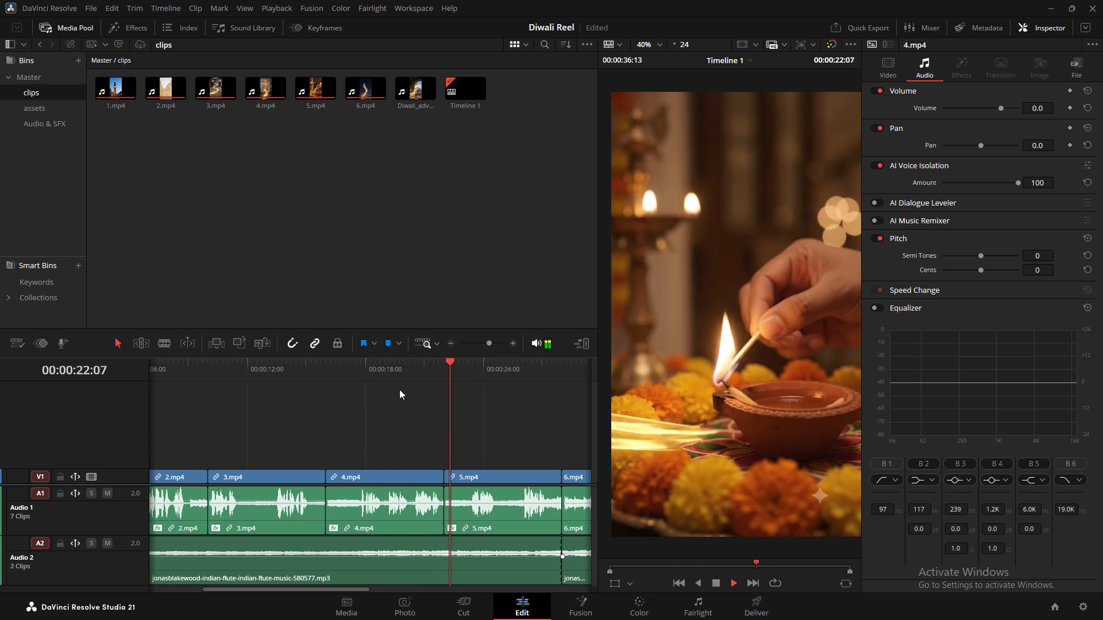
key("space")
left_click_drag(418, 368, 394, 368)
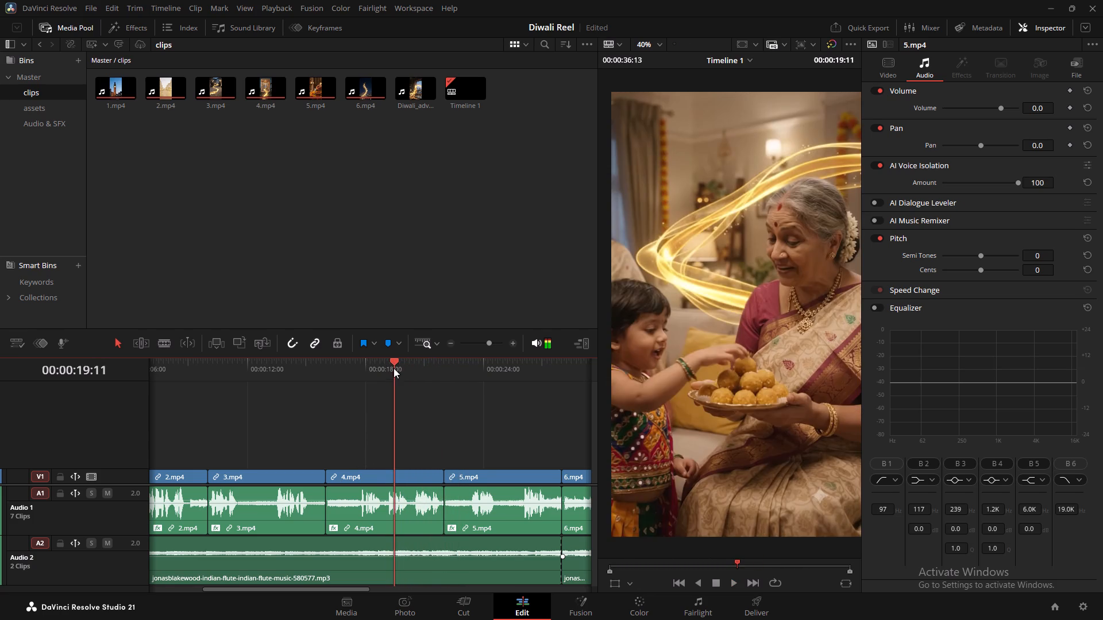
left_click_drag(394, 368, 381, 368)
key("space")
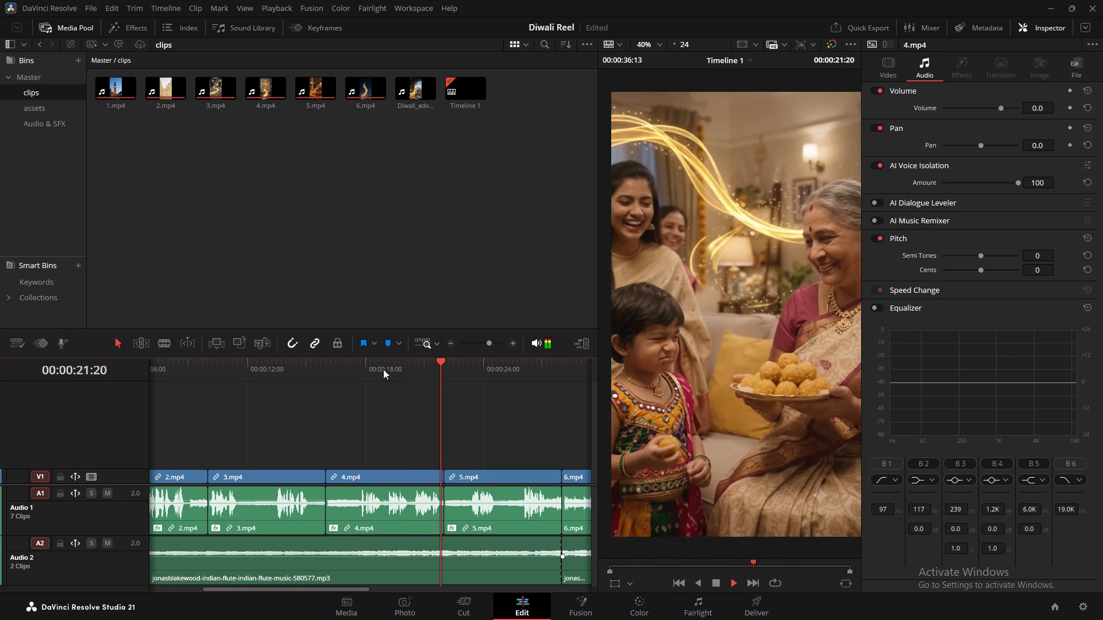
key("space")
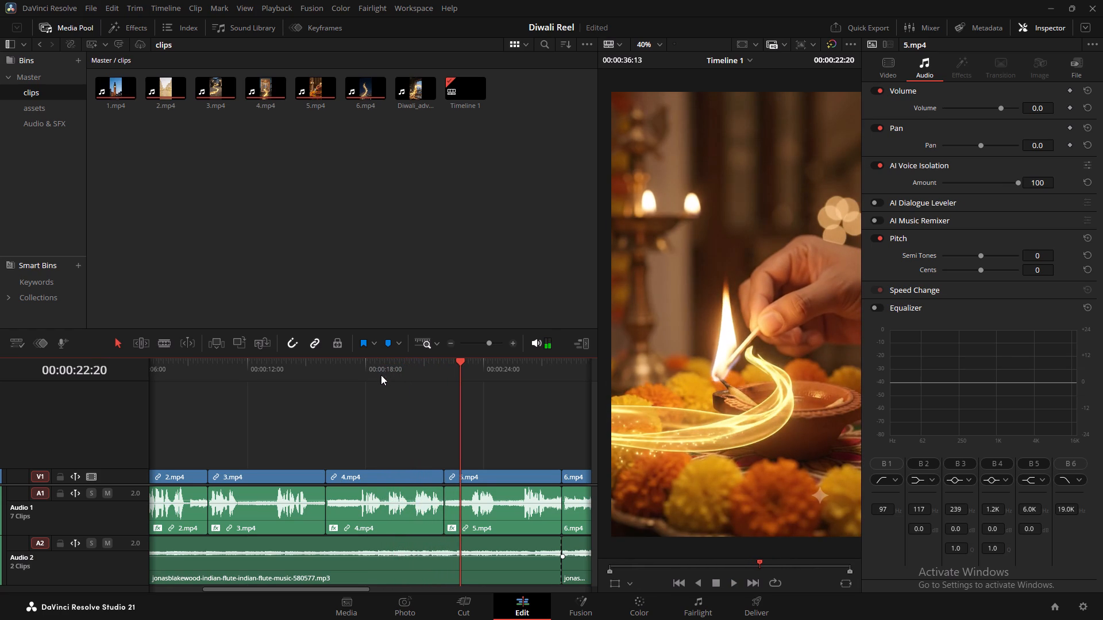
Play the Diwali reel from the start of Timeline 1 into clip 3.mp4.
left_click_drag(433, 365, 319, 378)
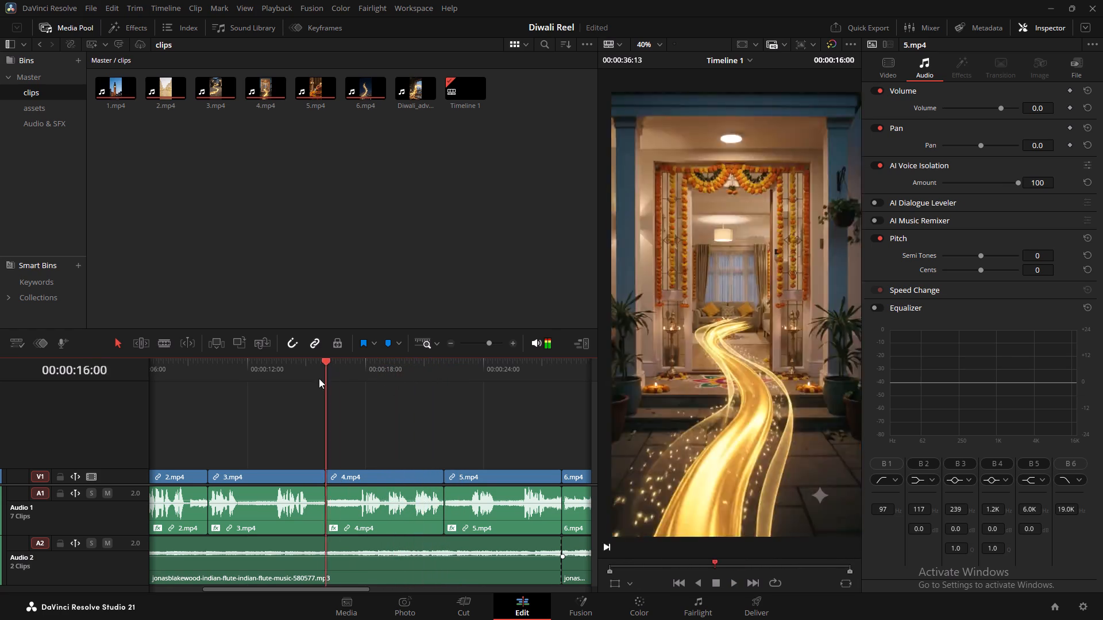
left_click_drag(319, 378, 103, 415)
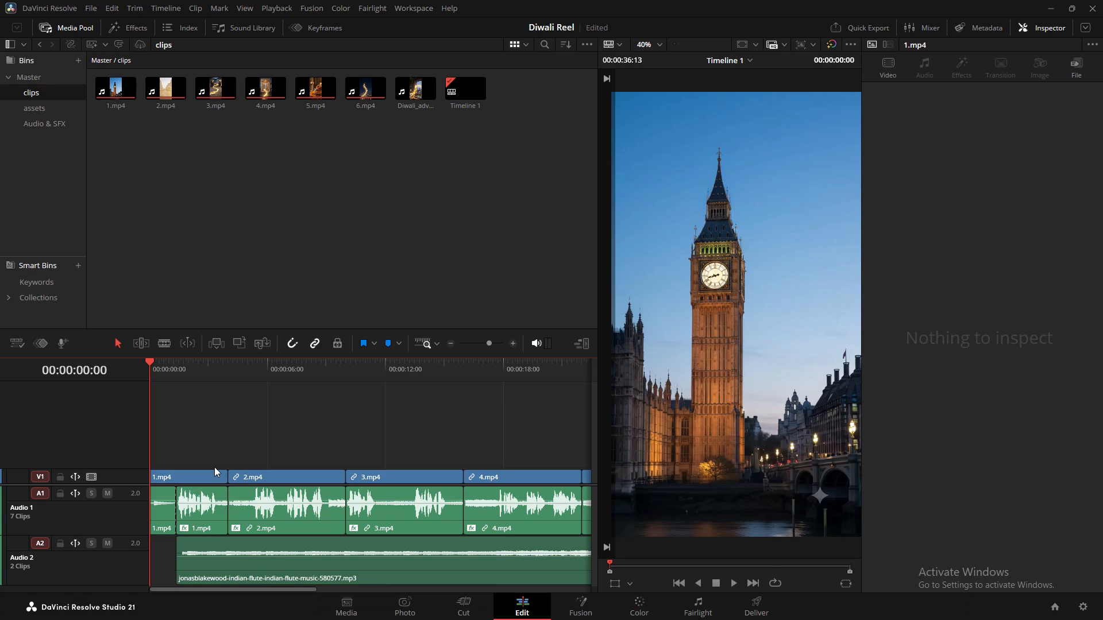
key("space")
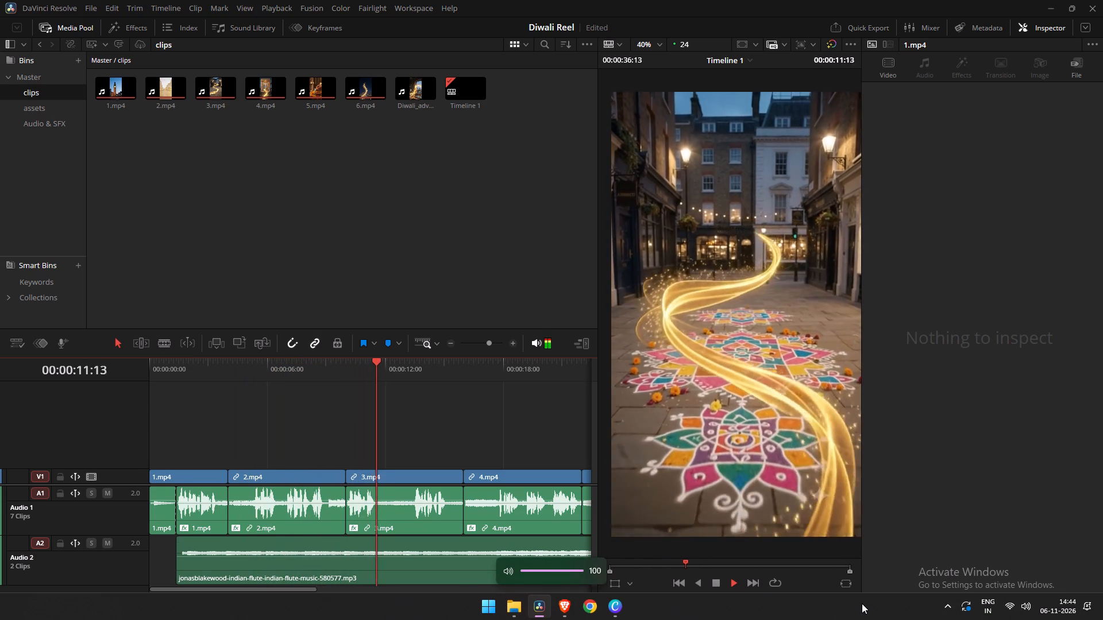
key("space")
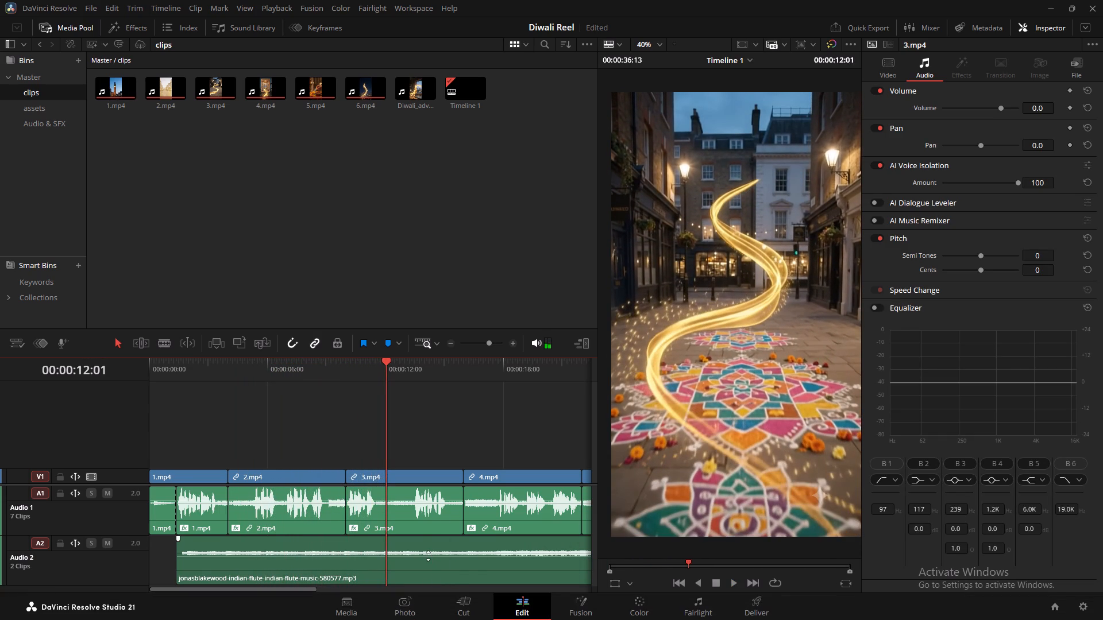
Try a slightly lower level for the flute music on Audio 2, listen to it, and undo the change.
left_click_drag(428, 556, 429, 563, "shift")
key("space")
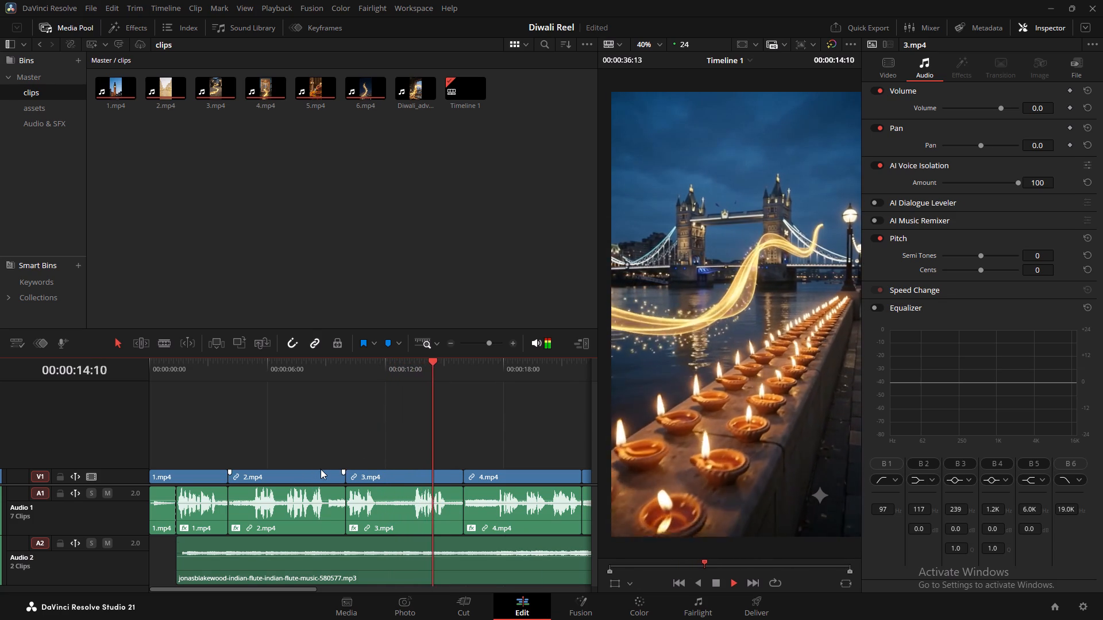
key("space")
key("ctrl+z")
Play the rest of the reel from clip 3.mp4 past the end of 6.mp4 to check voice and music.
key("space")
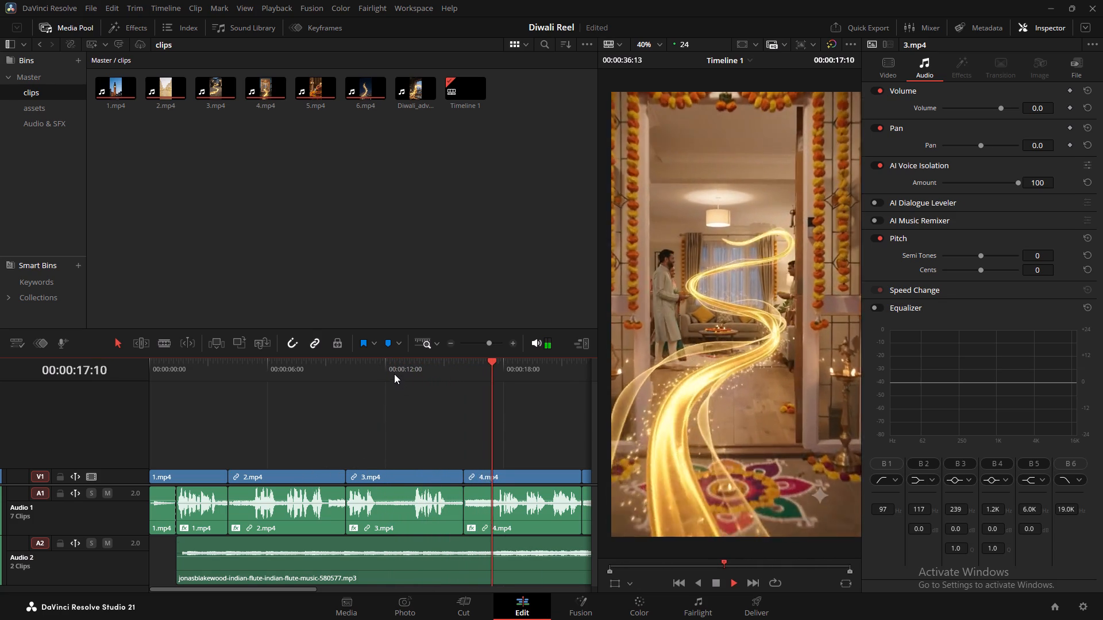
scroll(416, 392, "down", 3)
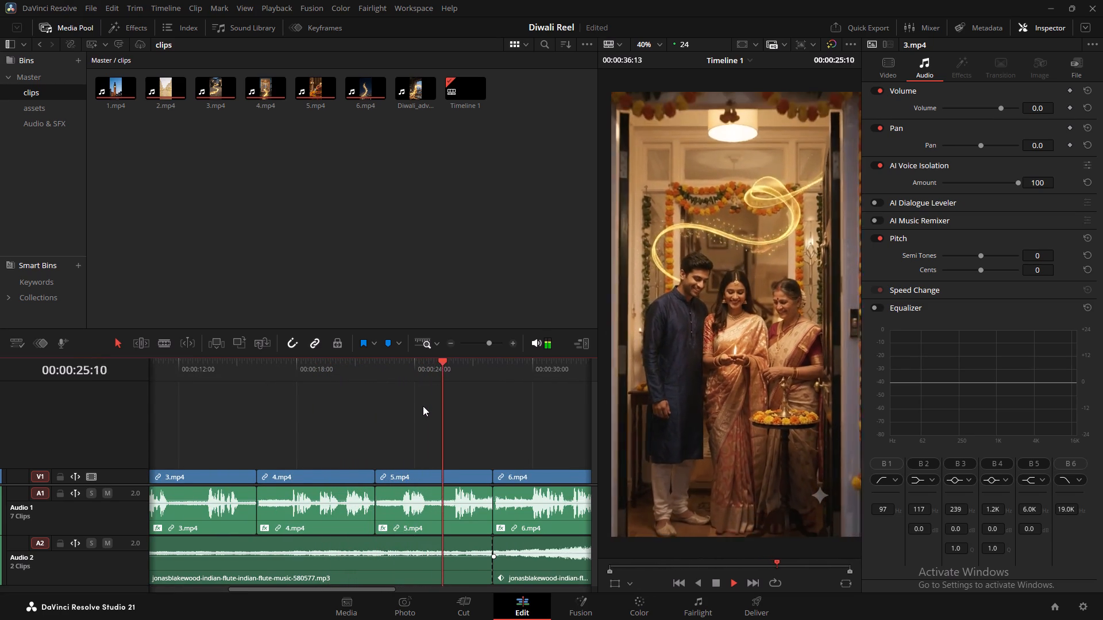
scroll(422, 407, "up", 5)
key("space")
scroll(327, 424, "up", 6)
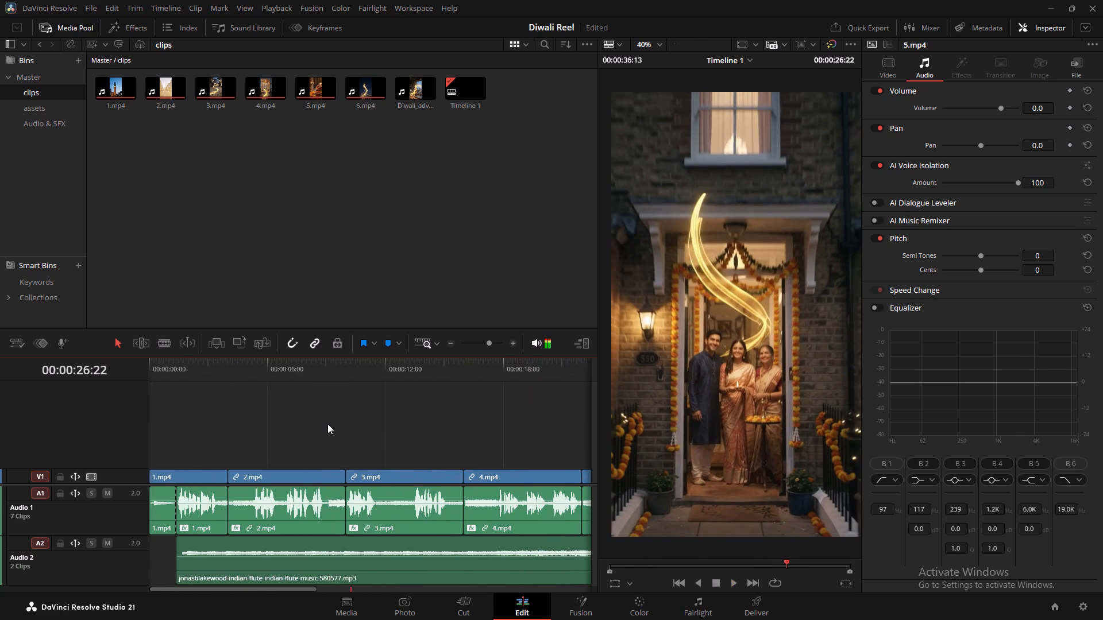
key("space")
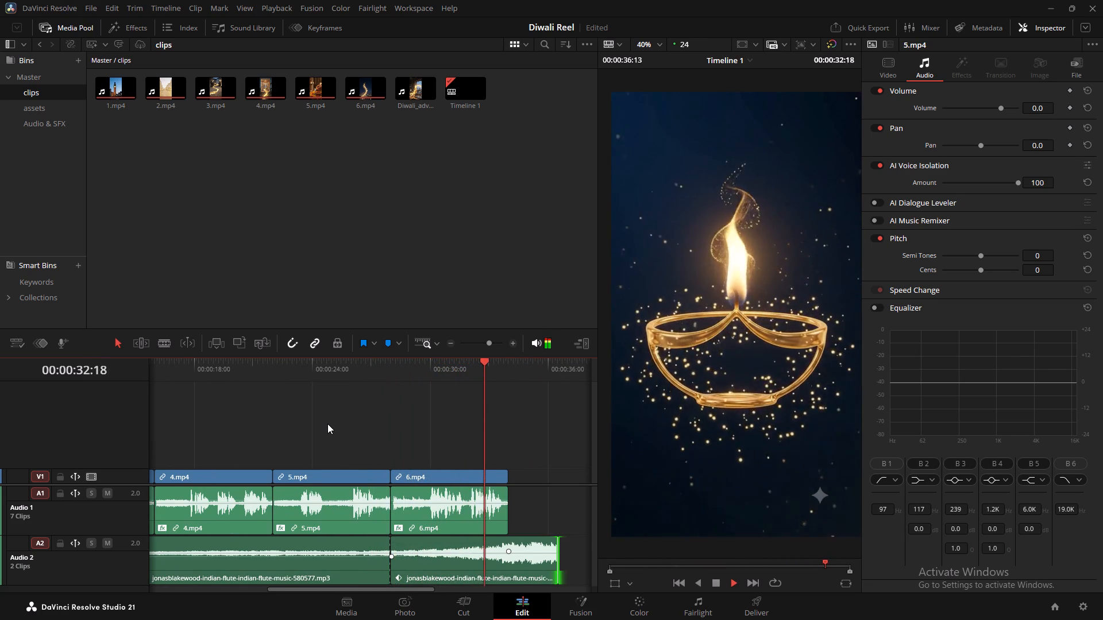
key("space")
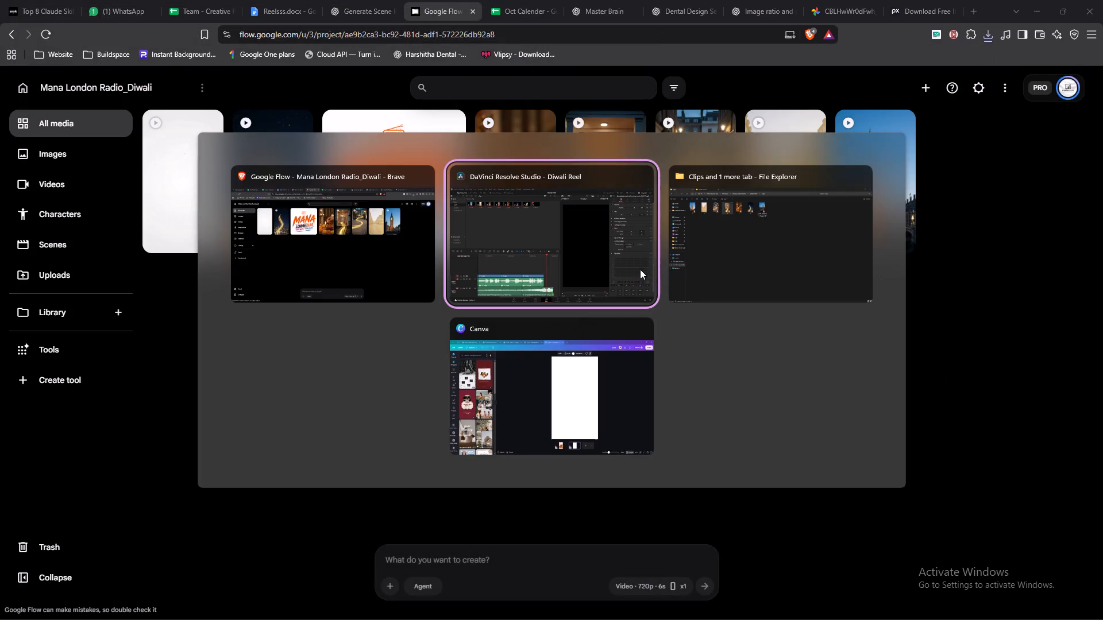
left_click(48, 110)
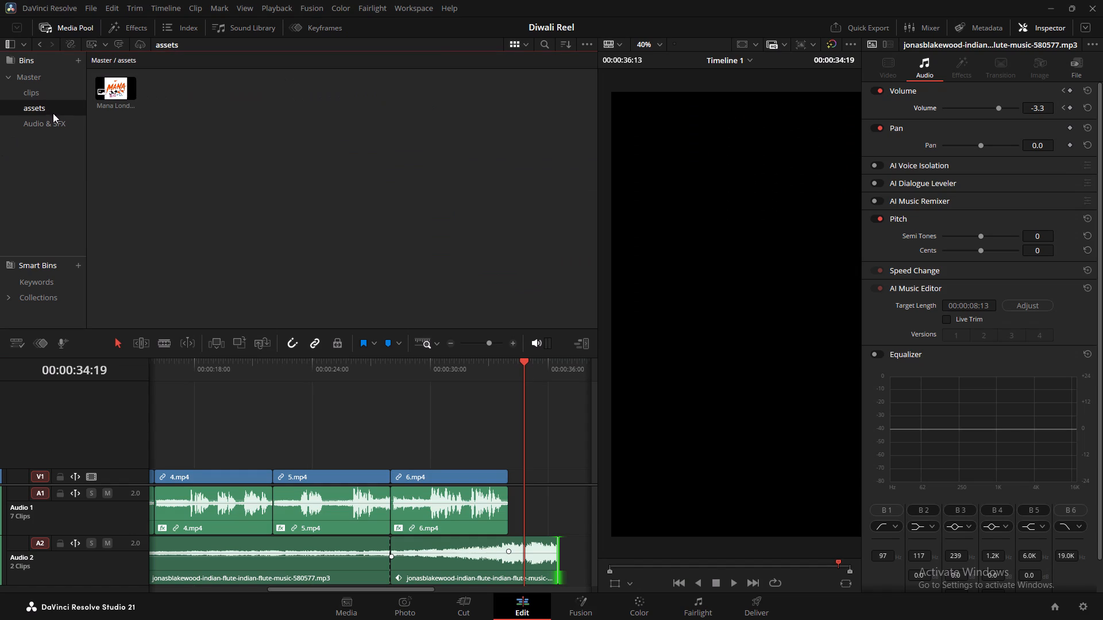
key("ctrl+i")
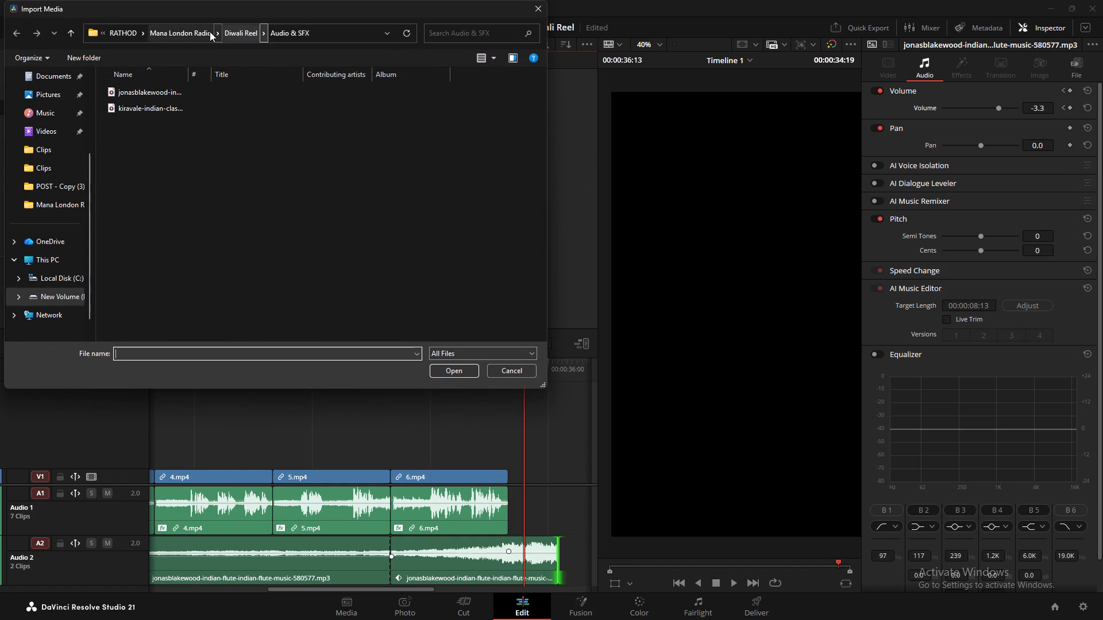
left_click(189, 32)
left_click(186, 117)
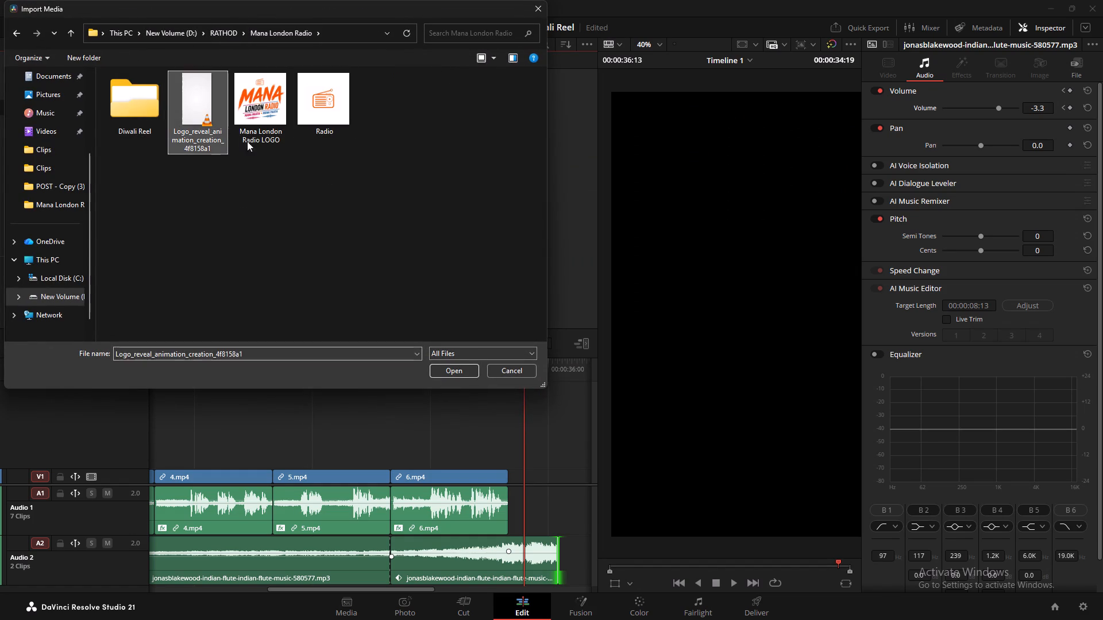
left_click(453, 371)
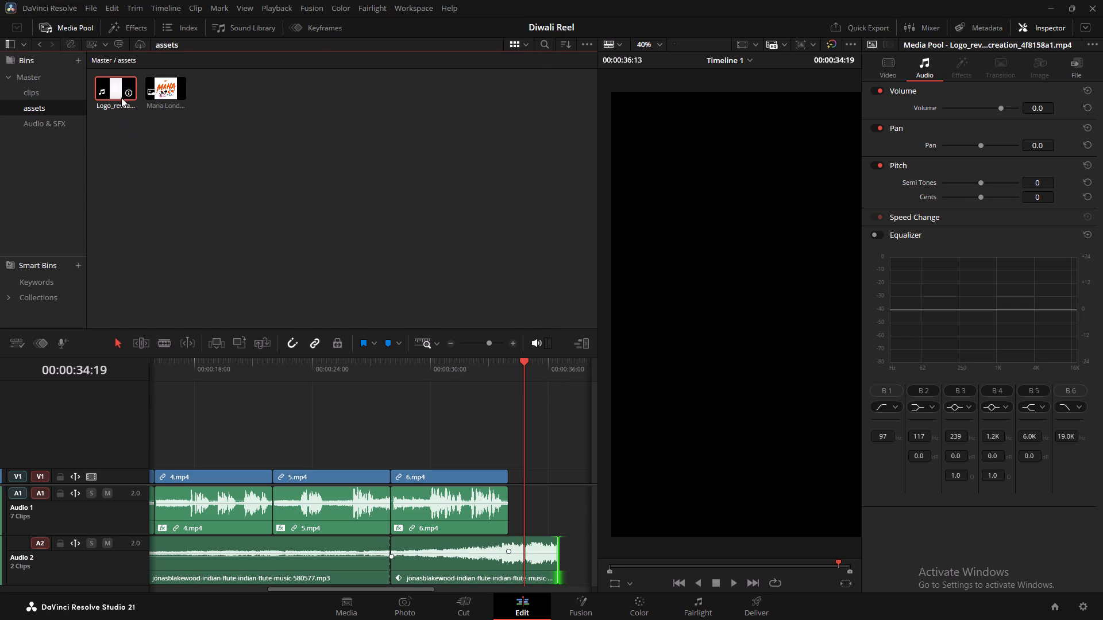
Place the logo reveal video on the timeline directly after 6.mp4, with its sound on Audio 1.
left_click_drag(117, 95, 520, 509)
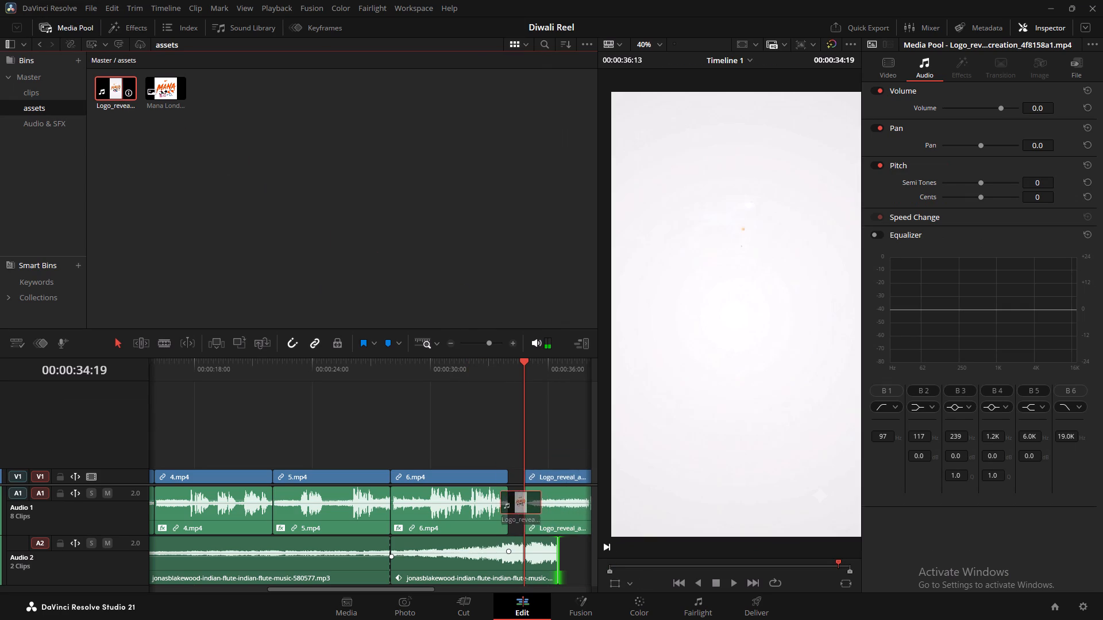
left_click_drag(520, 509, 510, 507)
Extend the flute music on Audio 2 to the end of the logo reveal clip and play the transition.
scroll(462, 488, "down", 4)
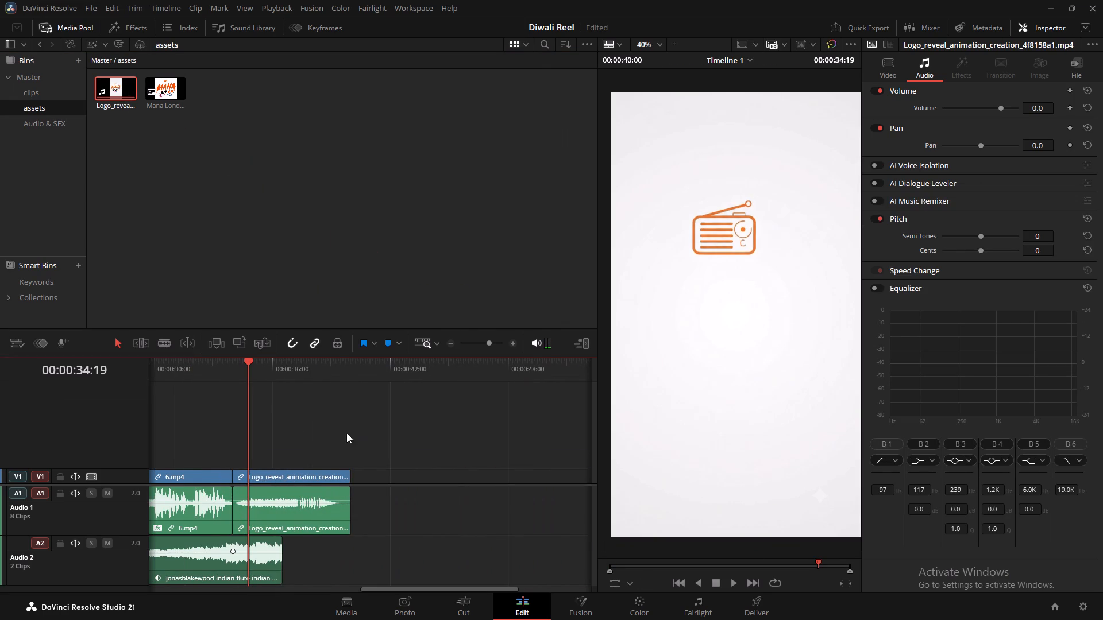
left_click_drag(282, 561, 348, 564)
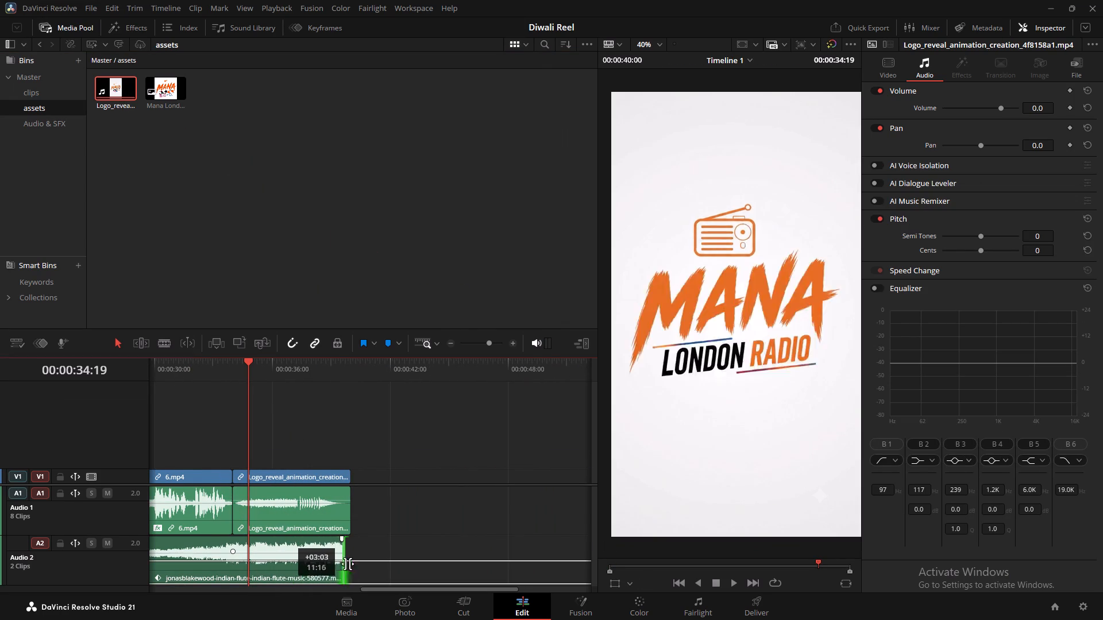
left_click_drag(348, 564, 346, 563)
left_click(207, 378)
key("space")
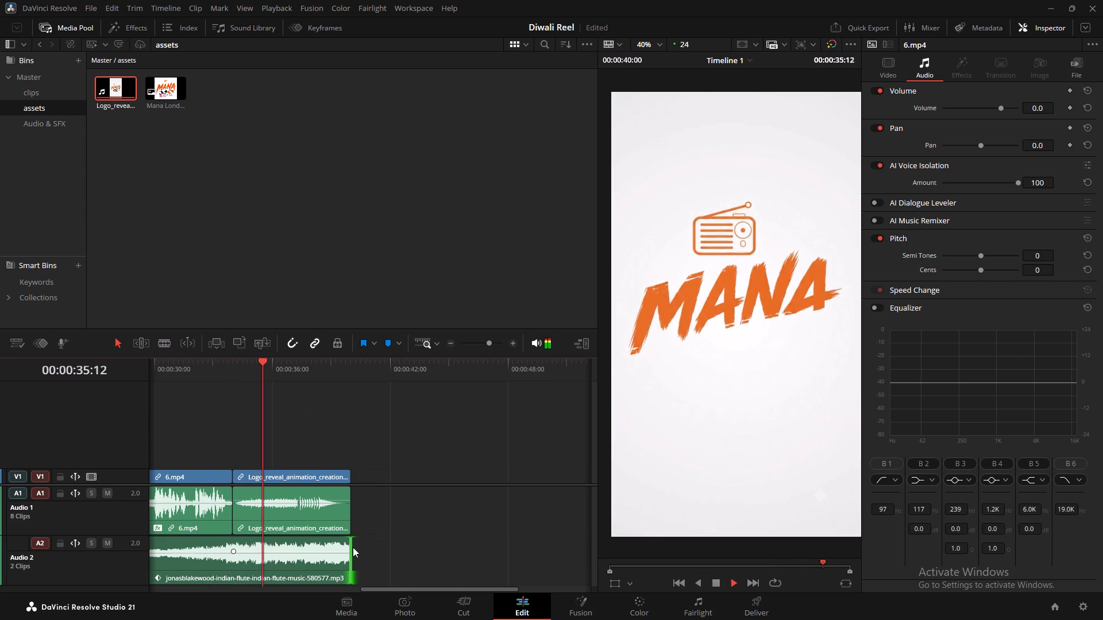
key("space")
Fade out the flute music on Audio 2 over the full length of the logo reveal clip.
left_click_drag(348, 540, 243, 535)
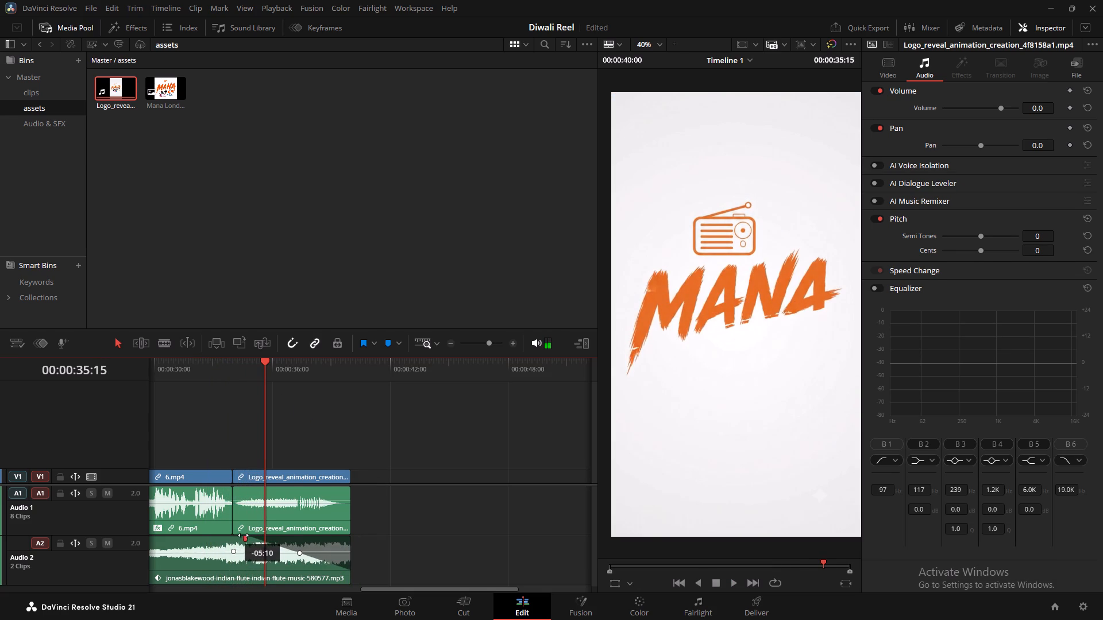
left_click_drag(243, 535, 233, 532)
Play the logo reveal ending several times to check how the flute fade-out sounds with the reveal audio.
left_click(230, 375)
key("space")
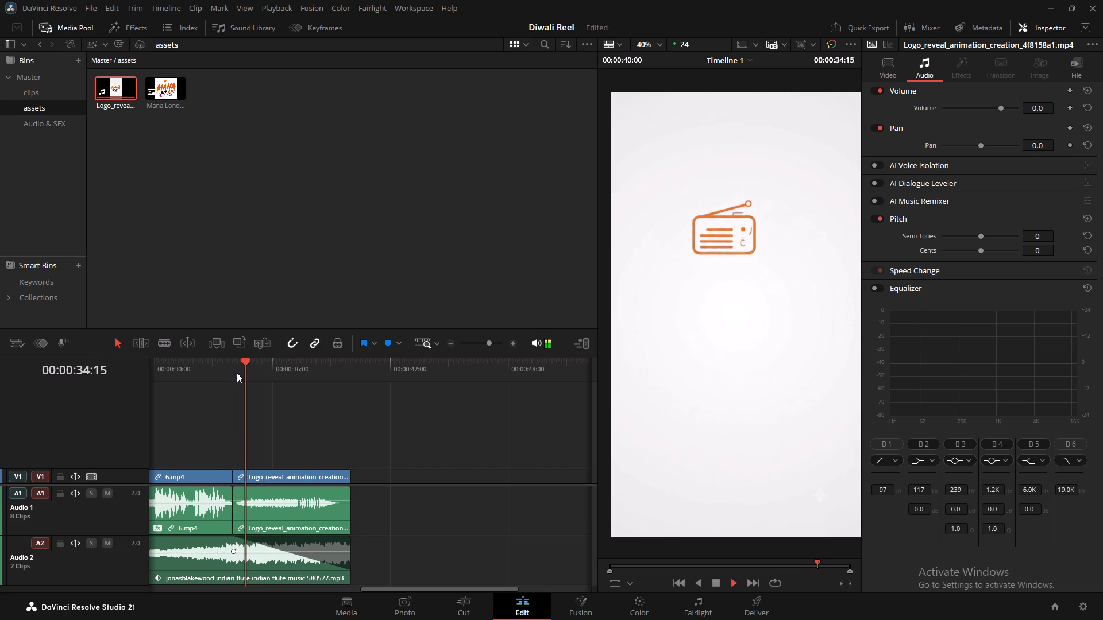
left_click(275, 363)
key("space")
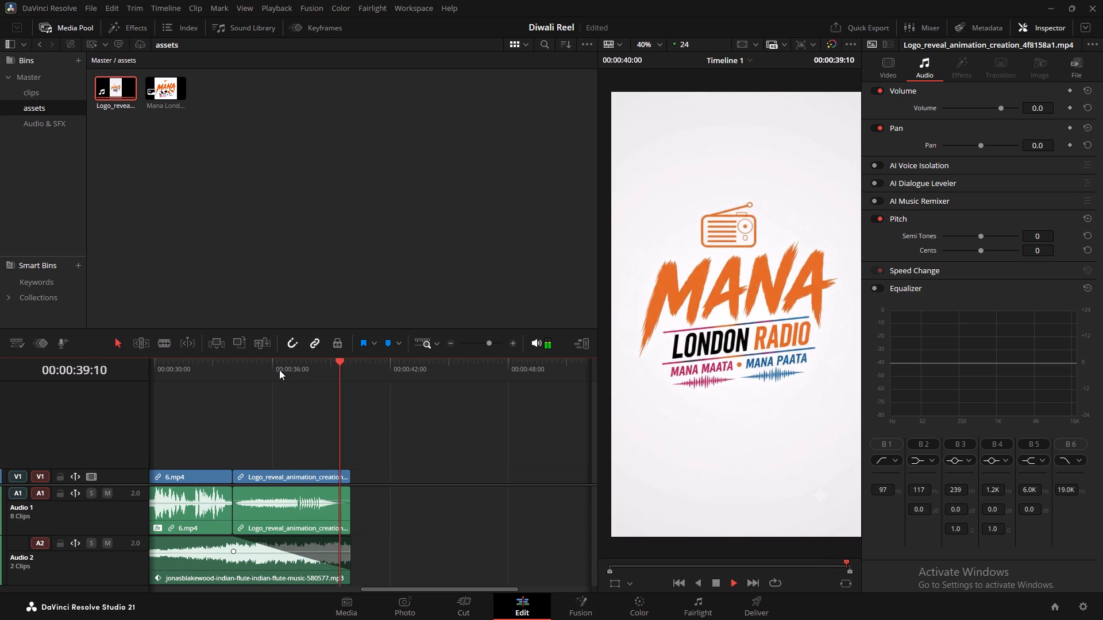
key("space")
key("space")
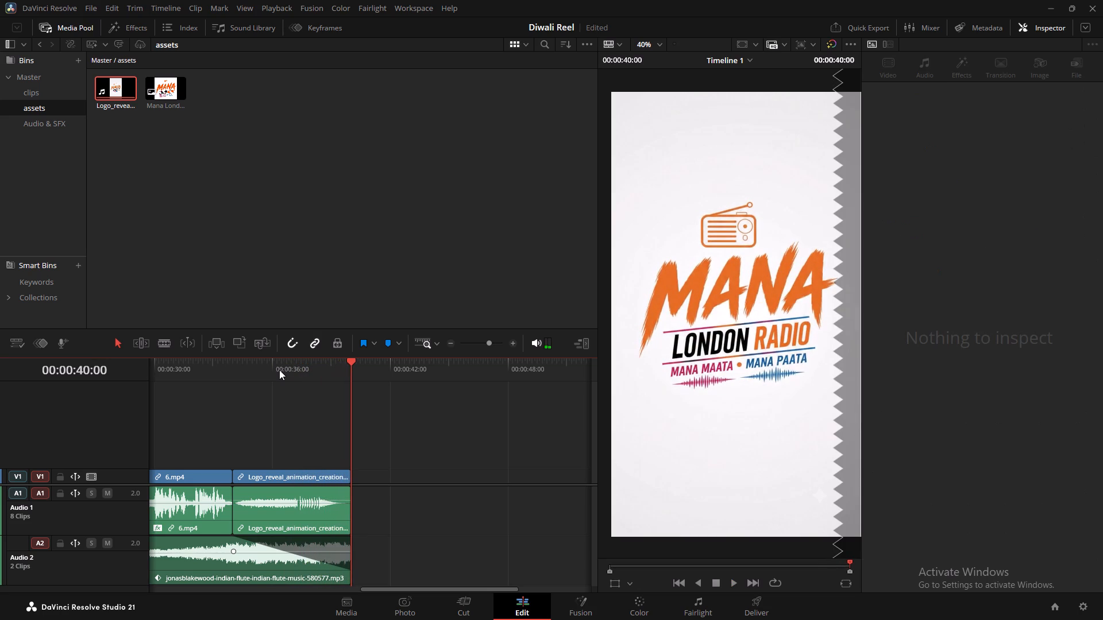
left_click(233, 364)
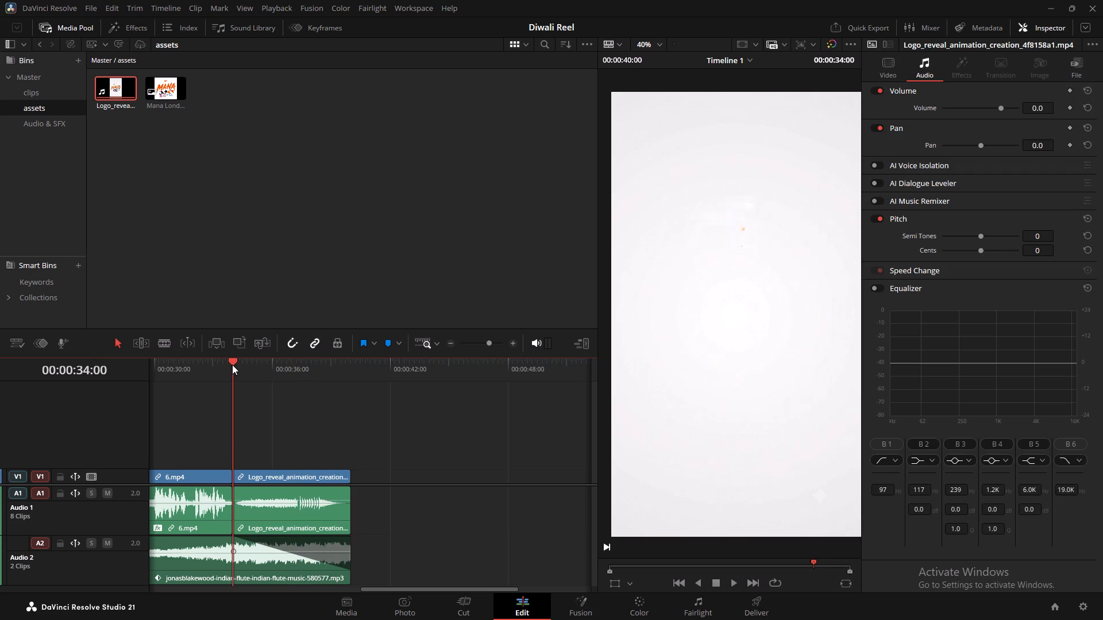
key("space")
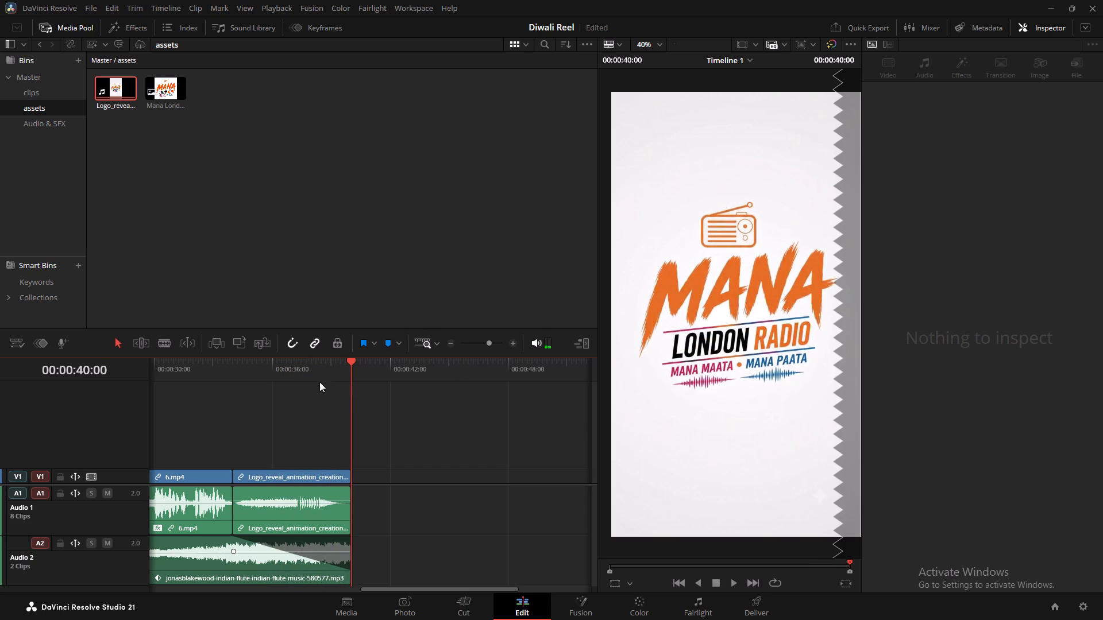
left_click(294, 369)
key("space")
Switch to Brave, open Photoroom's background remover in a new tab, and upload Mana London Radio LOGO for background removal.
key("alt+Tab")
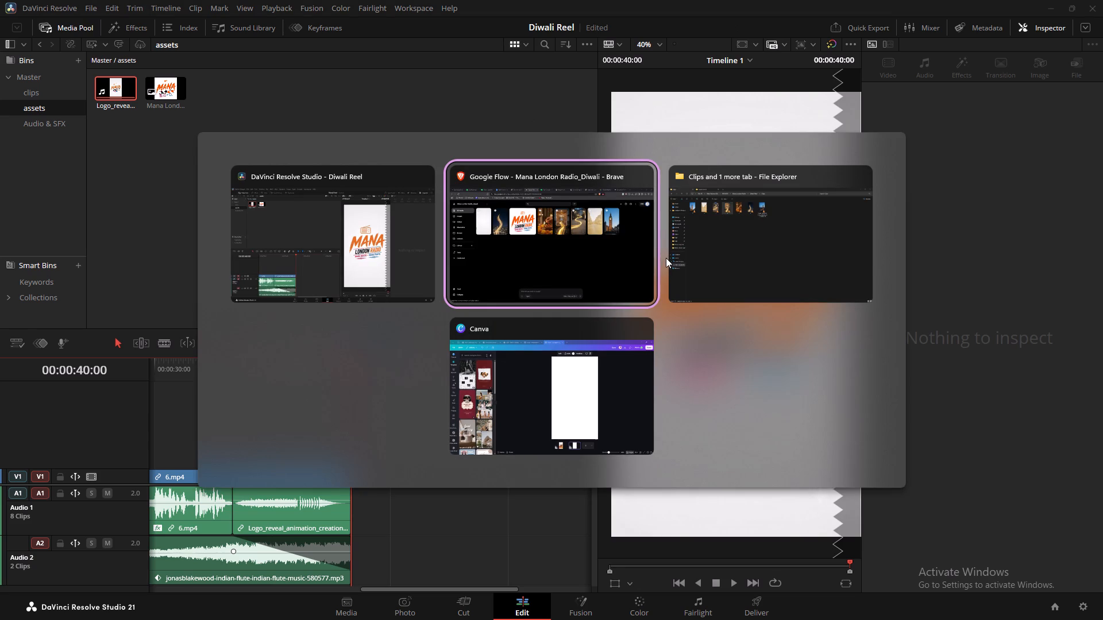
key("alt+Tab")
key("alt+Tab")
key("alt+Tab")
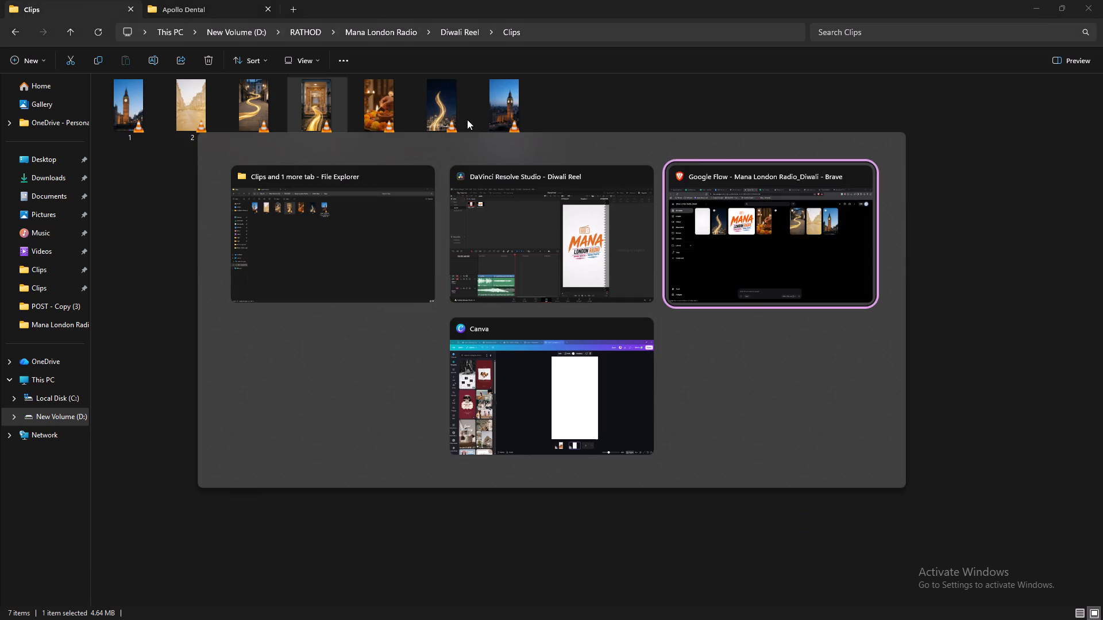
left_click(975, 13)
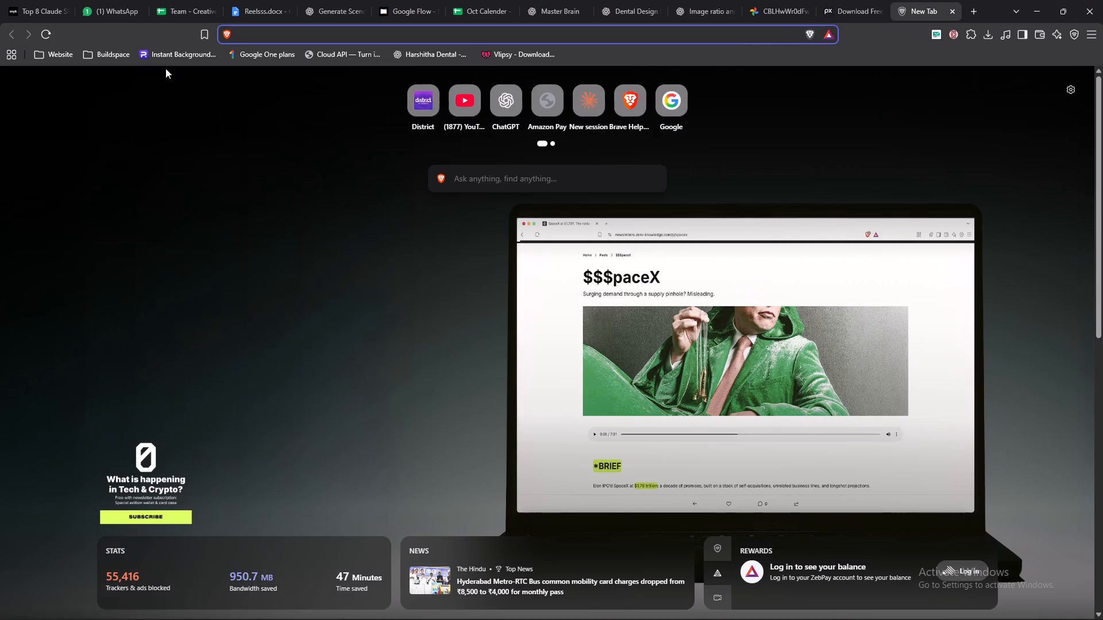
left_click(178, 48)
left_click(553, 418)
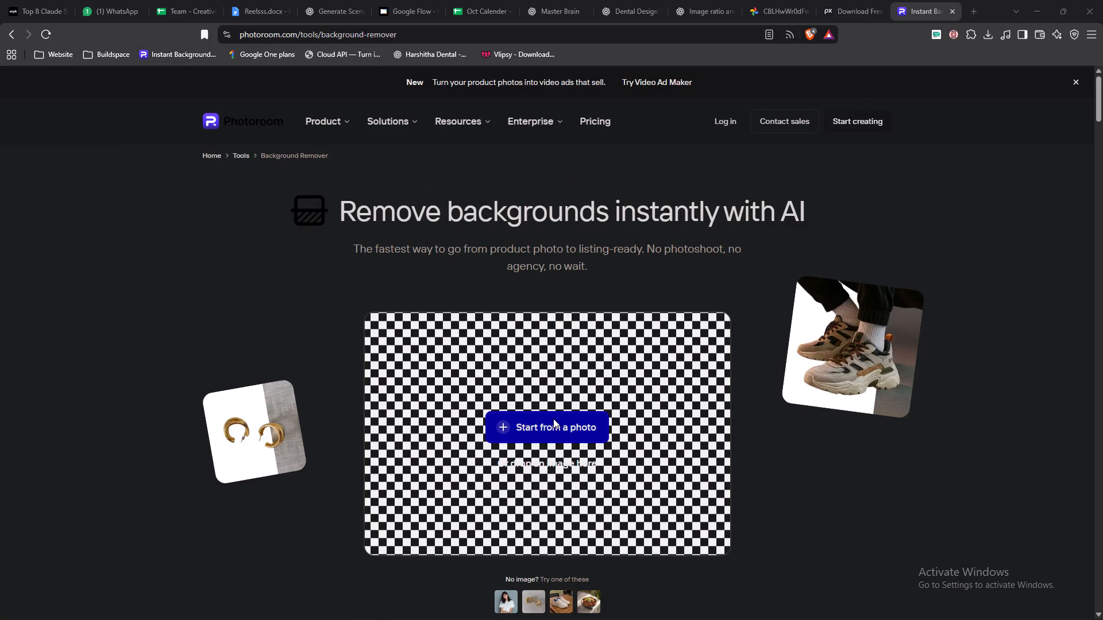
left_click(187, 118)
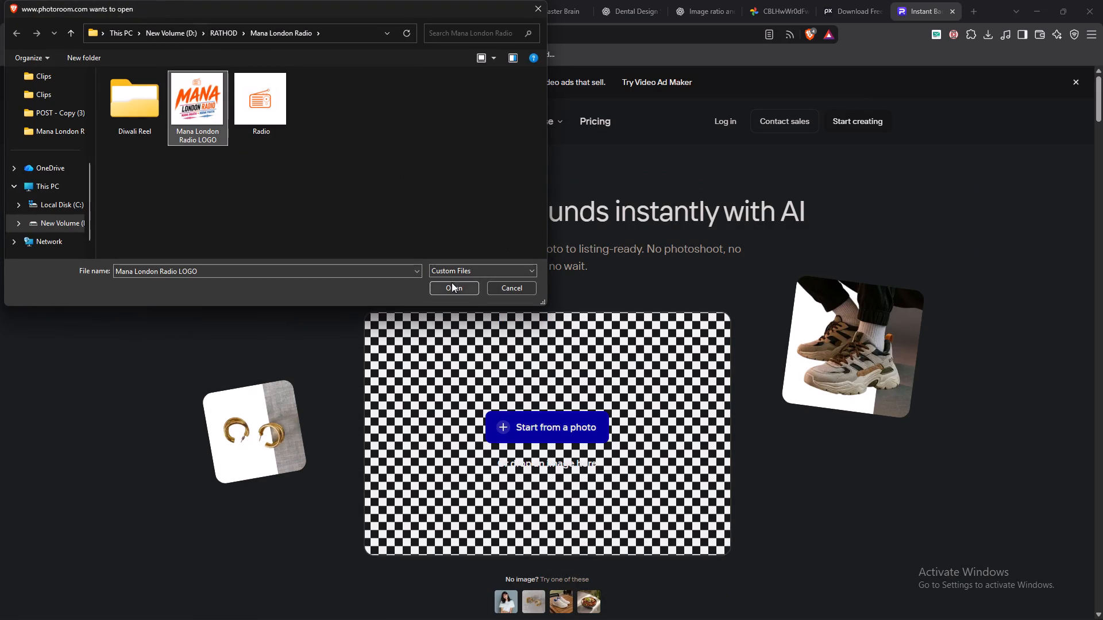
left_click(450, 288)
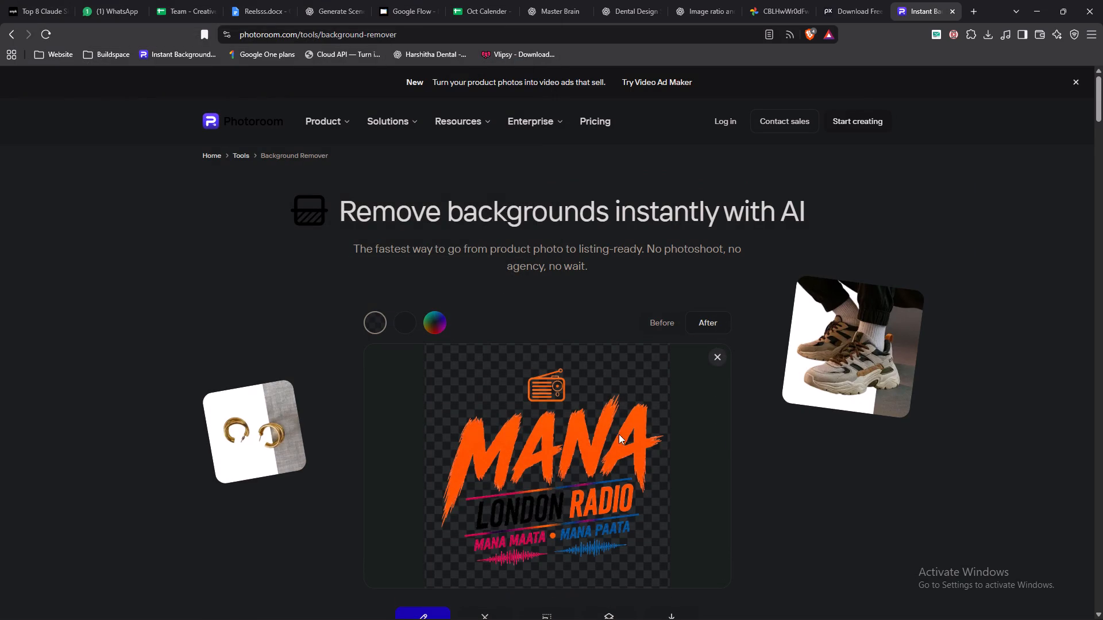
Download the cut-out logo into the Mana London Radio folder as "Mana London Radio LOGO-BG removed" in PNG format.
scroll(728, 439, "down", 3)
scroll(786, 382, "up", 1)
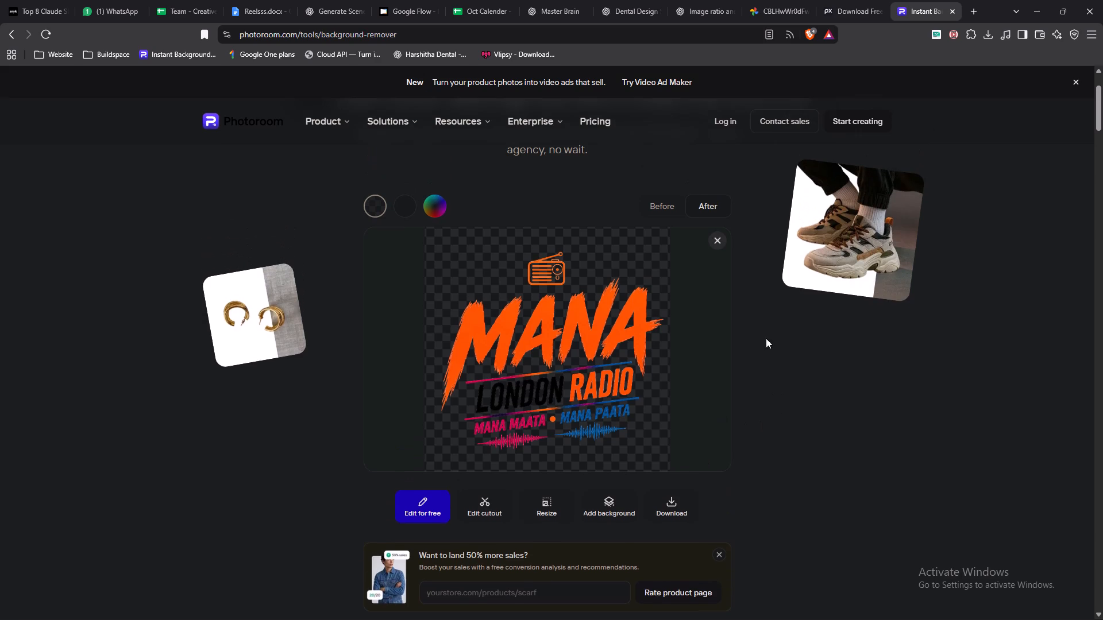
scroll(793, 339, "down", 1)
scroll(747, 272, "up", 2)
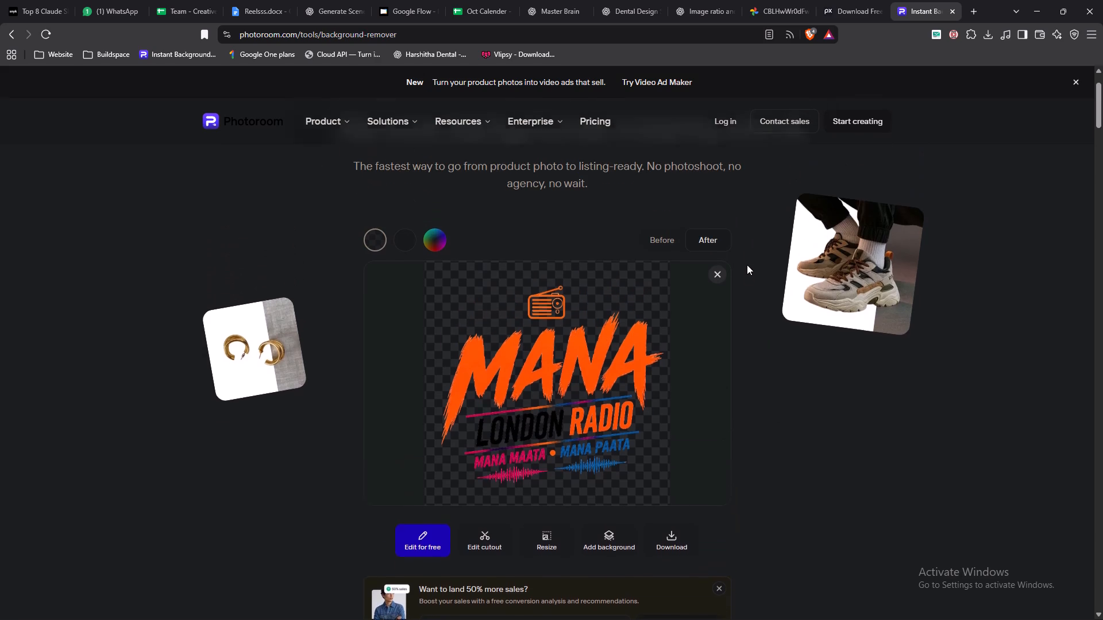
scroll(726, 357, "down", 1)
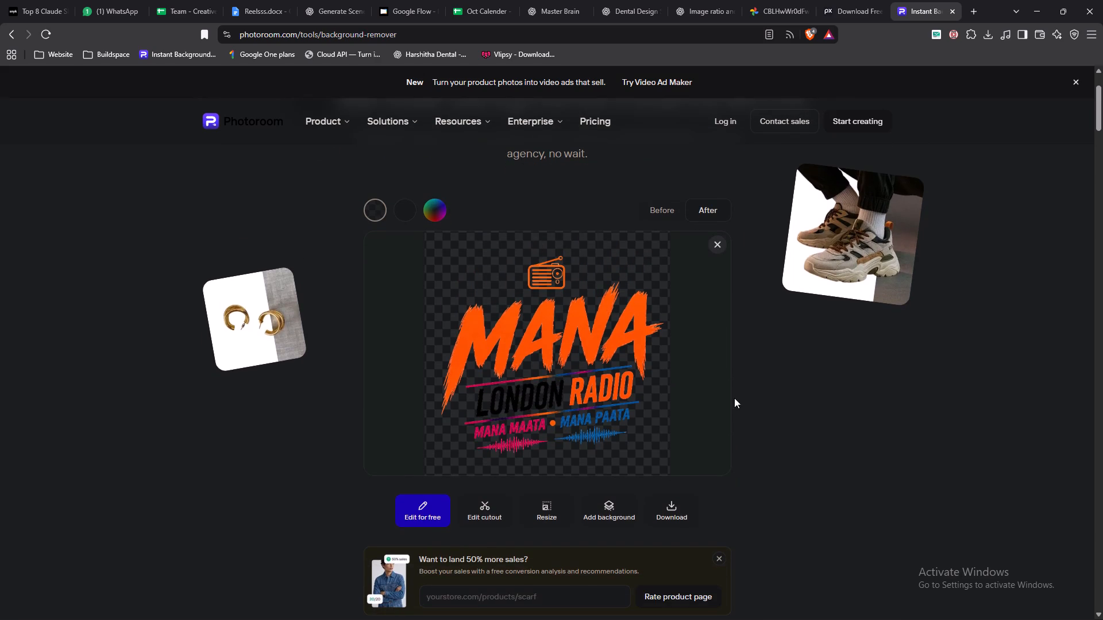
left_click(662, 500)
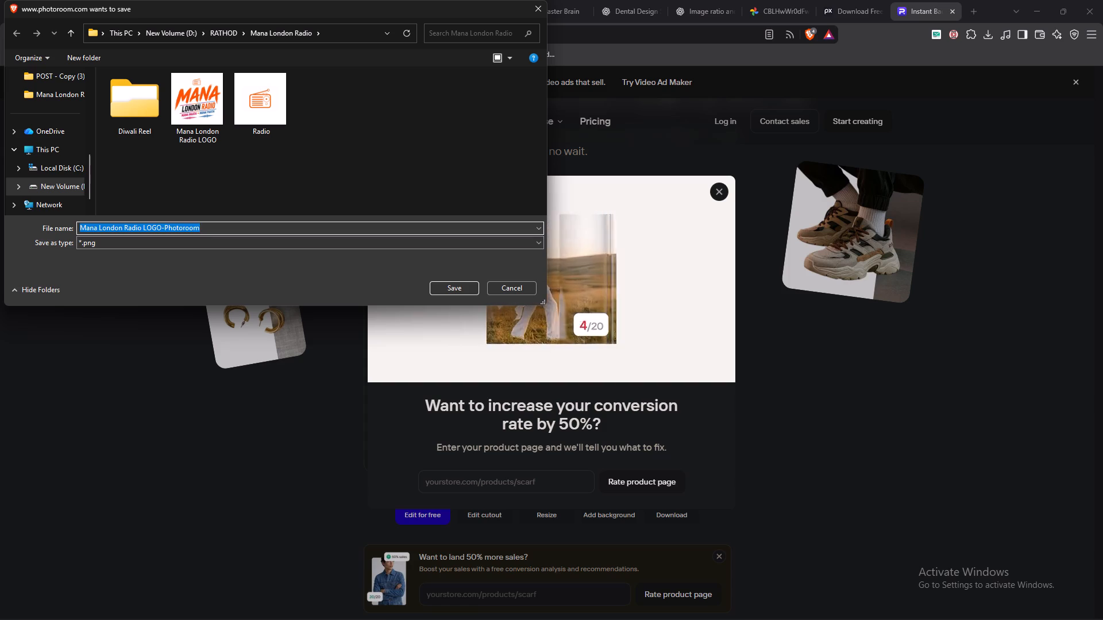
left_click_drag(208, 227, 175, 227)
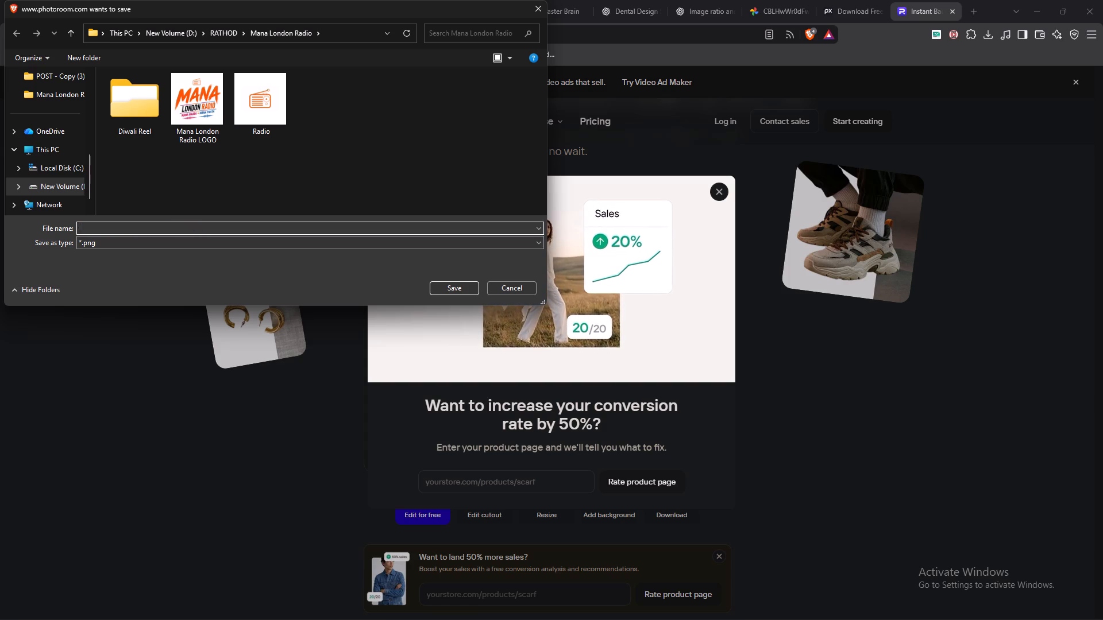
left_click_drag(175, 227, 169, 229)
key("BackSpace")
key("BackSpace")
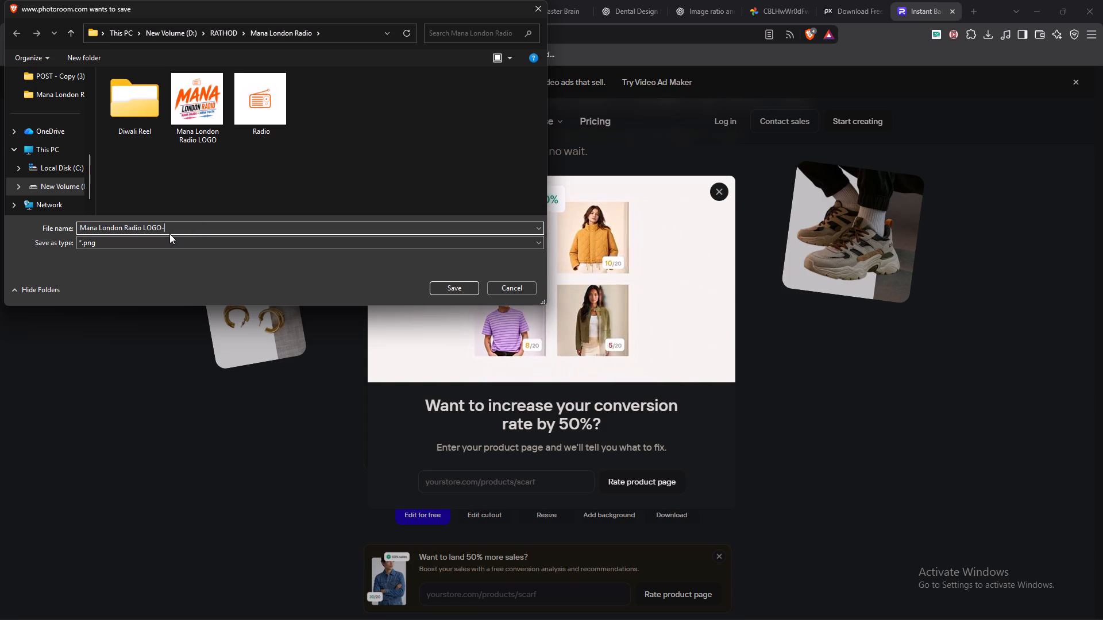
key("shift+b")
type("G")
key("space")
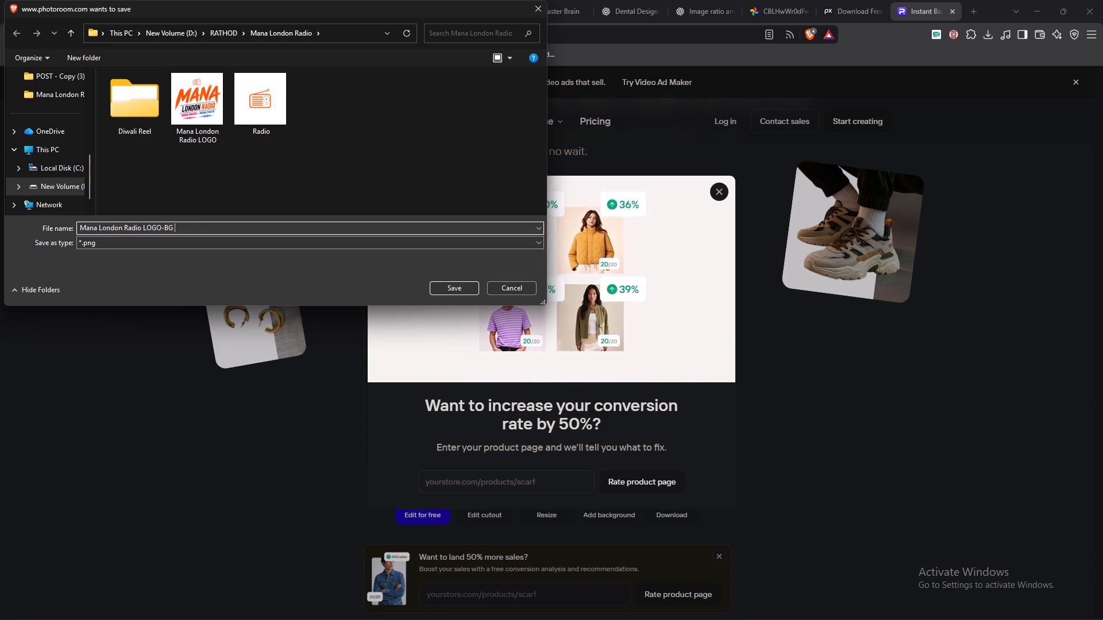
type("removed")
key("Return")
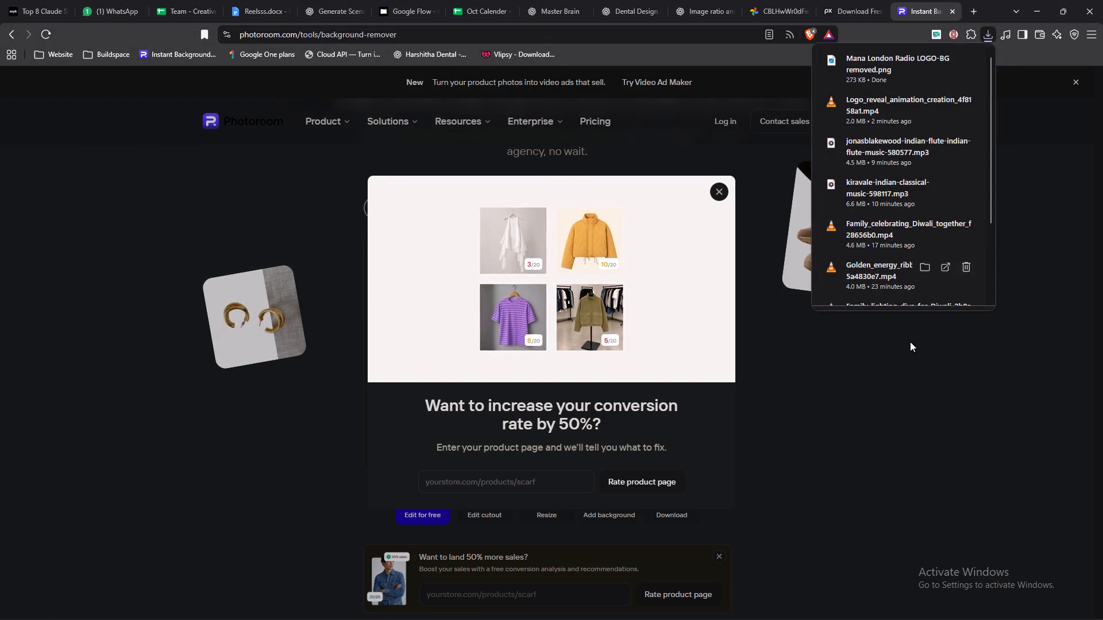
left_click(885, 414)
Switch back to DaVinci Resolve and import Mana London Radio LOGO-BG removed into the assets bin.
key("alt+Tab")
key("alt+Tab")
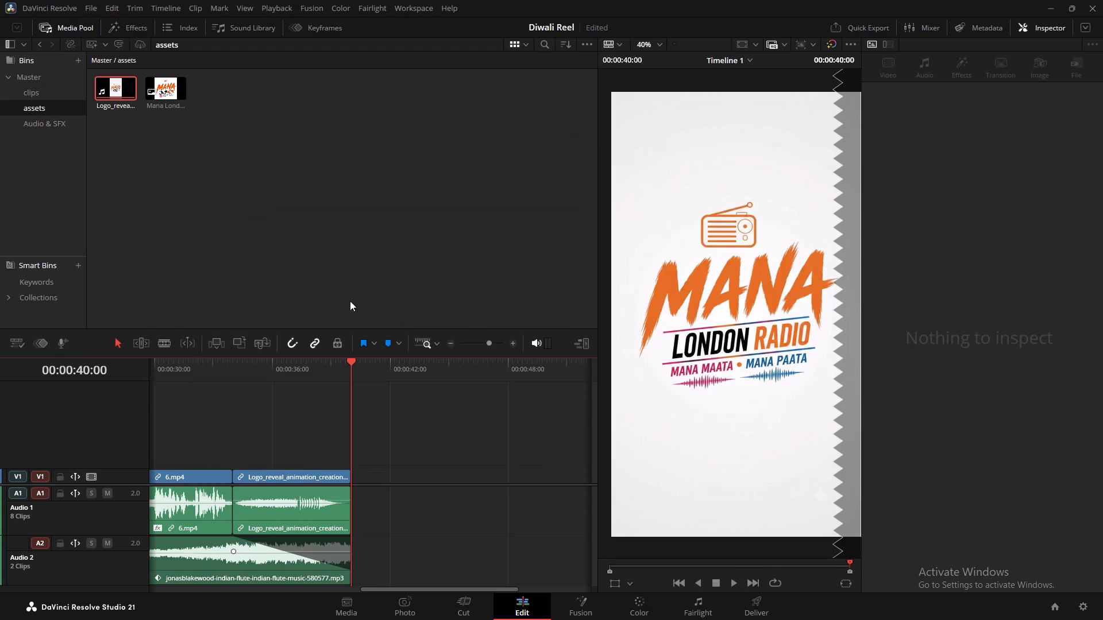
key("ctrl+i")
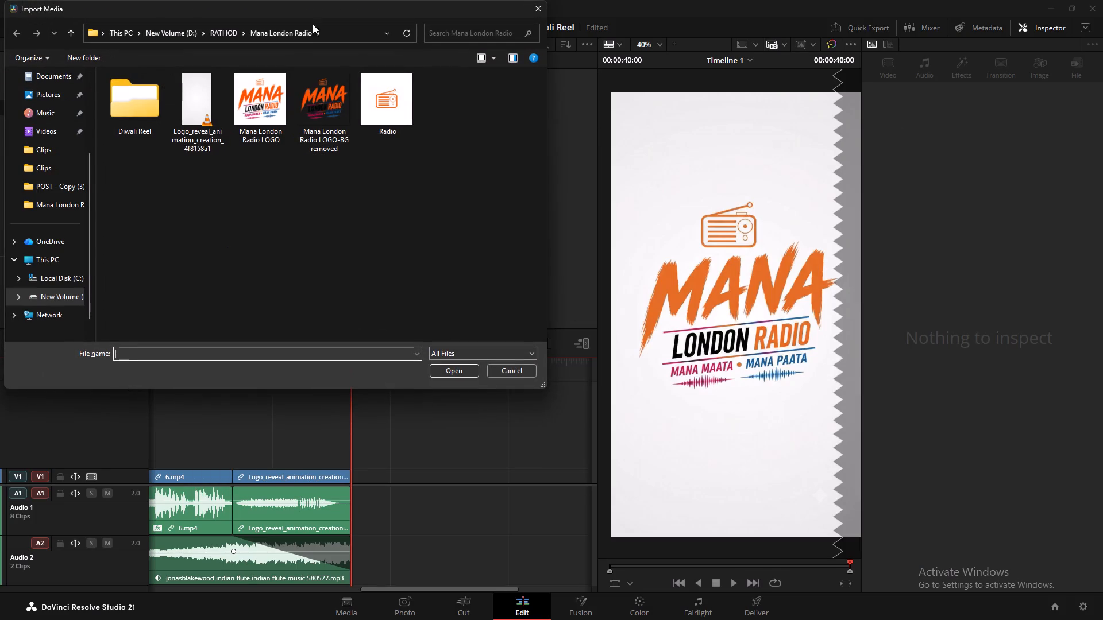
left_click(330, 112)
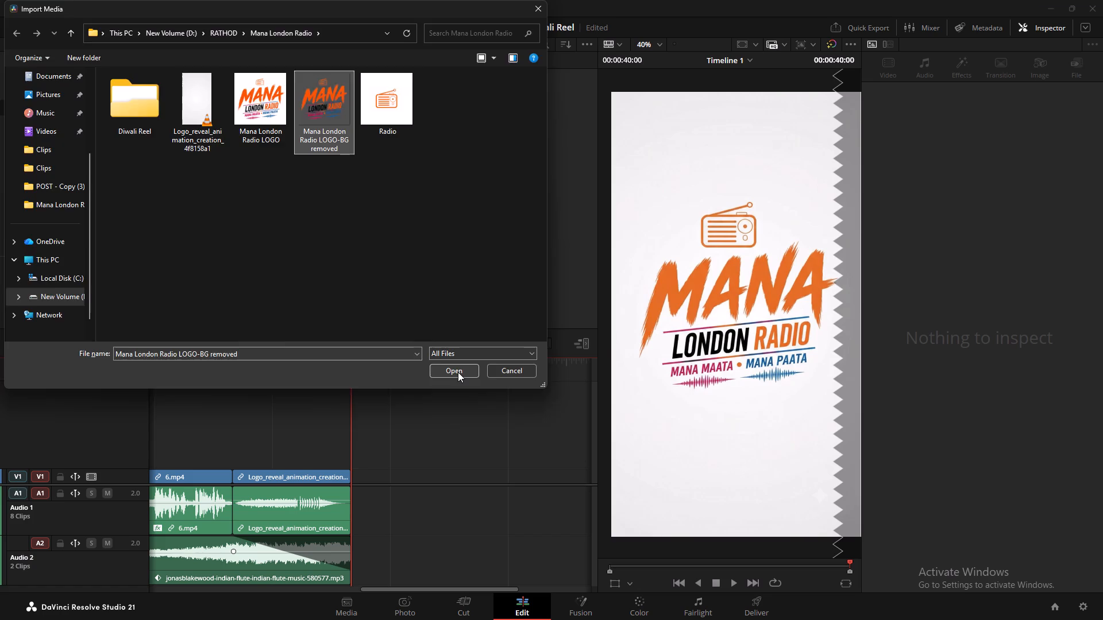
left_click(458, 372)
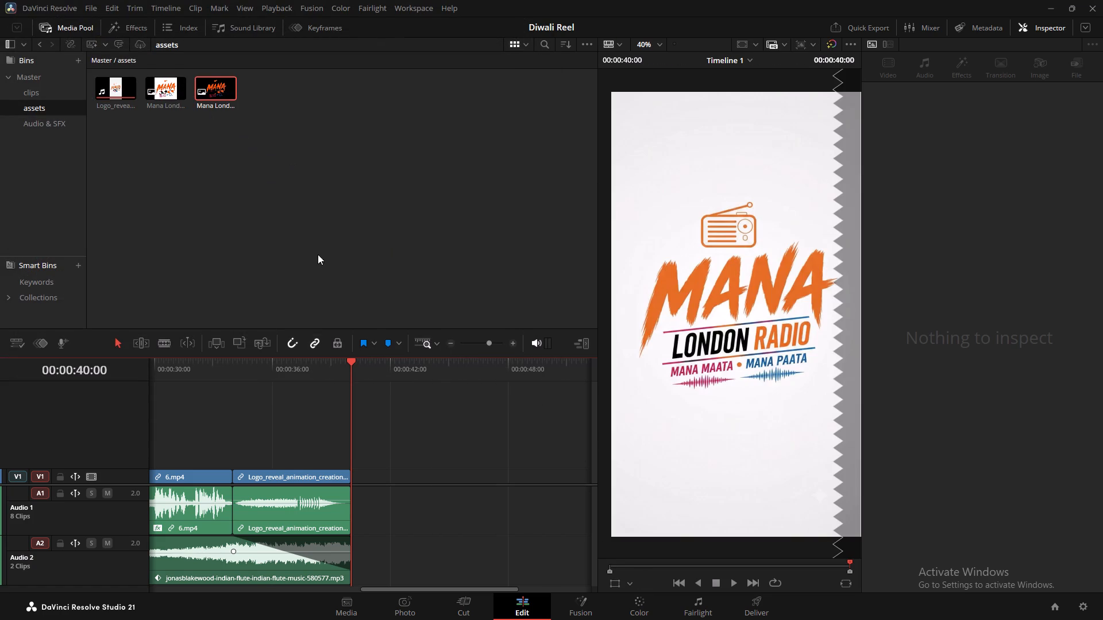
Place Mana London Radio LOGO-BG removed on video track 2 at the very start of the timeline.
scroll(315, 250, "up", 2)
scroll(379, 466, "up", 13)
scroll(322, 389, "up", 1)
left_click_drag(225, 87, 163, 464)
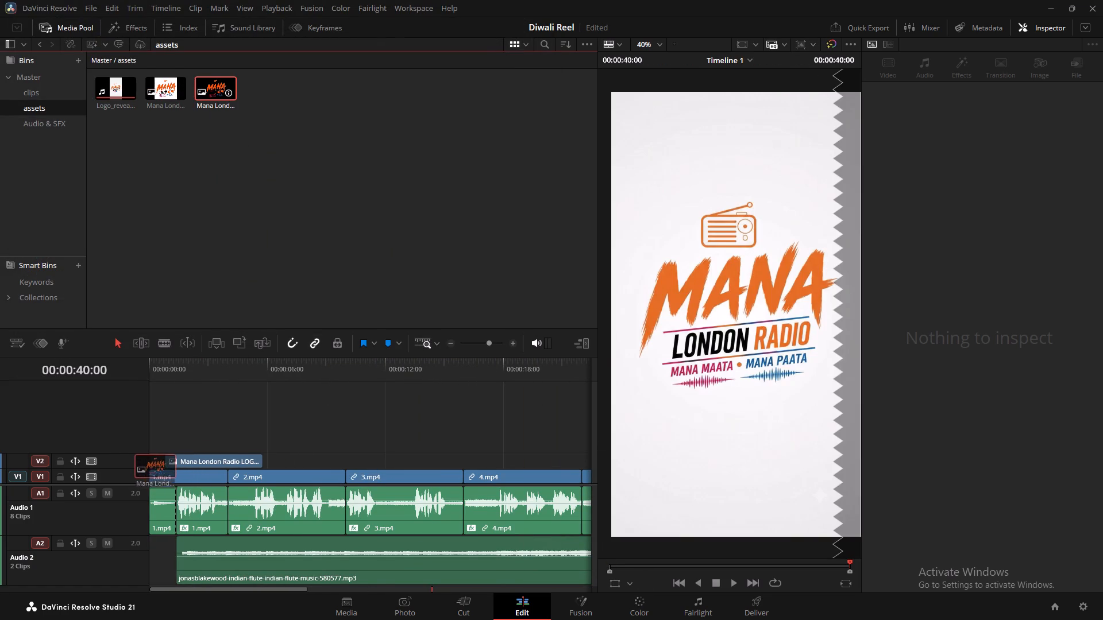
left_click_drag(163, 464, 146, 467)
left_click_drag(217, 93, 168, 460)
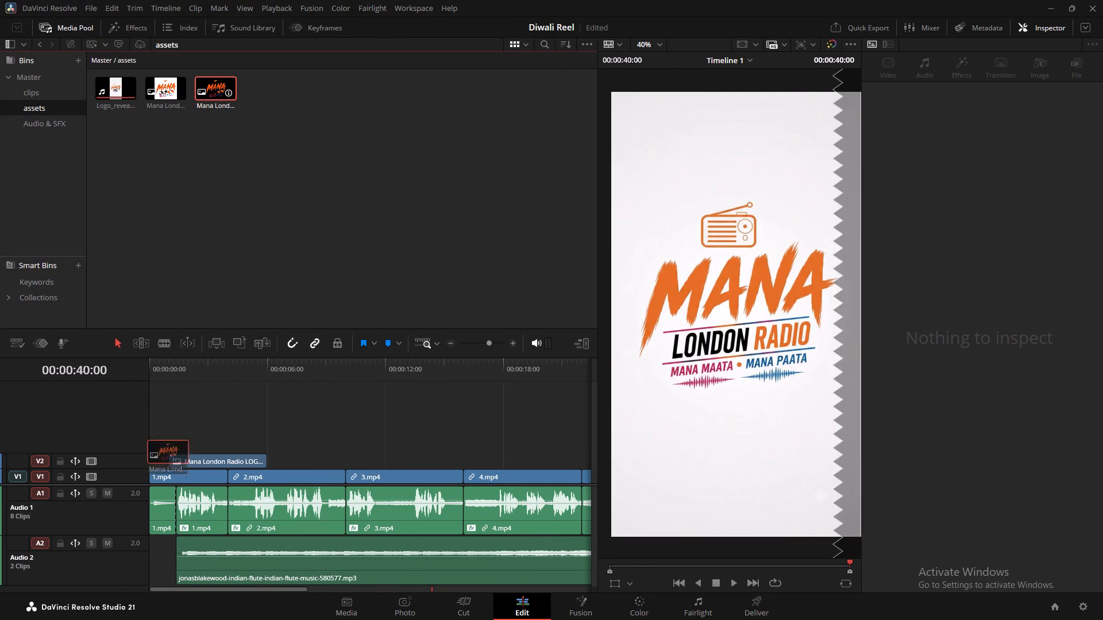
left_click_drag(168, 460, 151, 471)
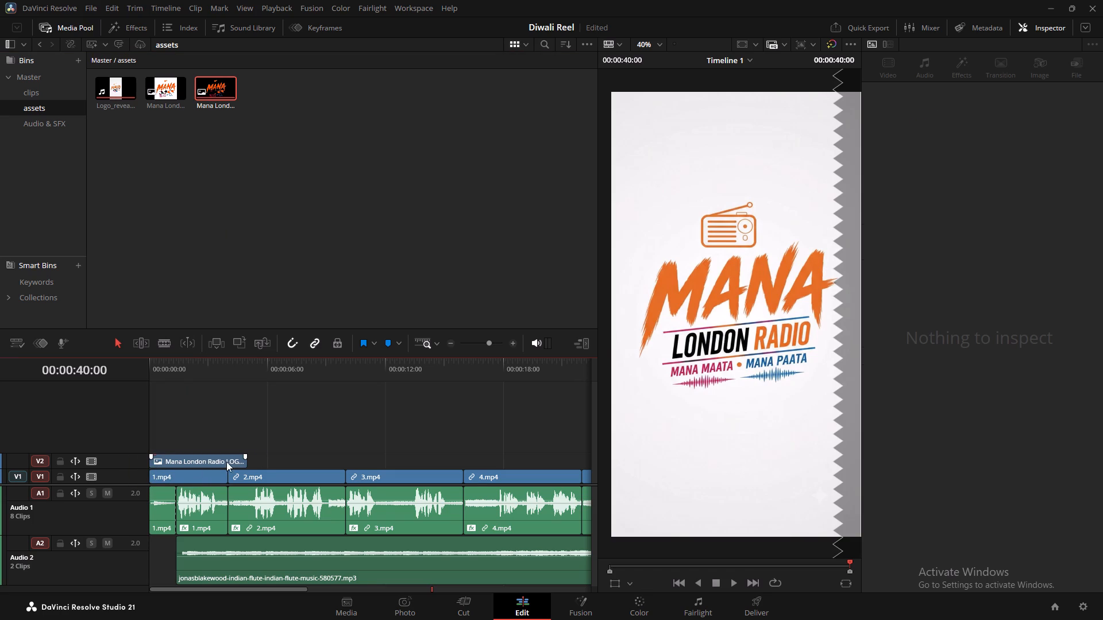
Extend the logo overlay on video track 2 to the end of clip 6.mp4.
left_click(226, 462)
left_click_drag(246, 462, 542, 474)
scroll(541, 472, "down", 7)
scroll(315, 466, "up", 2)
left_click(179, 464)
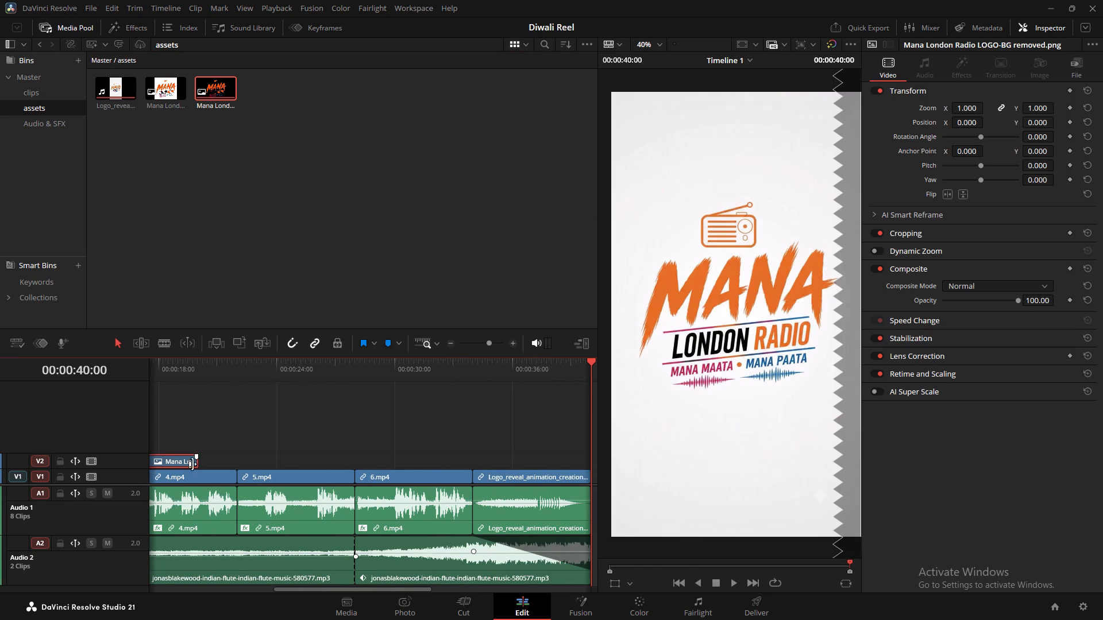
left_click_drag(195, 463, 468, 467)
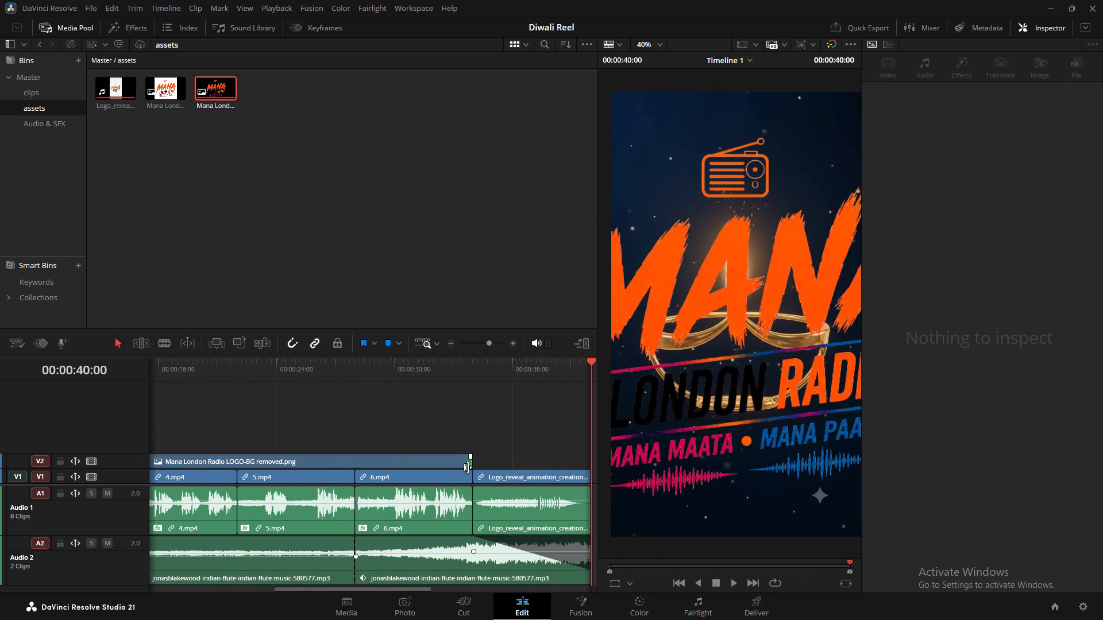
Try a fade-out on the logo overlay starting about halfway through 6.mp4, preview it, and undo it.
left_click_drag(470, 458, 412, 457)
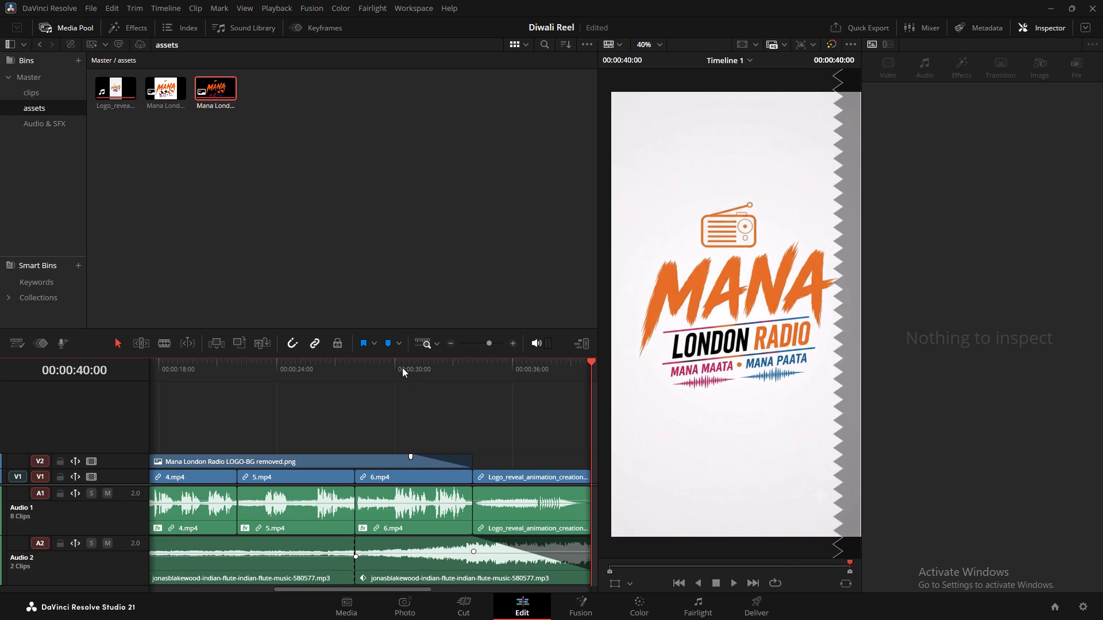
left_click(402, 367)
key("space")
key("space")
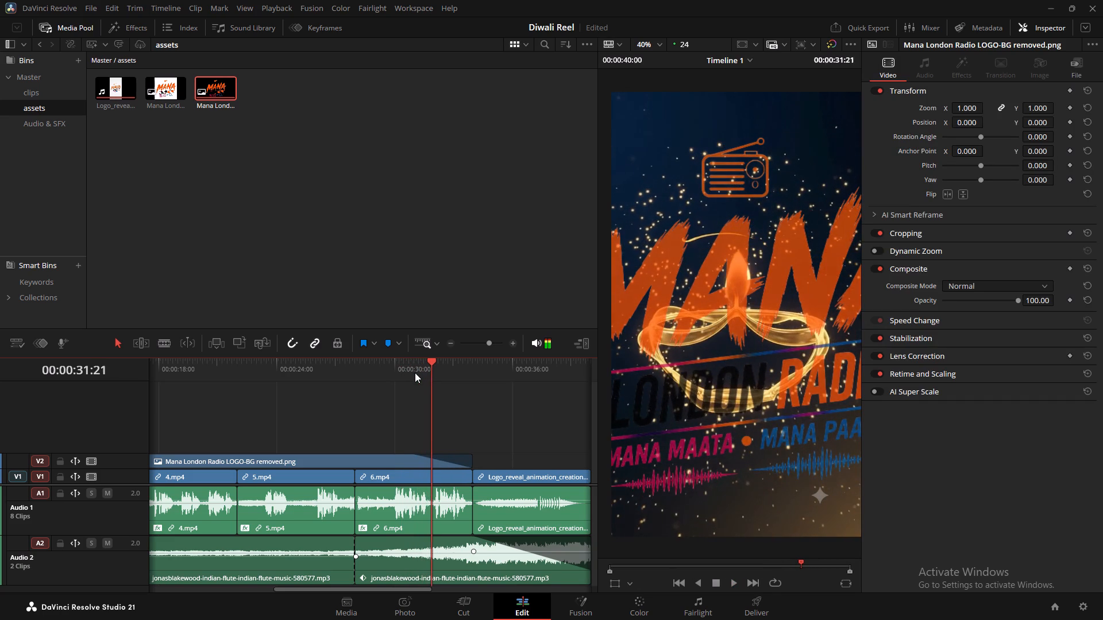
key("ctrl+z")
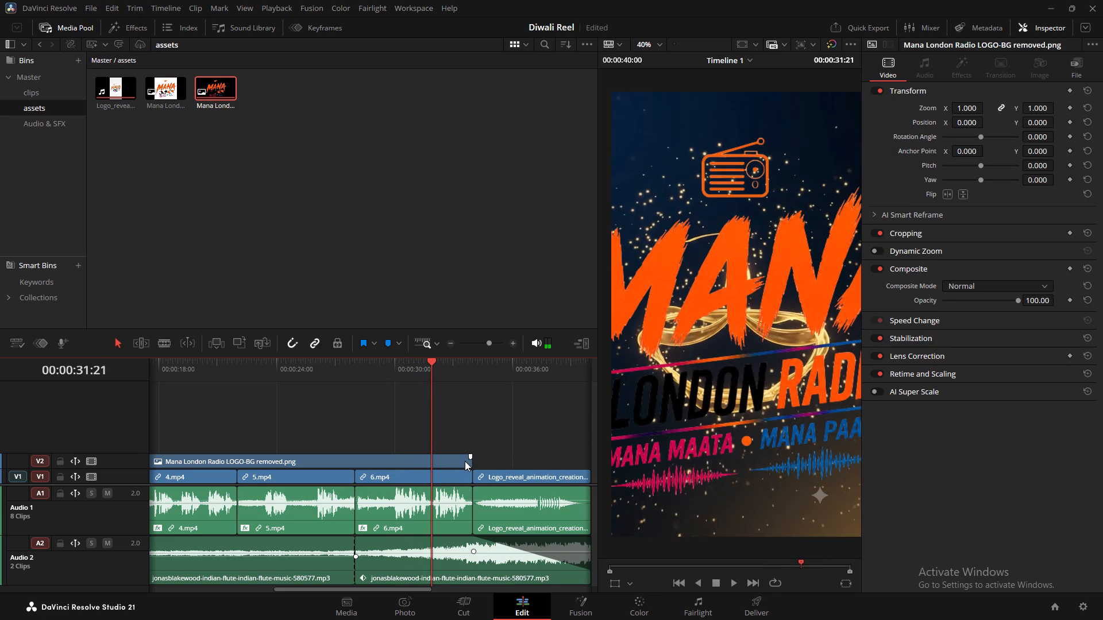
Fade out the logo overlay from the start of 6.mp4 to its end, and play the result.
left_click_drag(468, 457, 448, 458)
left_click_drag(448, 458, 354, 471)
left_click(331, 371)
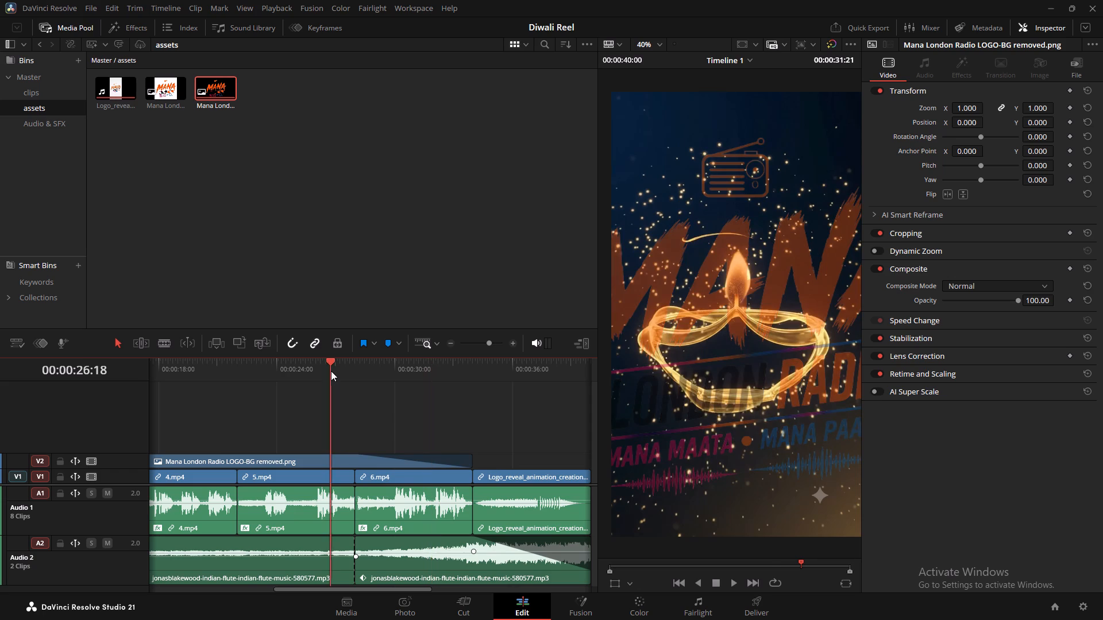
key("space")
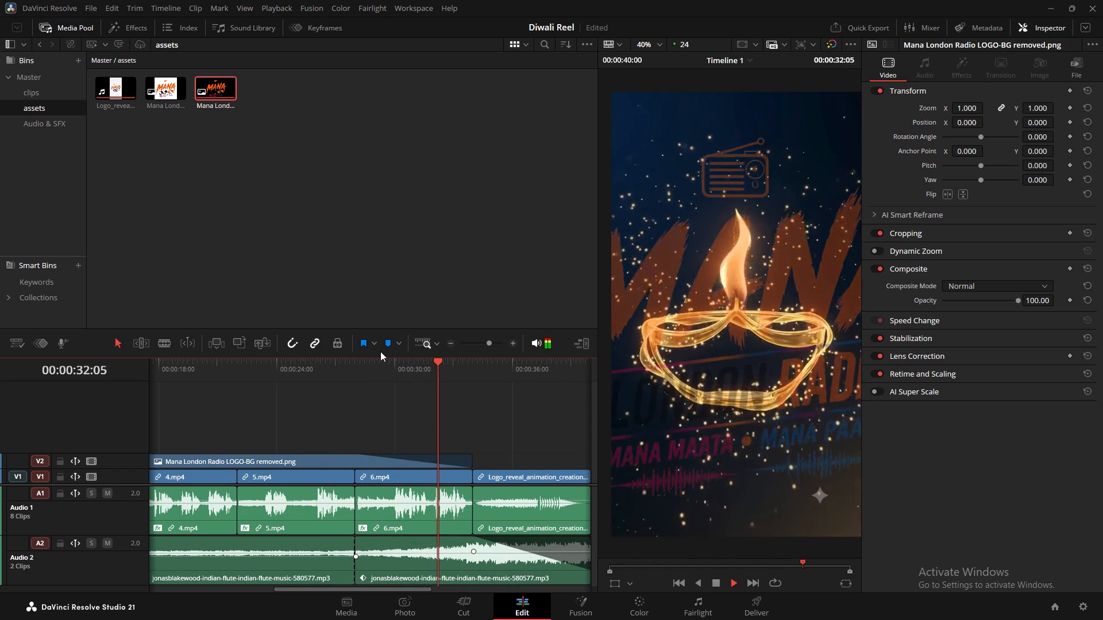
key("space")
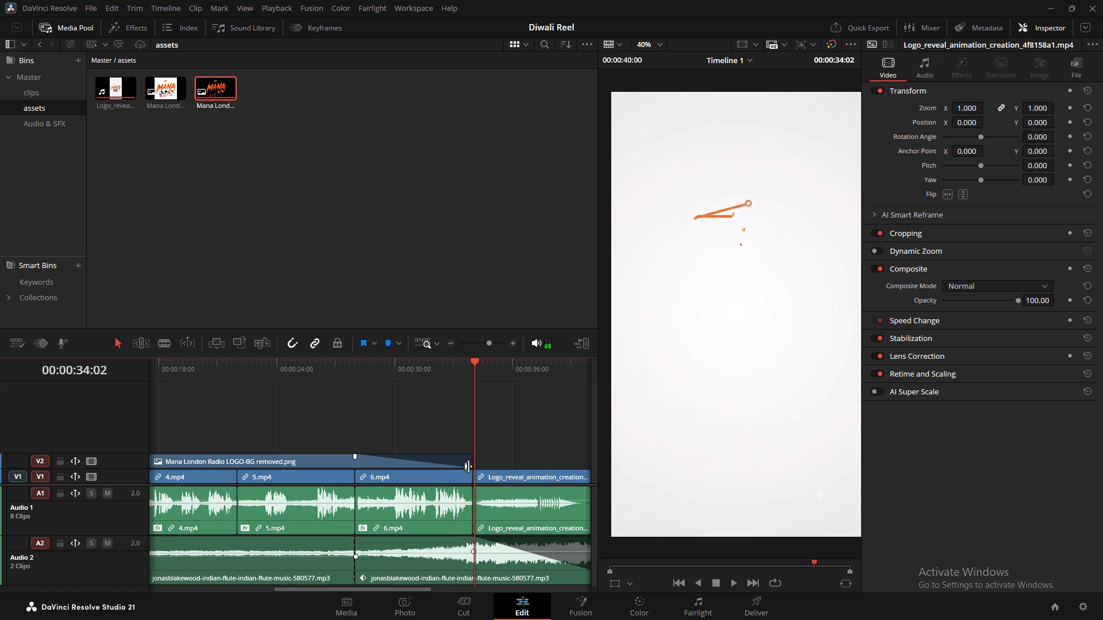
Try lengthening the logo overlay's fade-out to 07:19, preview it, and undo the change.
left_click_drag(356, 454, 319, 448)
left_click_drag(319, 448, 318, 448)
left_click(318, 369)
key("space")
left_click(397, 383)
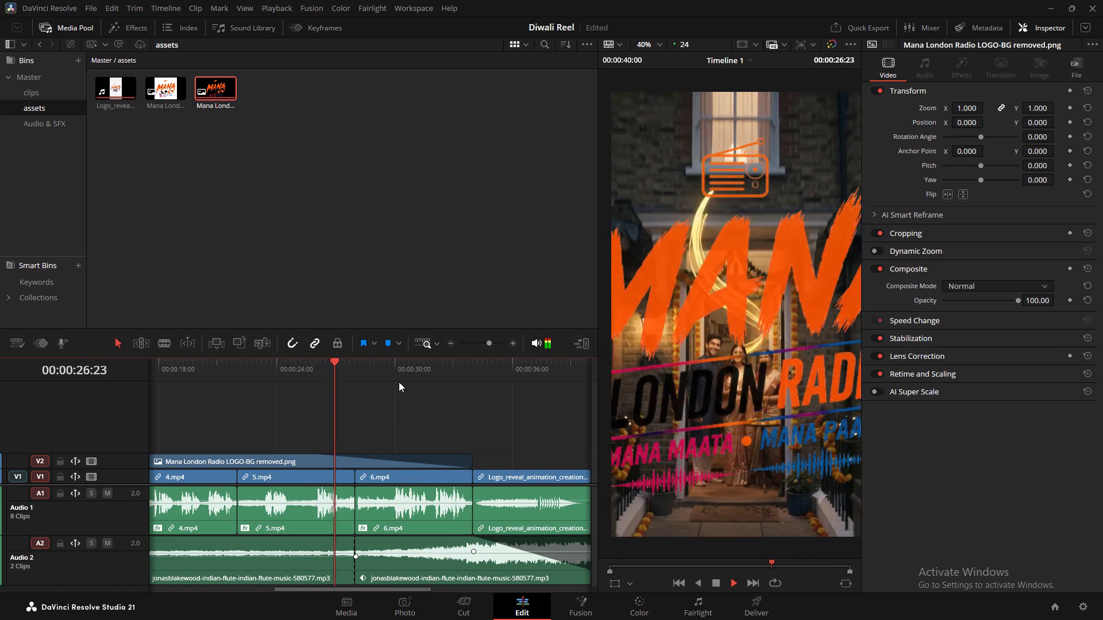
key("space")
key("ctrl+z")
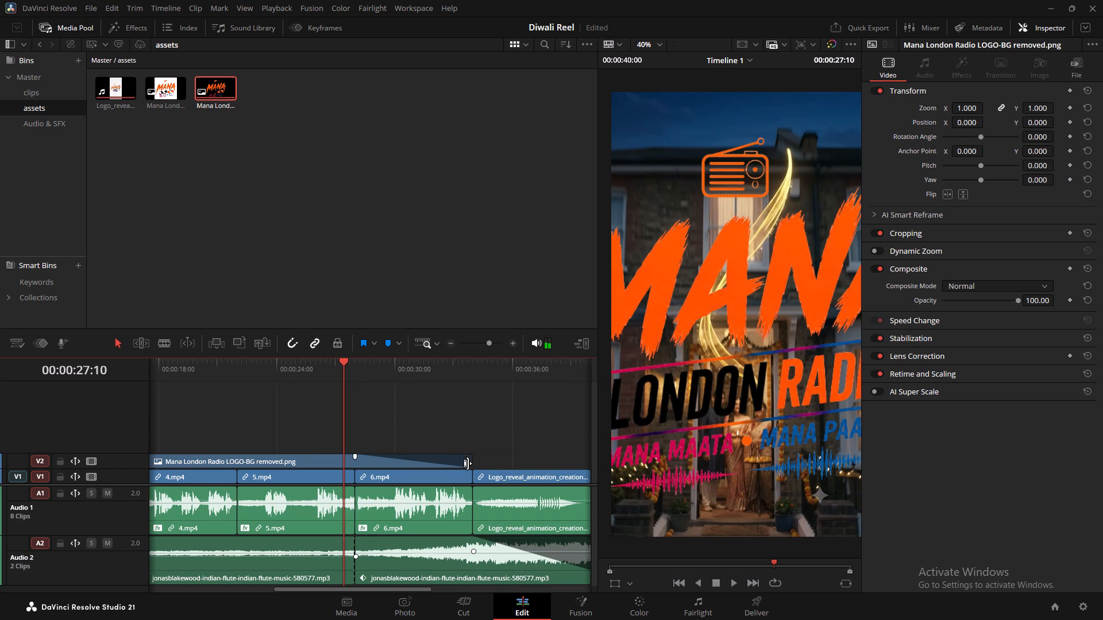
Trim the end of the logo overlay slightly before 6.mp4 ends, and play through into the logo reveal.
left_click_drag(471, 460, 455, 460)
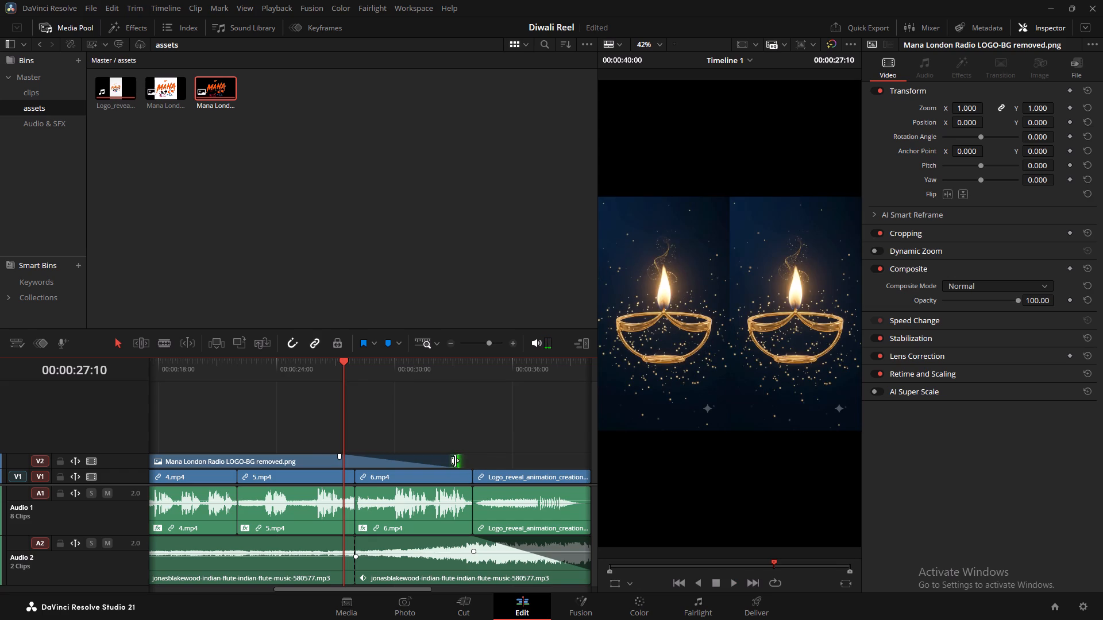
key("space")
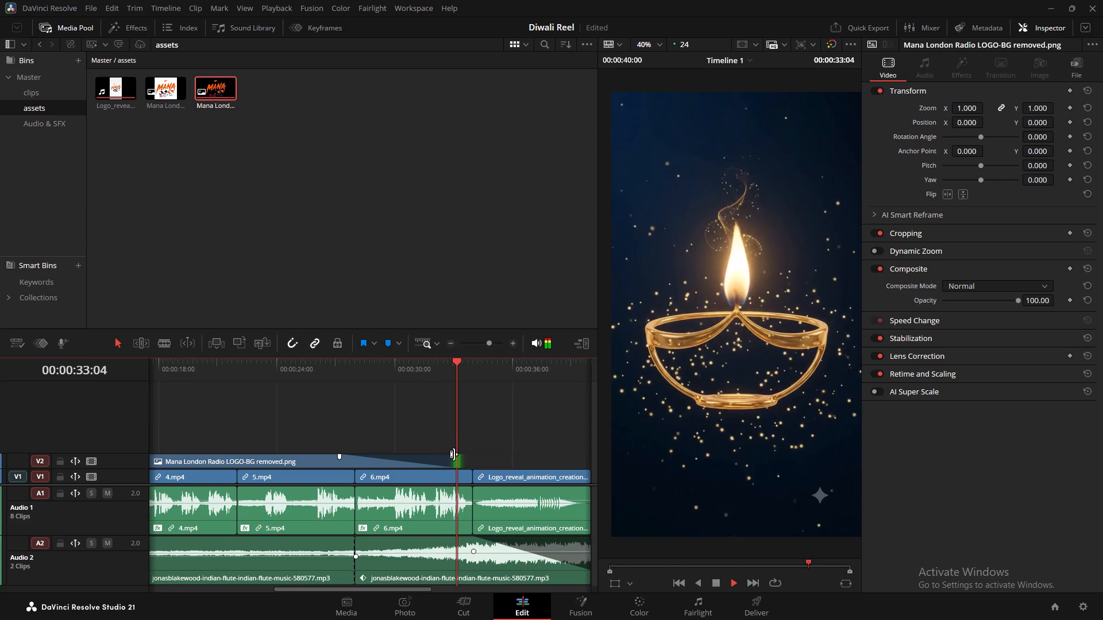
key("space")
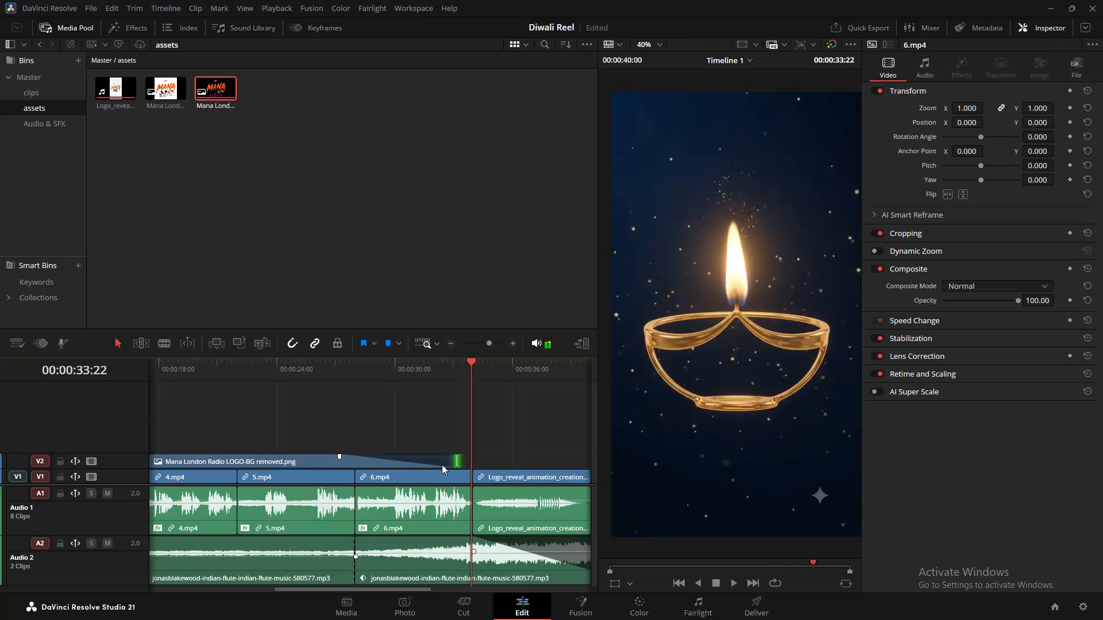
key("space")
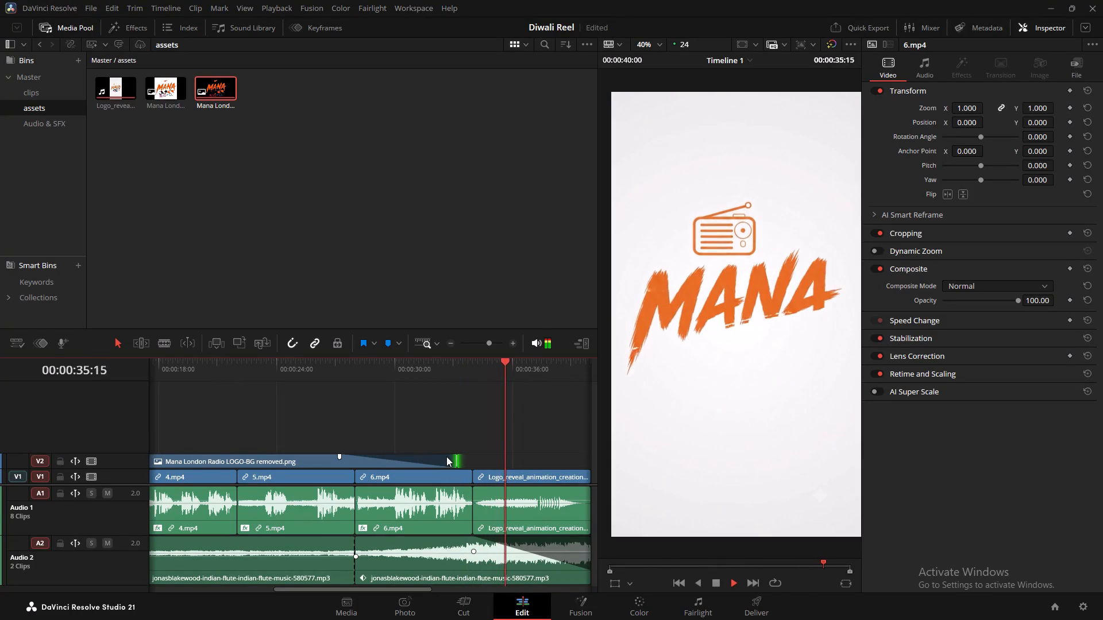
key("space")
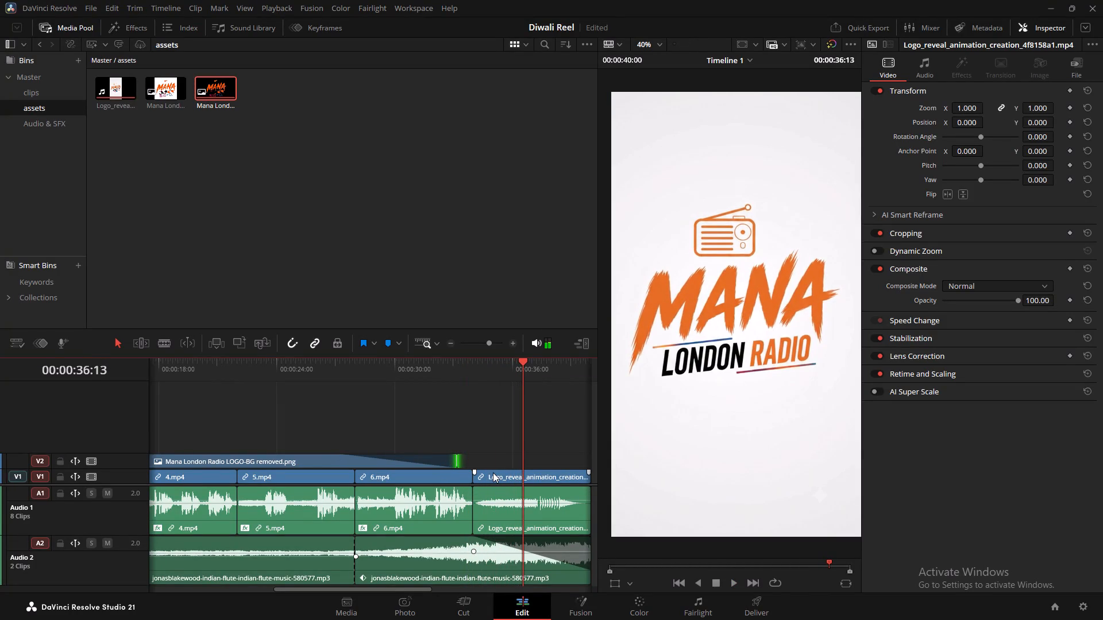
Unlink the logo reveal clip's video from its audio and move only the video up to video track 2.
left_click(493, 475)
right_click(493, 475)
left_click(510, 464)
left_click_drag(502, 476, 504, 469)
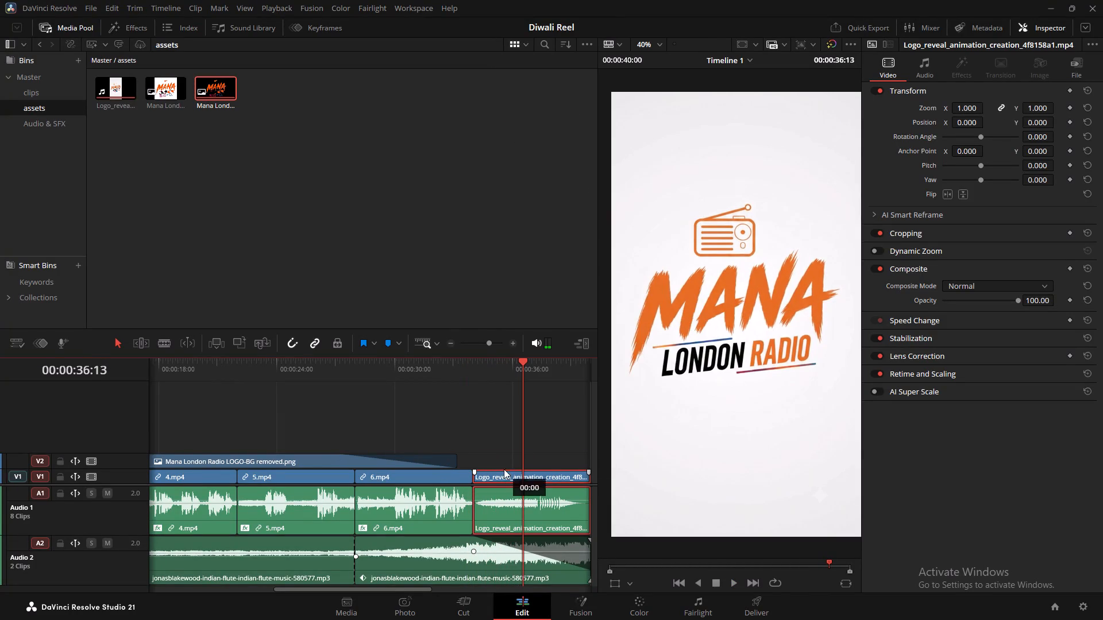
left_click_drag(504, 469, 505, 470)
left_click(500, 414)
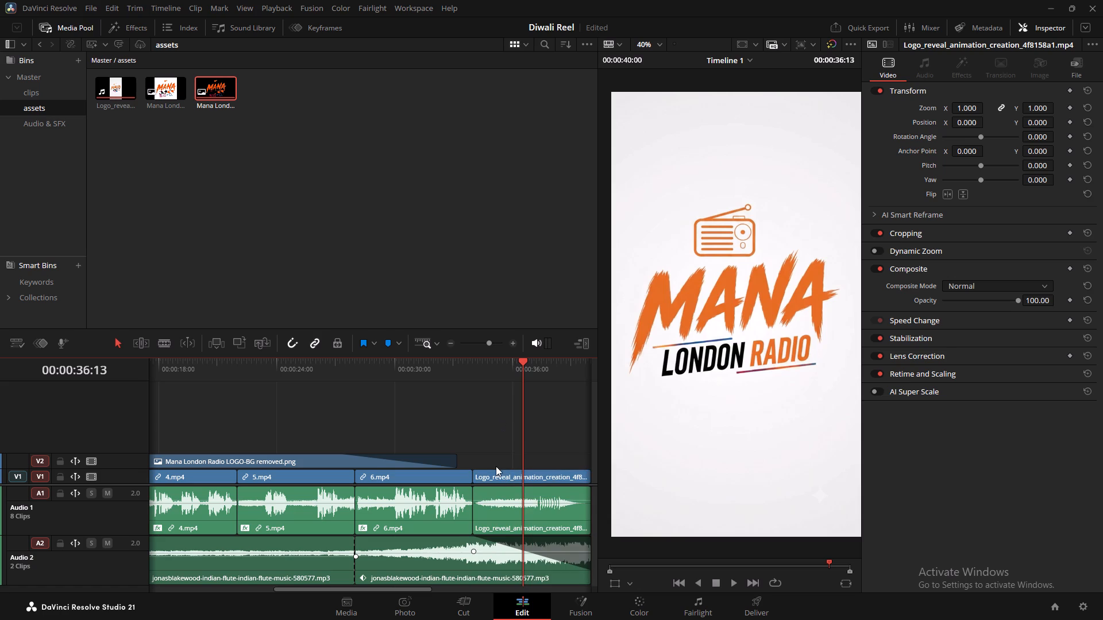
left_click(495, 472)
left_click_drag(495, 473, 499, 459)
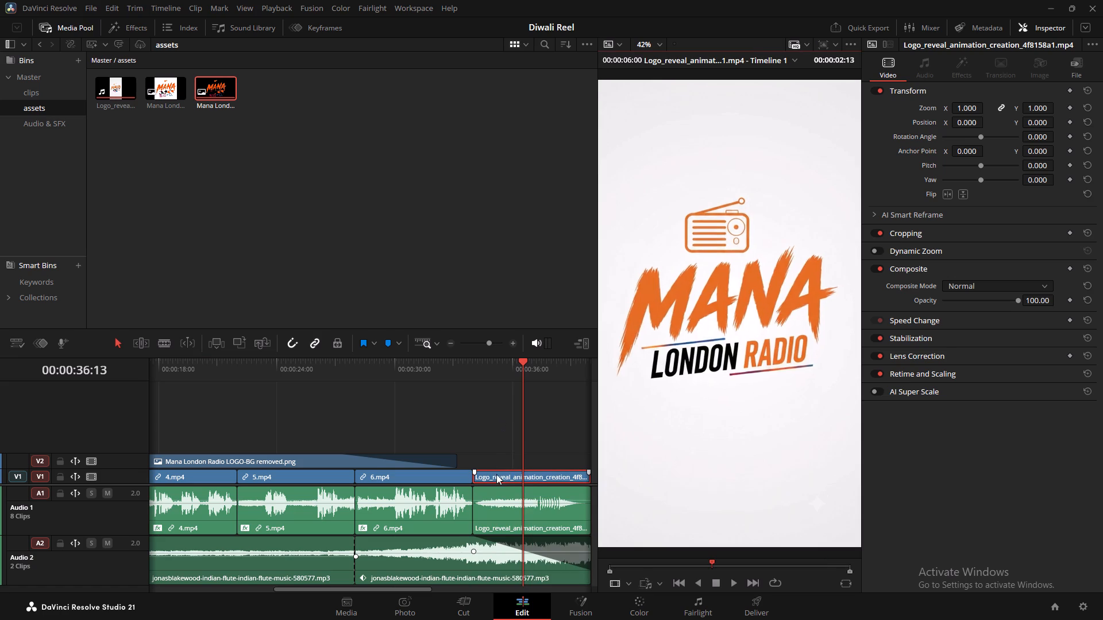
left_click_drag(496, 475, 500, 463)
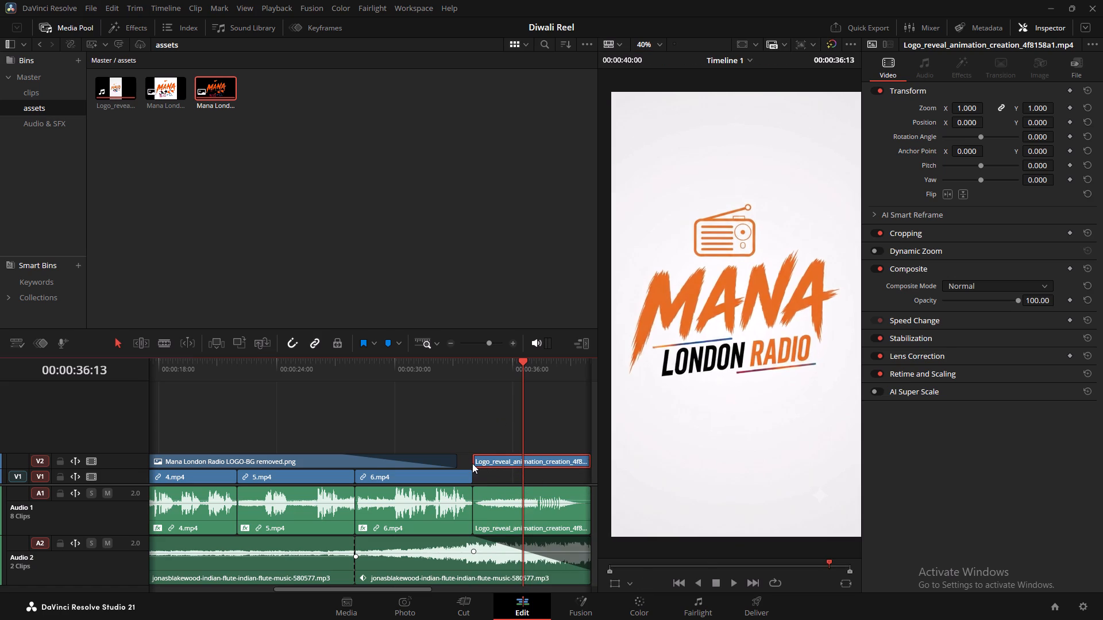
Shift the logo reveal video earlier on video track 2 so it starts where the logo overlay ends.
left_click_drag(473, 461, 461, 461)
left_click(484, 425)
left_click_drag(495, 463, 485, 463)
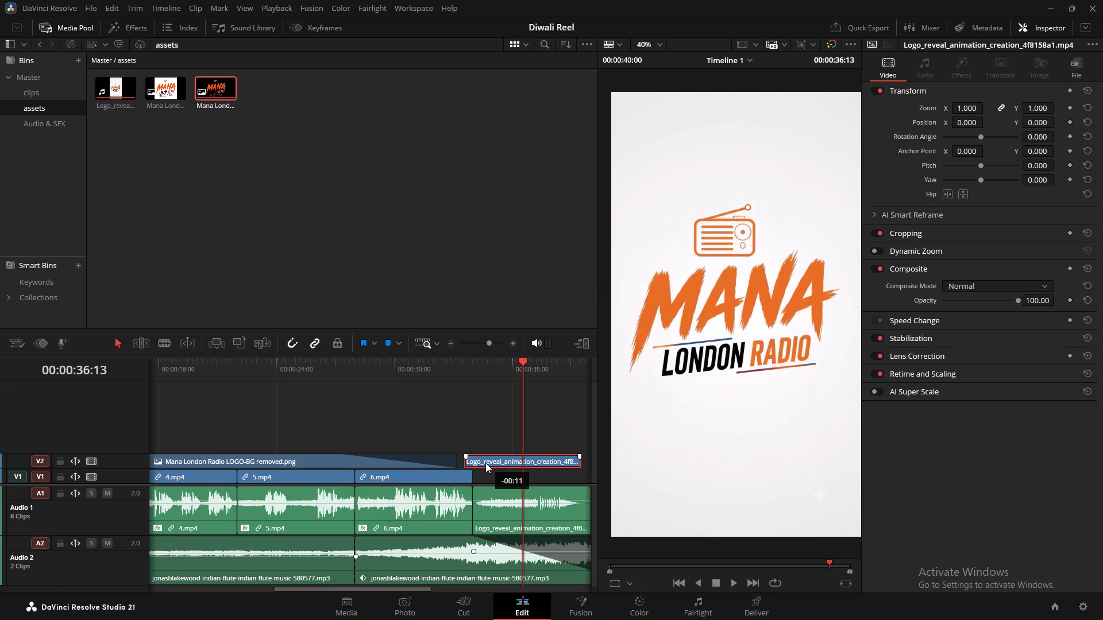
left_click_drag(485, 463, 483, 463)
Play and scrub the logo reveal ending to check the shifted video against its audio.
scroll(549, 460, "down", 1)
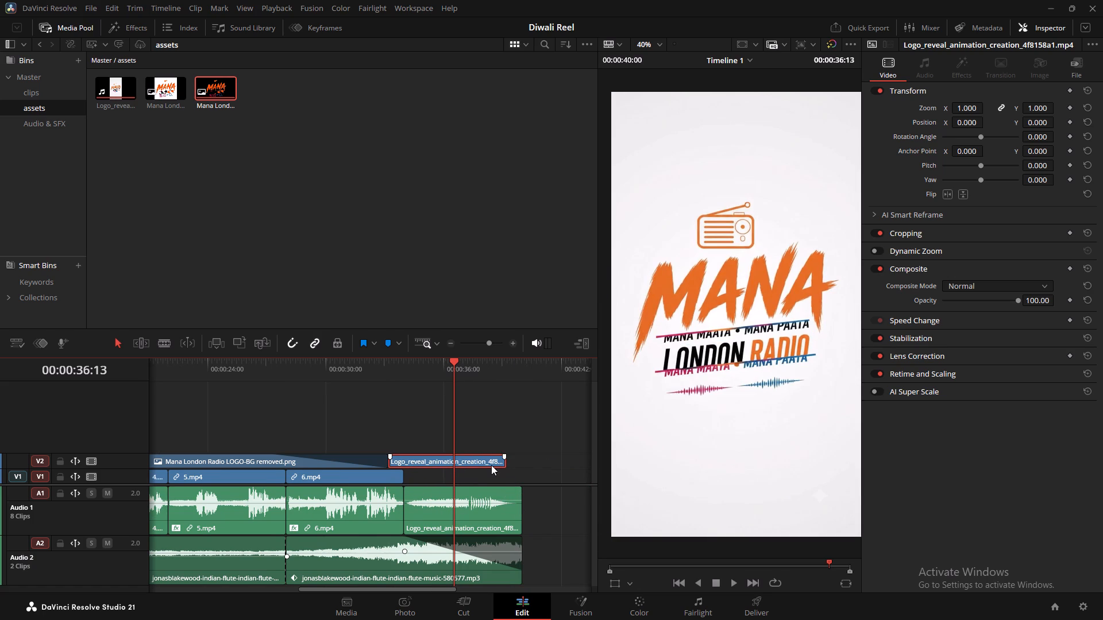
key("space")
key("space")
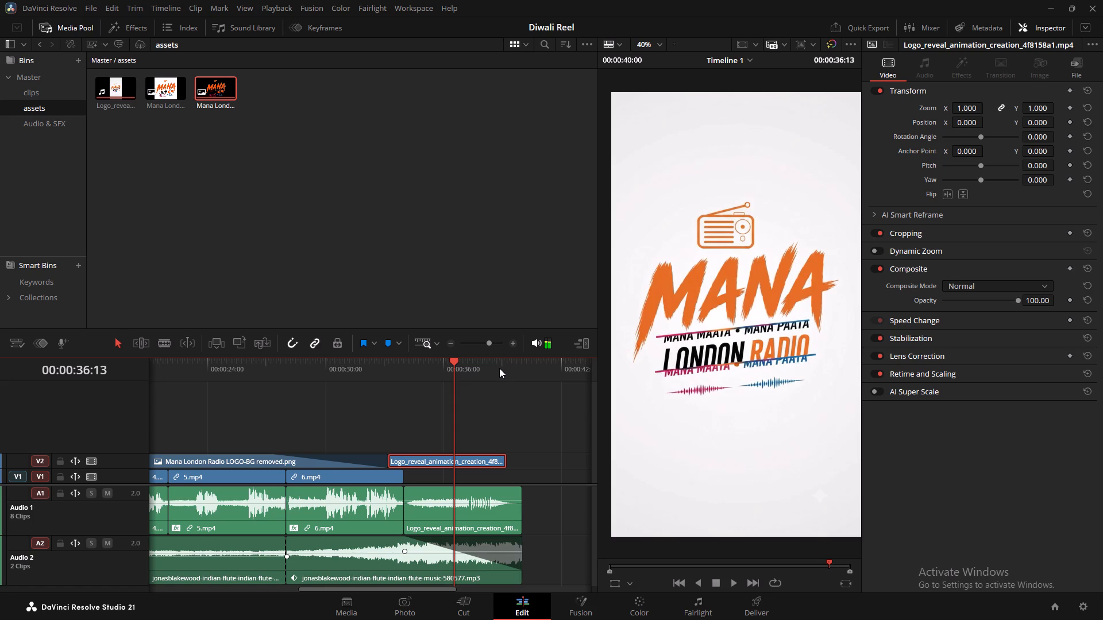
key("space")
left_click(492, 365)
left_click(507, 365)
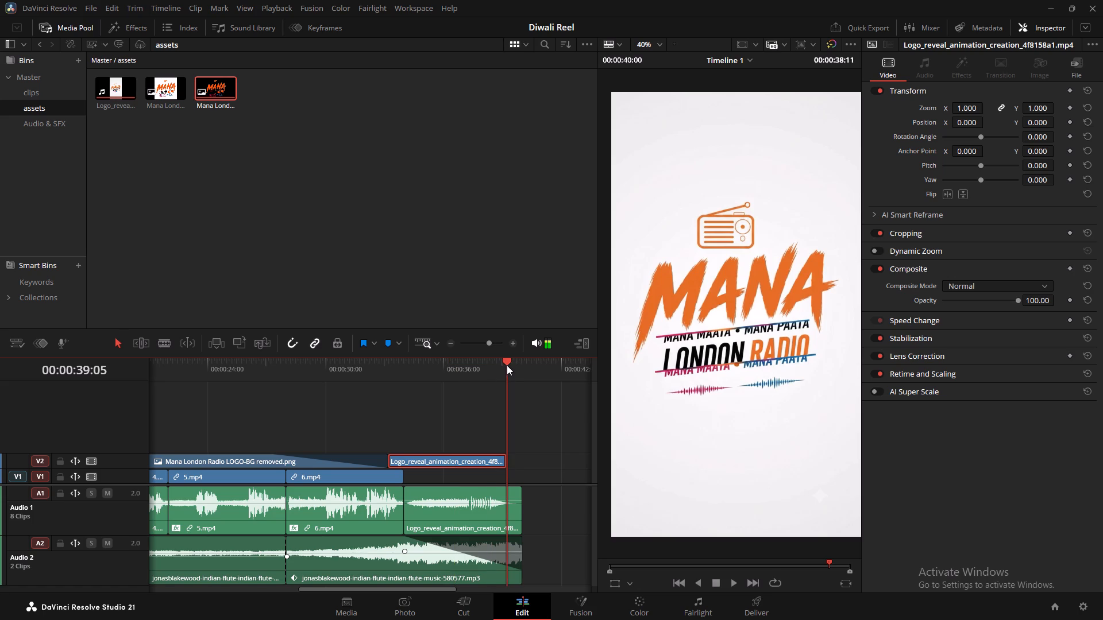
key("Left")
key("Left")
key("Left")
key("Left")
key("Left")
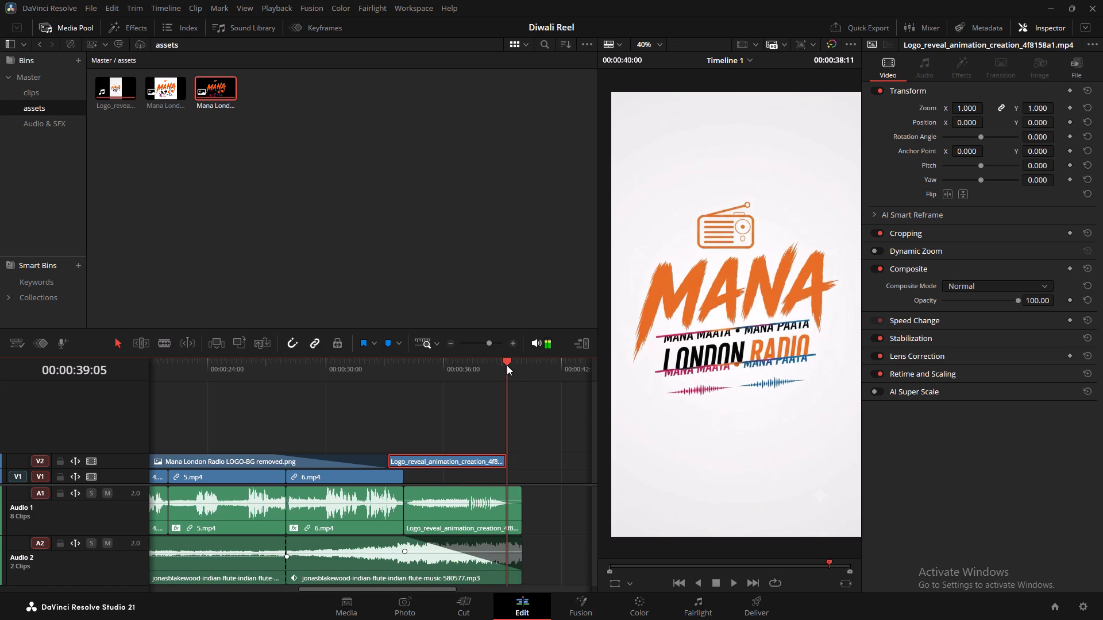
left_click(503, 367)
left_click(503, 367)
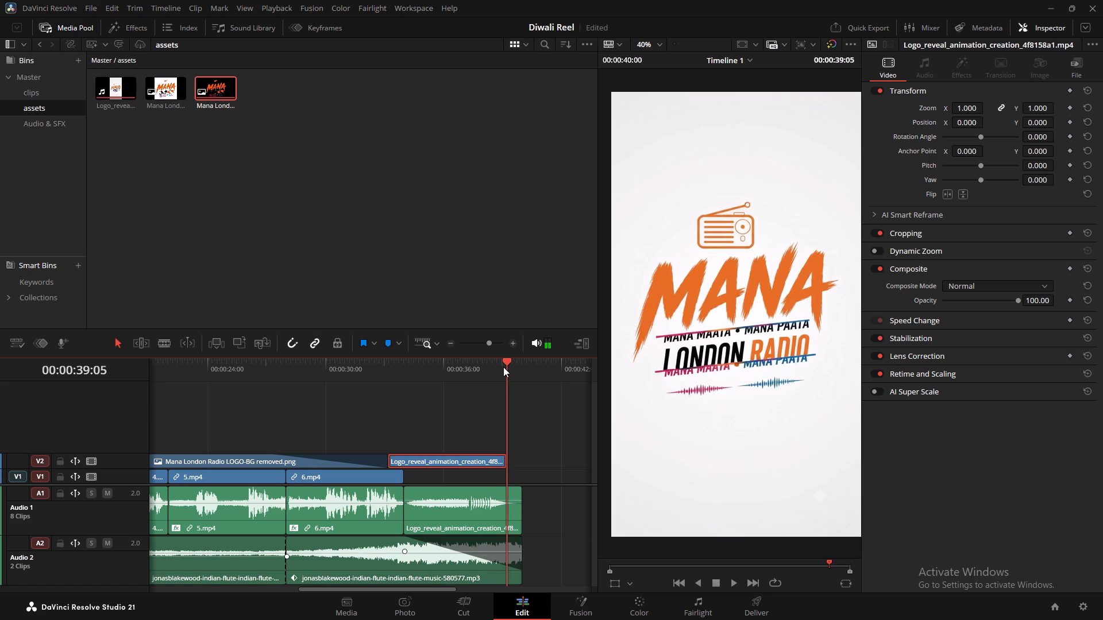
left_click_drag(503, 367, 496, 367)
left_click(498, 361)
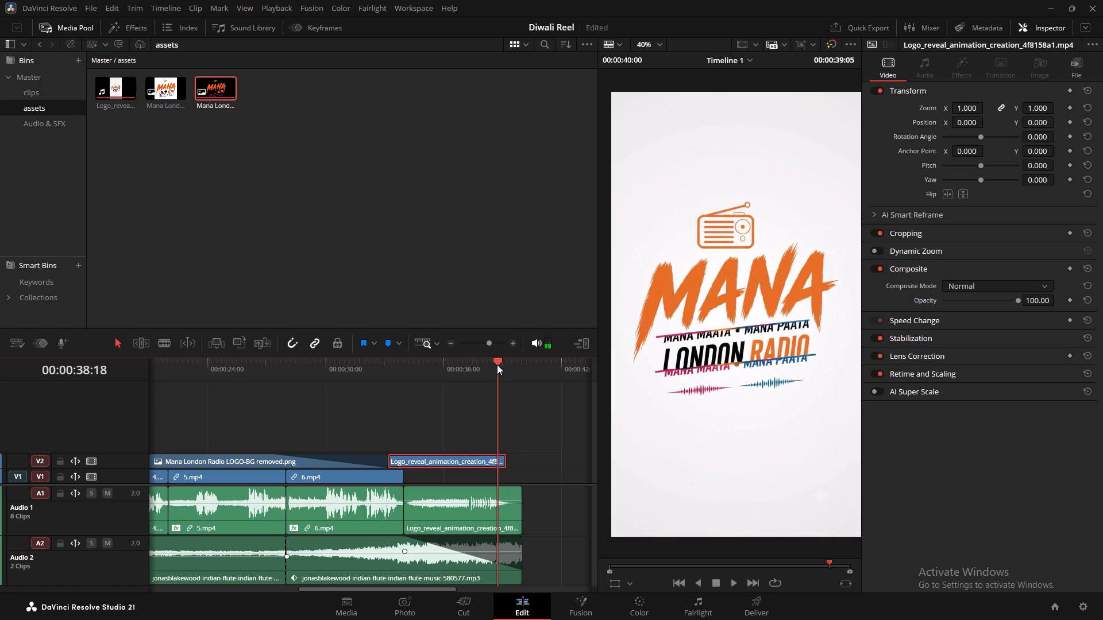
key("space")
key("space")
left_click(503, 366)
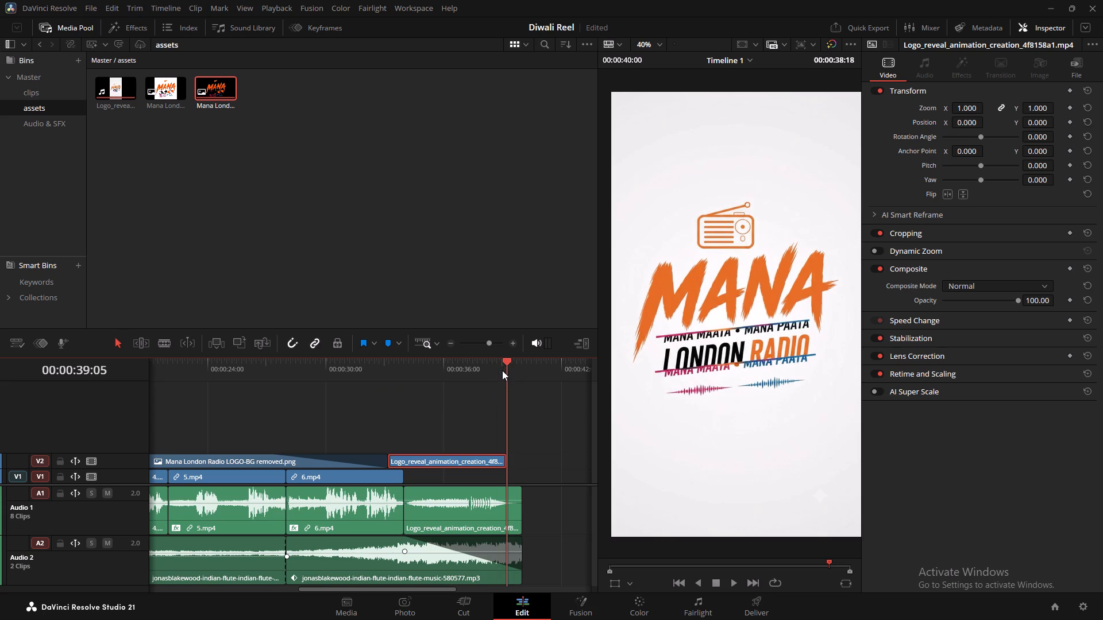
Switch to Brave, close the Photoroom, Pixabay and logo image tabs, open a blank tab, and return to DaVinci Resolve.
key("alt+Tab")
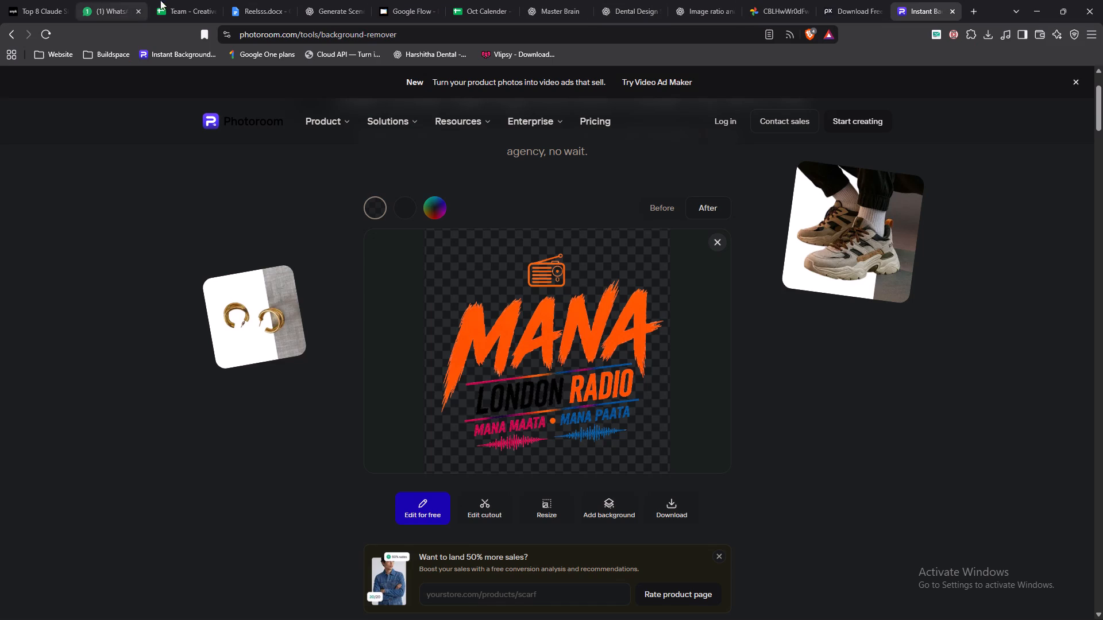
left_click(951, 12)
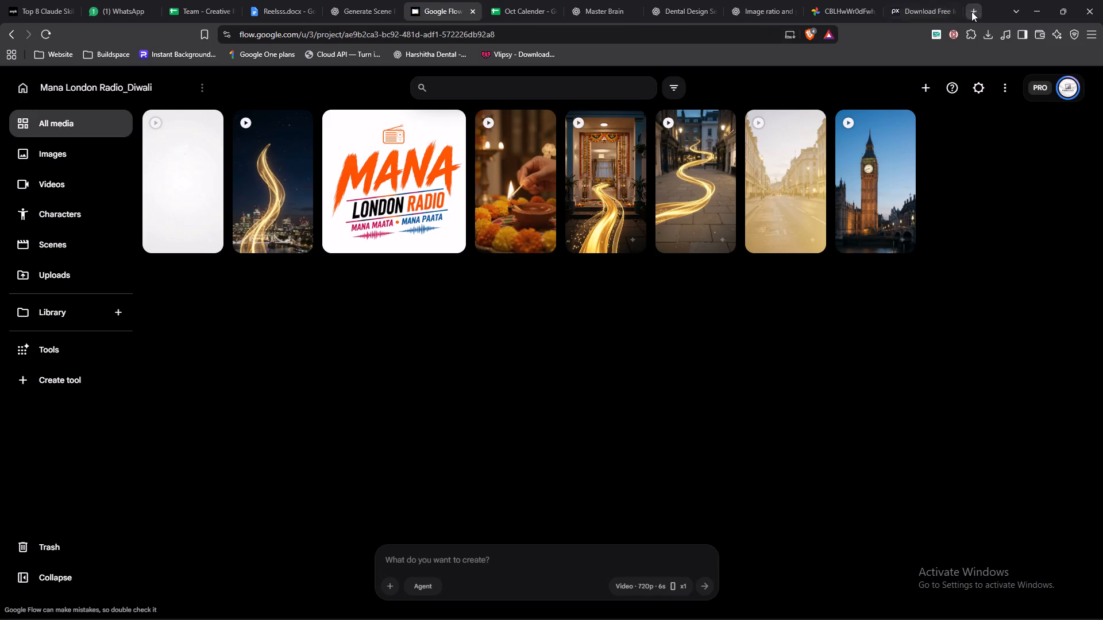
left_click(971, 11)
left_click(866, 5)
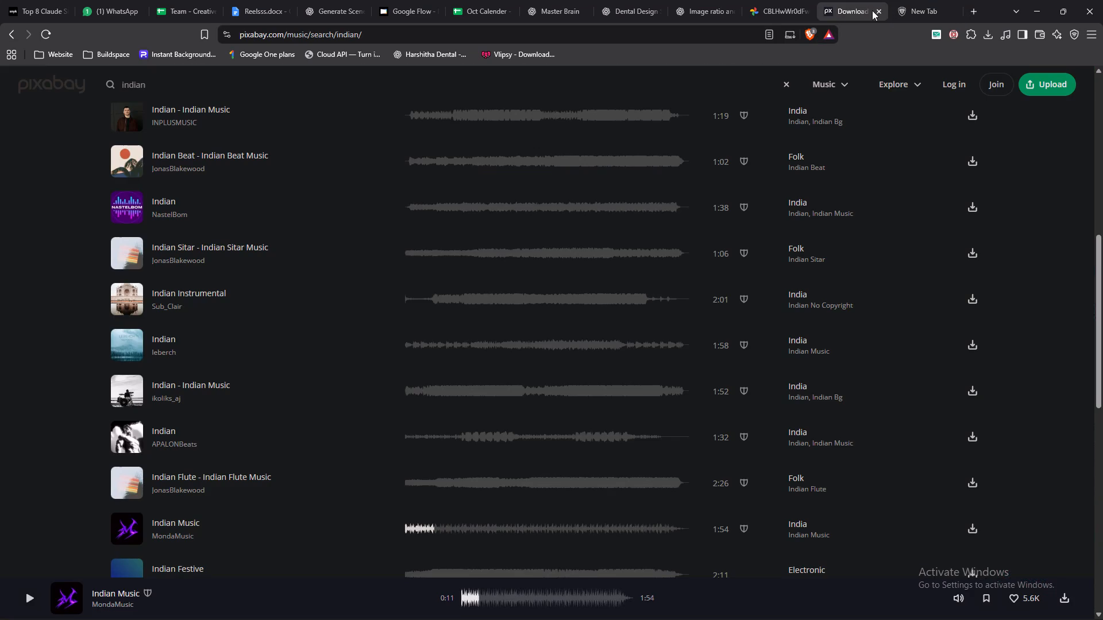
left_click(882, 11)
left_click(767, 9)
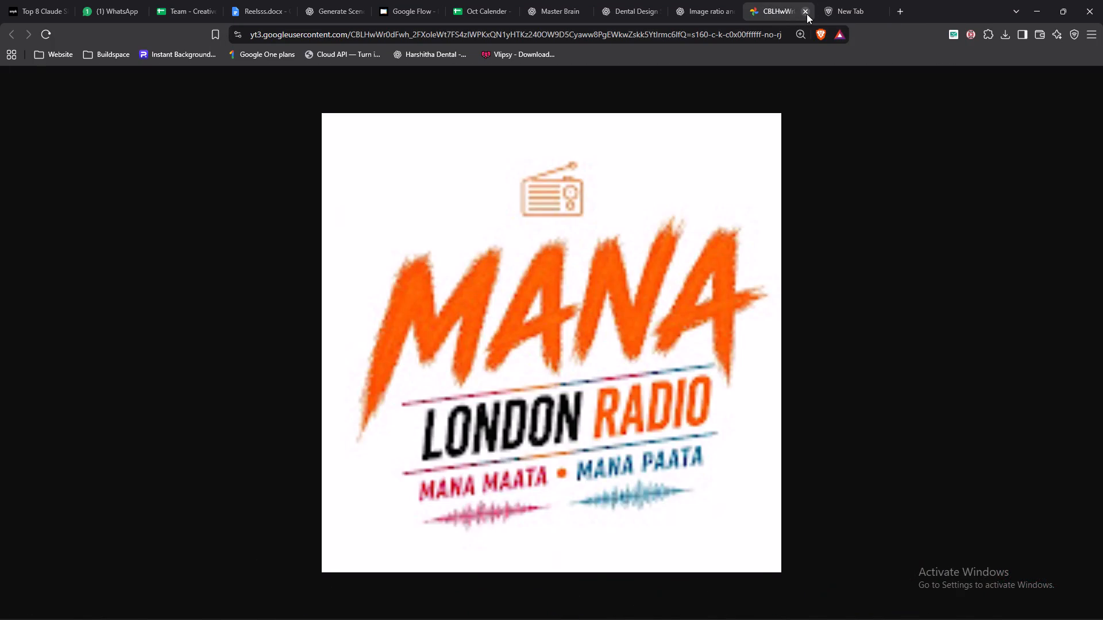
left_click(803, 13)
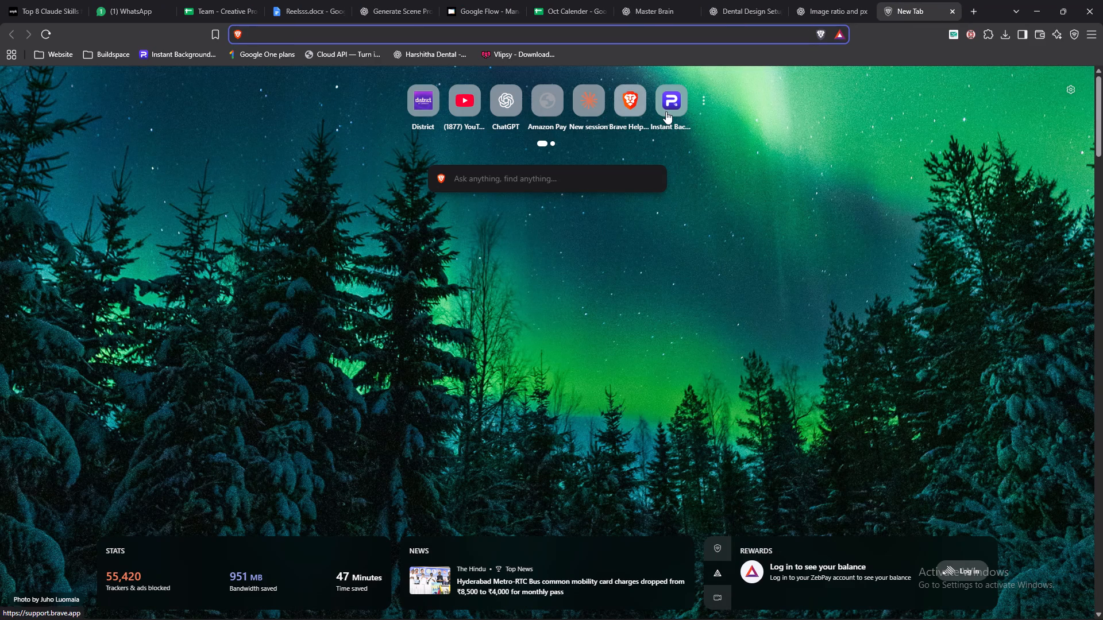
key("alt+Tab")
Replay the ending and shift the logo reveal video slightly later on video track 2, still starting just before 6.mp4 ends.
key("space")
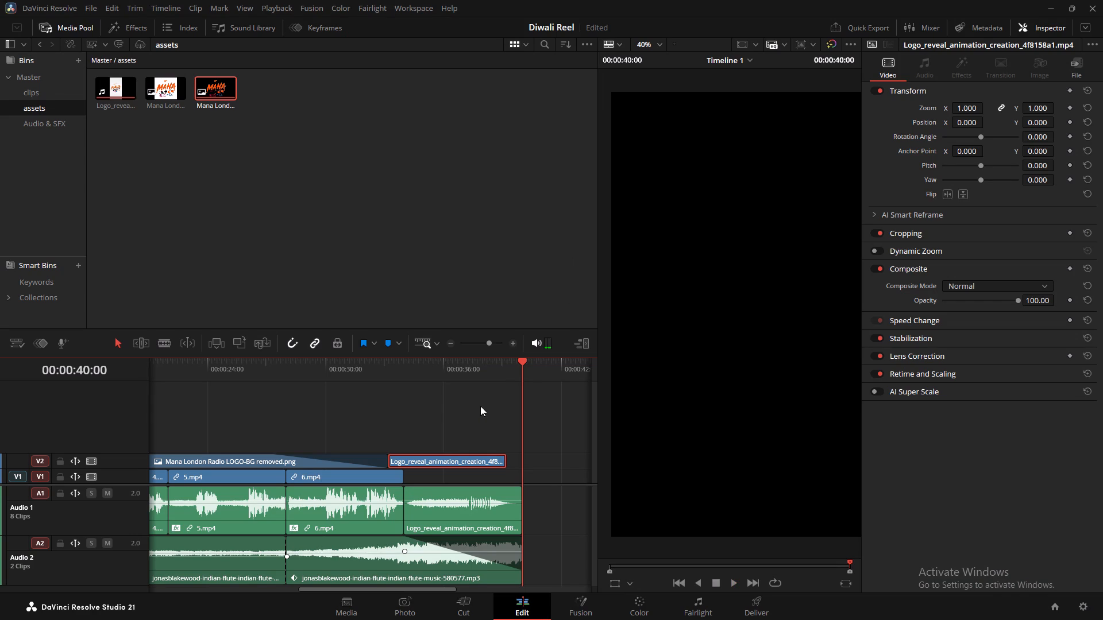
left_click(508, 375)
key("space")
key("space")
left_click_drag(449, 462, 455, 464)
left_click_drag(454, 464, 462, 464)
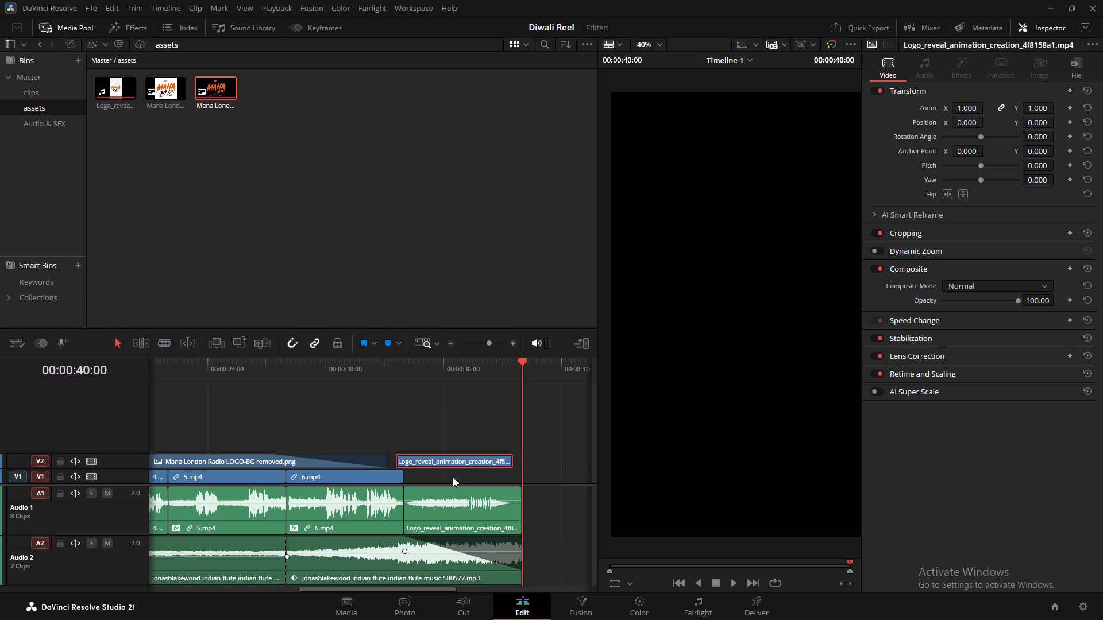
Split the logo reveal video on video track 2 at the point where 6.mp4 ends.
key("b")
left_click(407, 465)
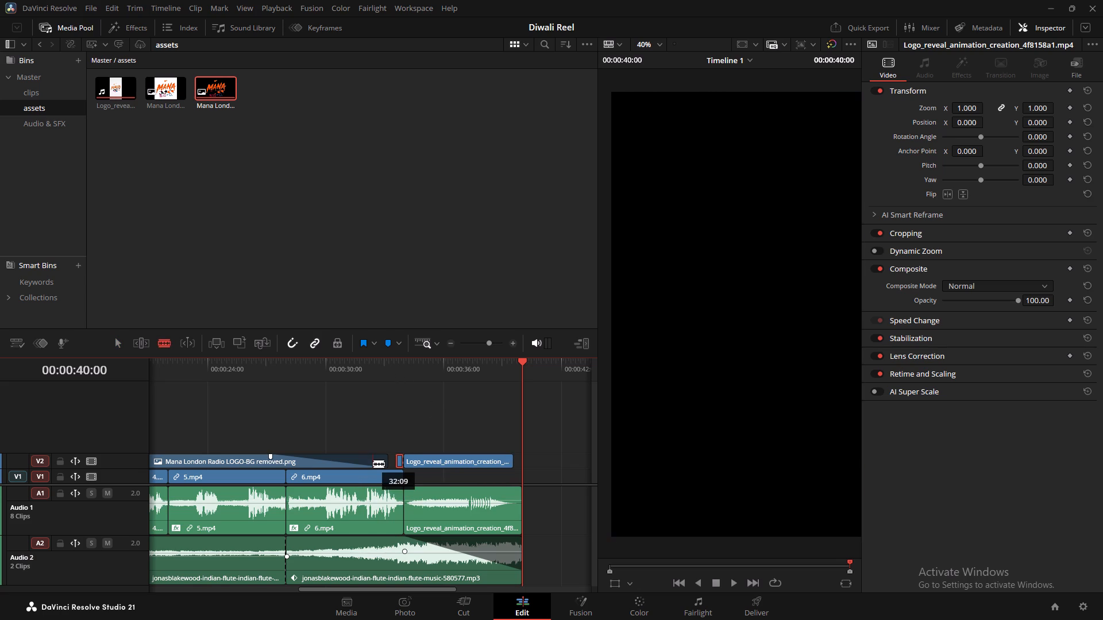
key("a")
Extend the end of the logo overlay to meet the start of the logo reveal, and play across the join.
left_click(372, 460)
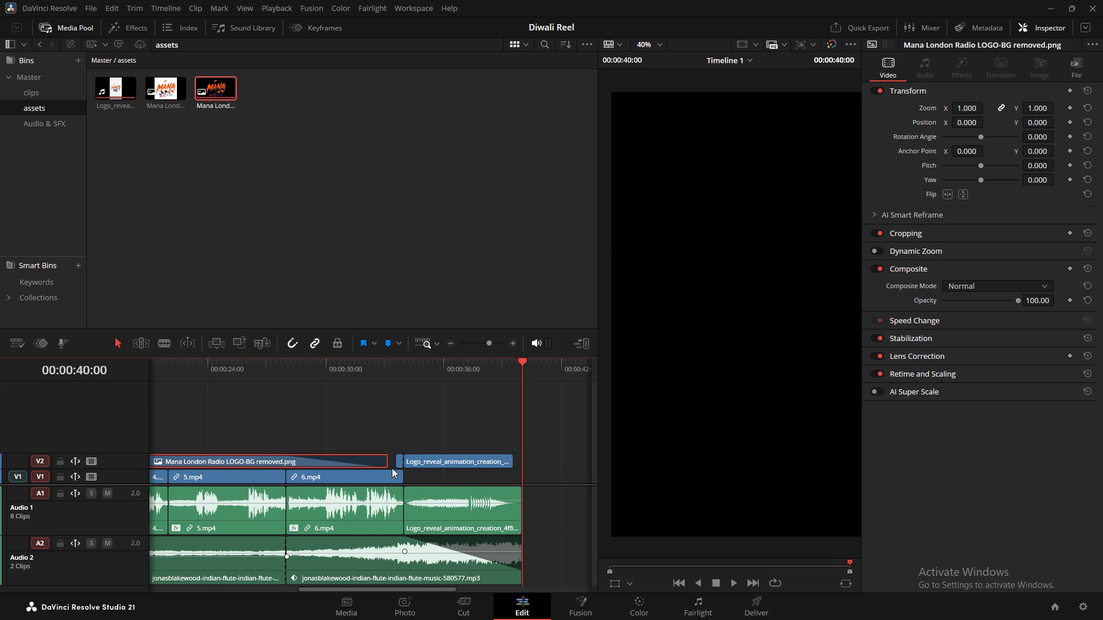
left_click(387, 463)
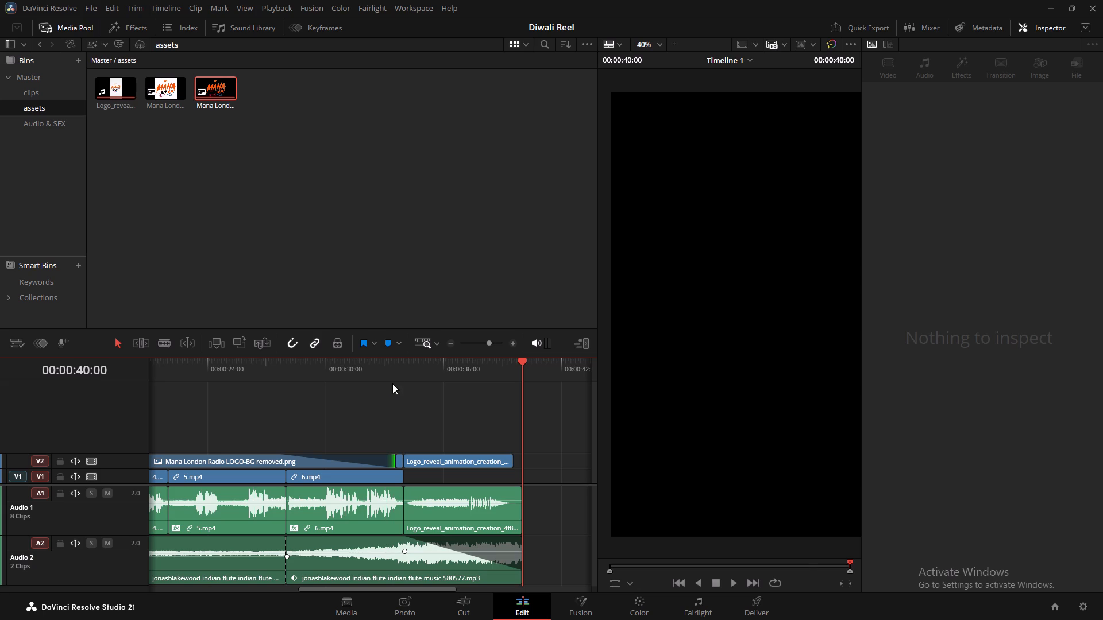
left_click(392, 379)
left_click(389, 374)
key("space")
key("space")
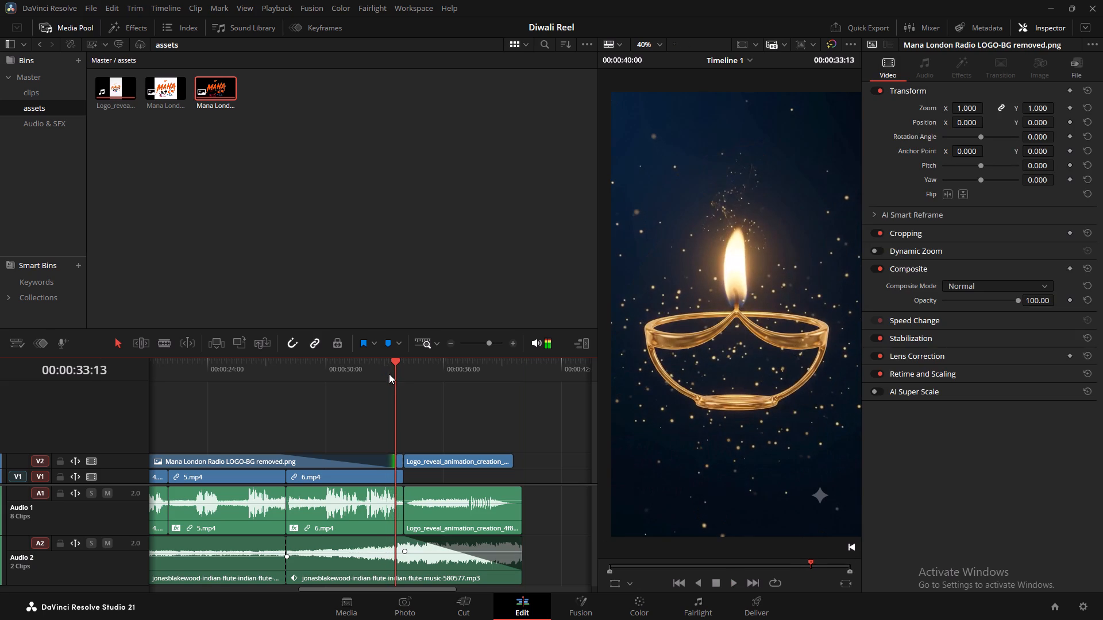
key("space")
key("space")
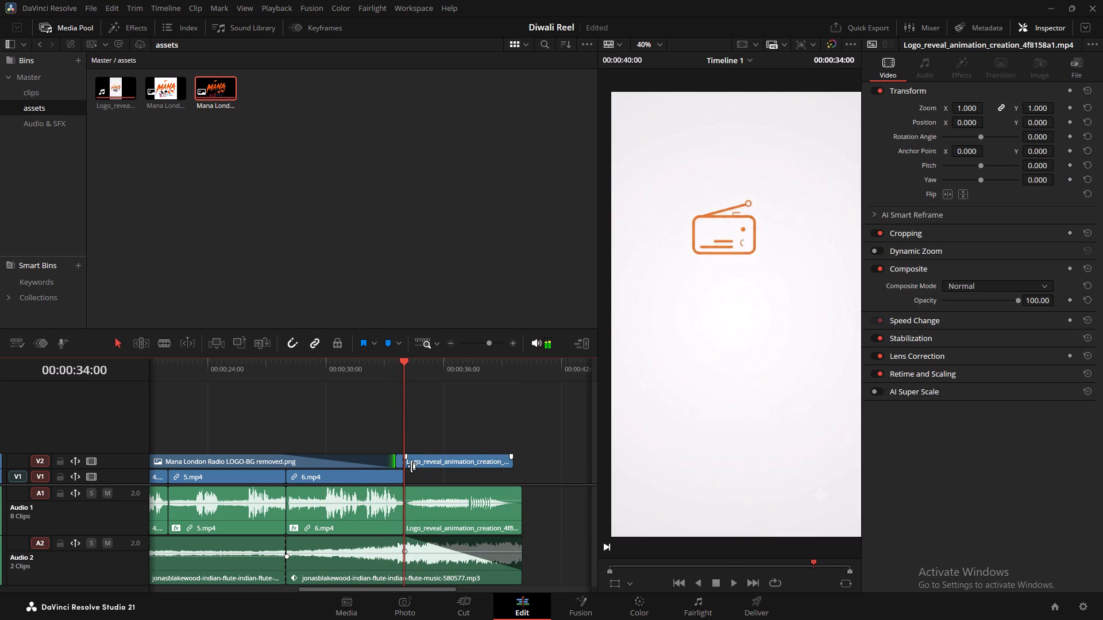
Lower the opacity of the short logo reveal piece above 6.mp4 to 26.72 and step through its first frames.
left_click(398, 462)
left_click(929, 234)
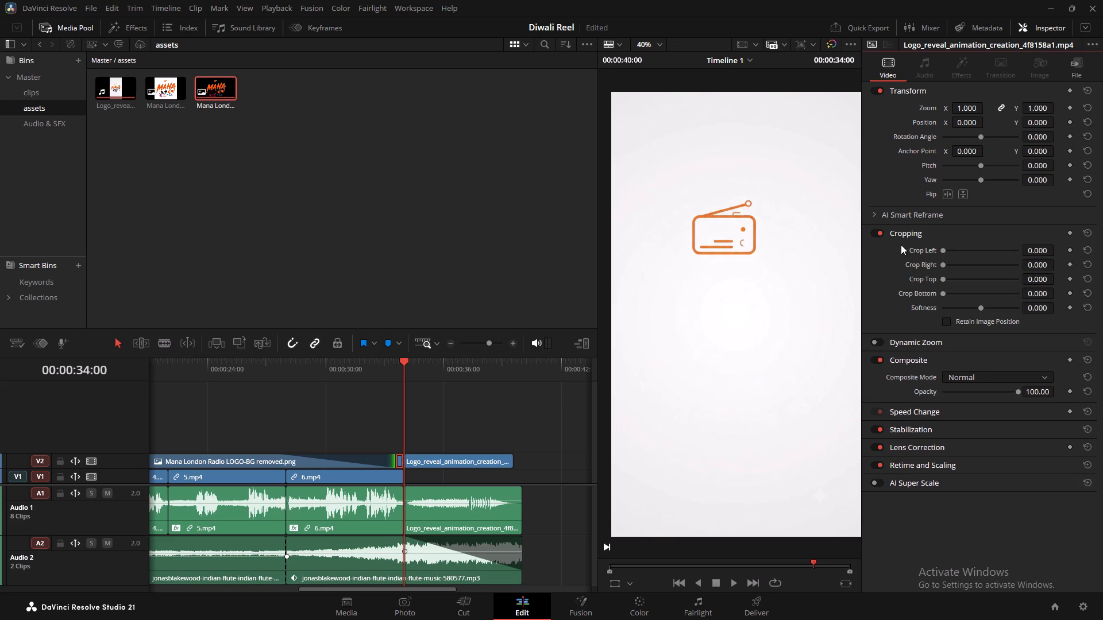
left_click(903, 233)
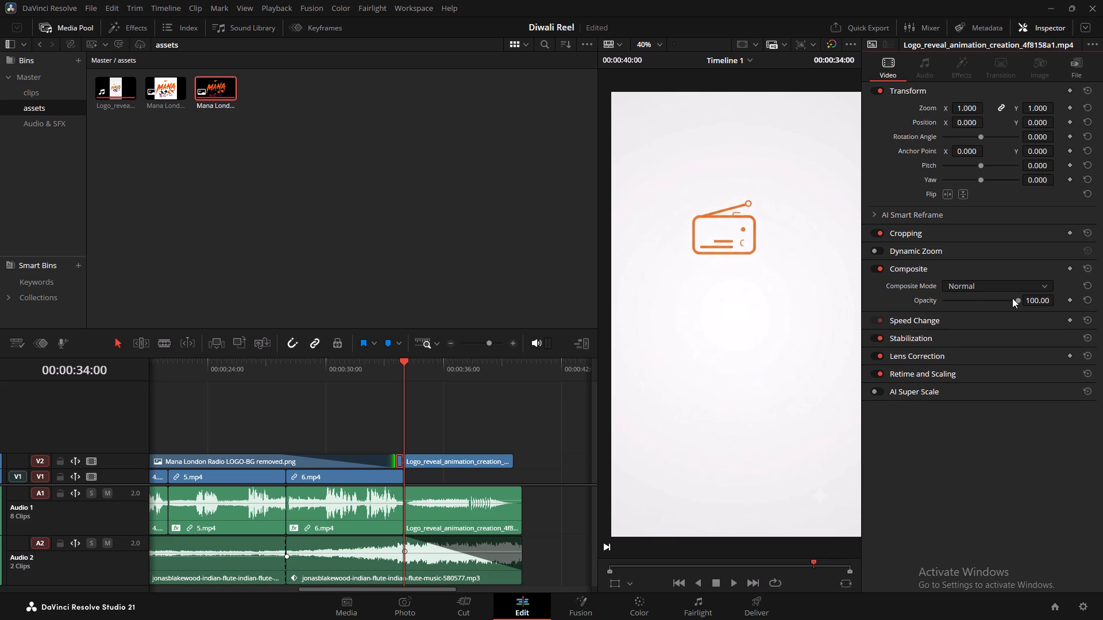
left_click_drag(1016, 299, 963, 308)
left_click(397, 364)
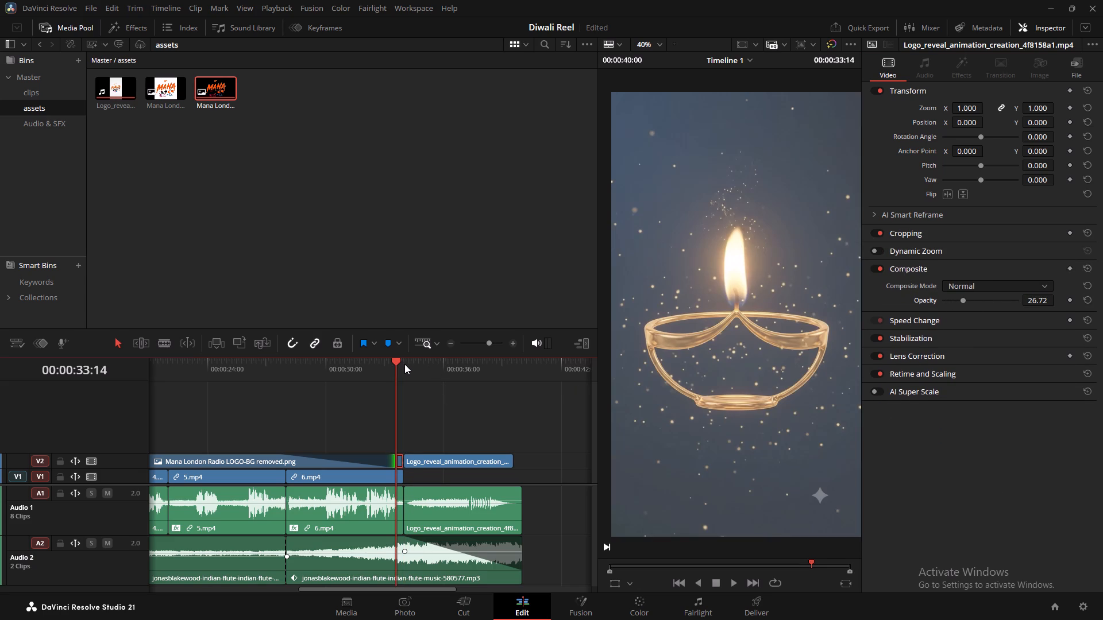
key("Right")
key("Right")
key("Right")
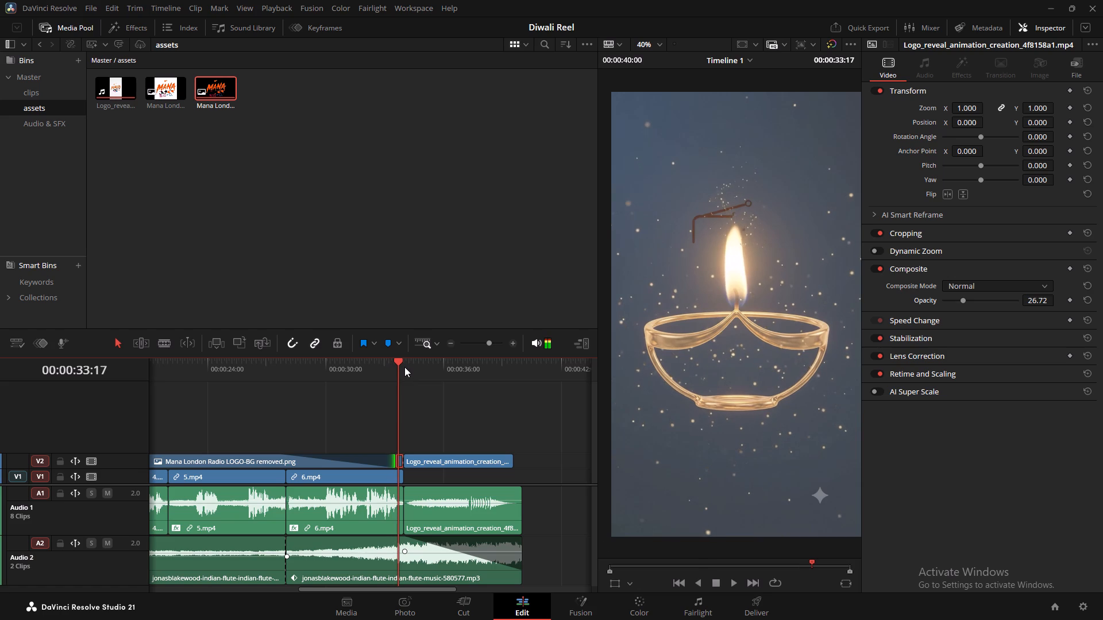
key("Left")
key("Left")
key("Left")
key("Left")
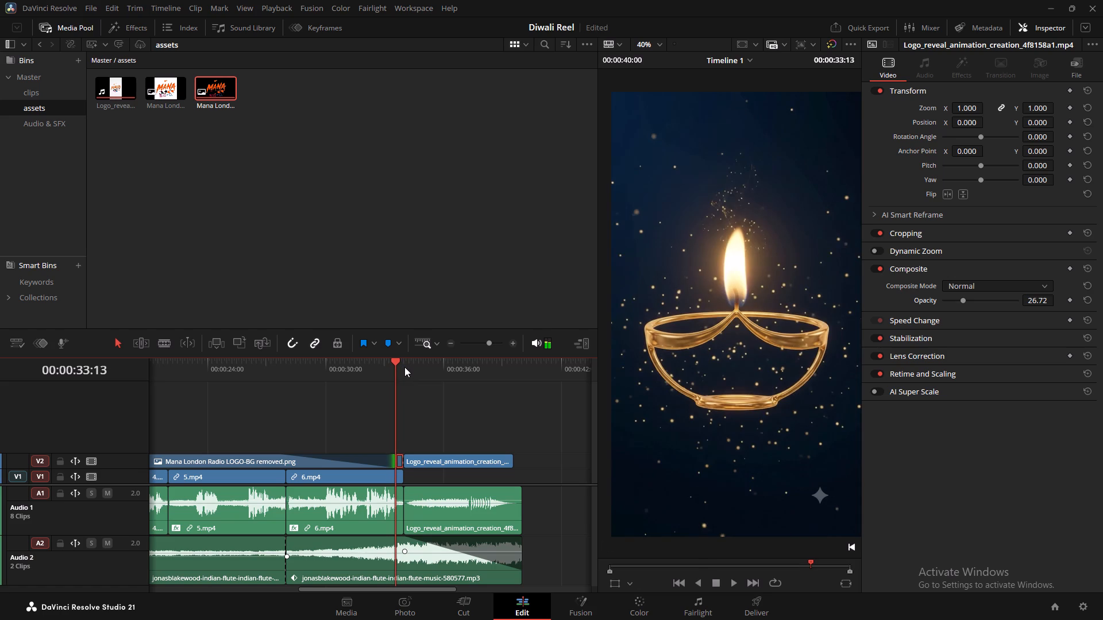
Keyframe the short logo reveal piece's opacity at 0 on its first frame, 00:00:33:14.
scroll(373, 516, "up", 5, "alt")
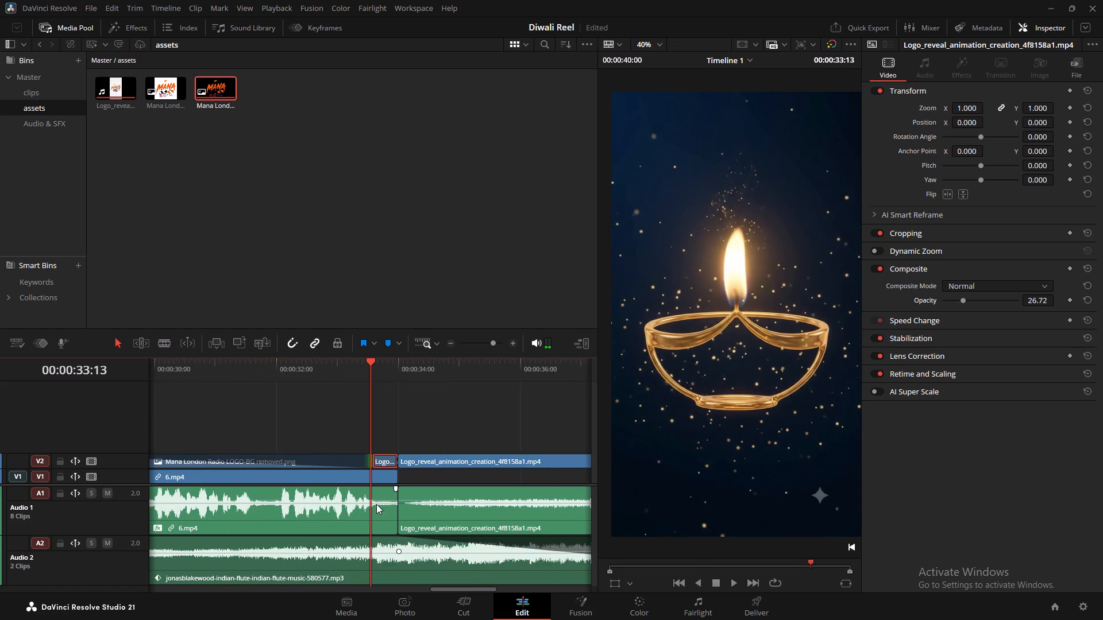
scroll(381, 494, "up", 5, "alt")
left_click_drag(370, 365, 377, 366)
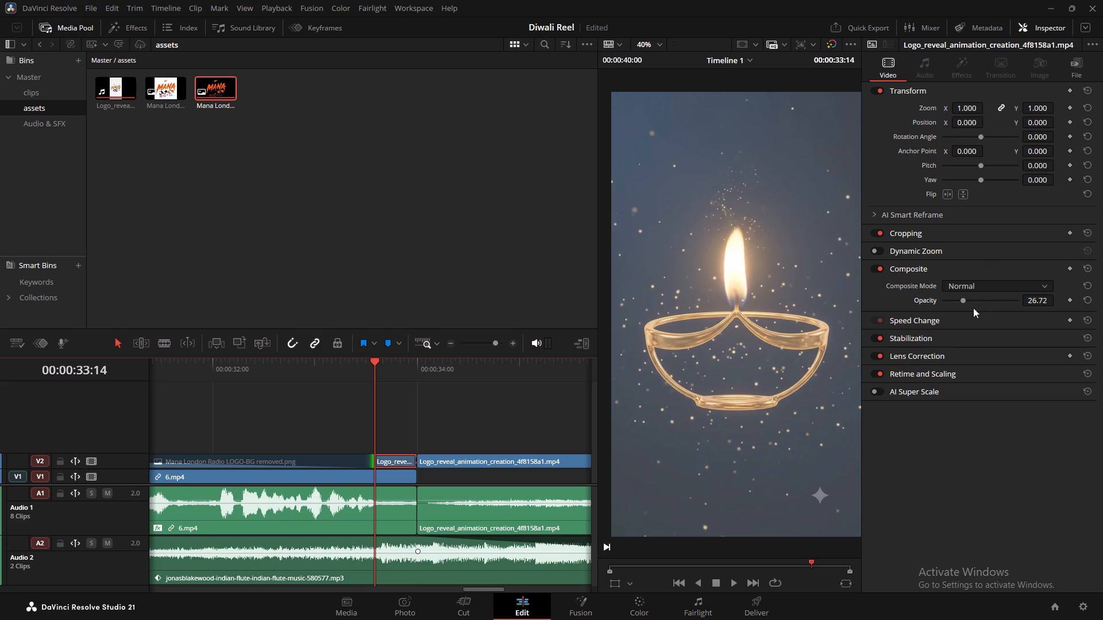
left_click_drag(962, 300, 931, 305)
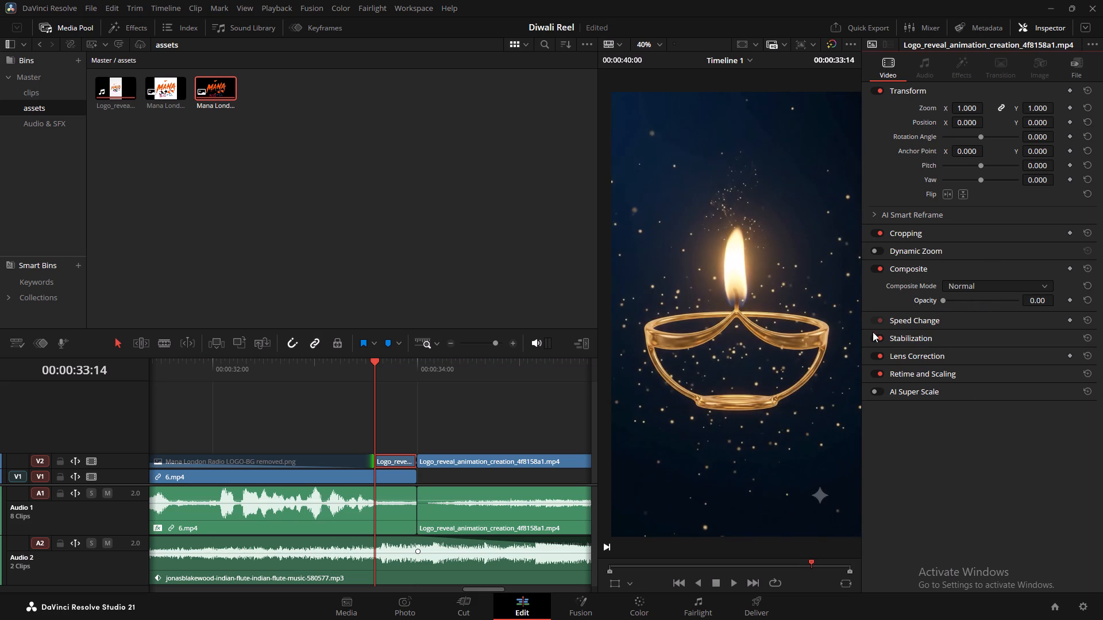
left_click(1068, 301)
Keyframe the short logo reveal piece's opacity at 100 at 00:00:34:00, and play through the fade-in.
left_click(418, 367)
left_click(1070, 302)
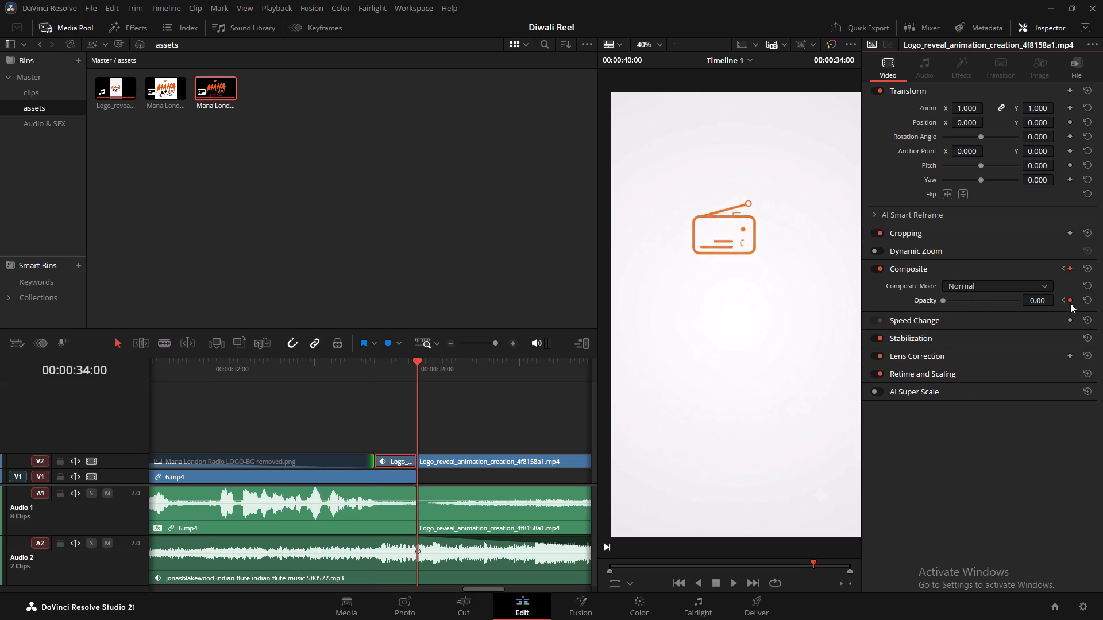
left_click_drag(943, 299, 972, 299)
left_click_drag(972, 299, 1025, 301)
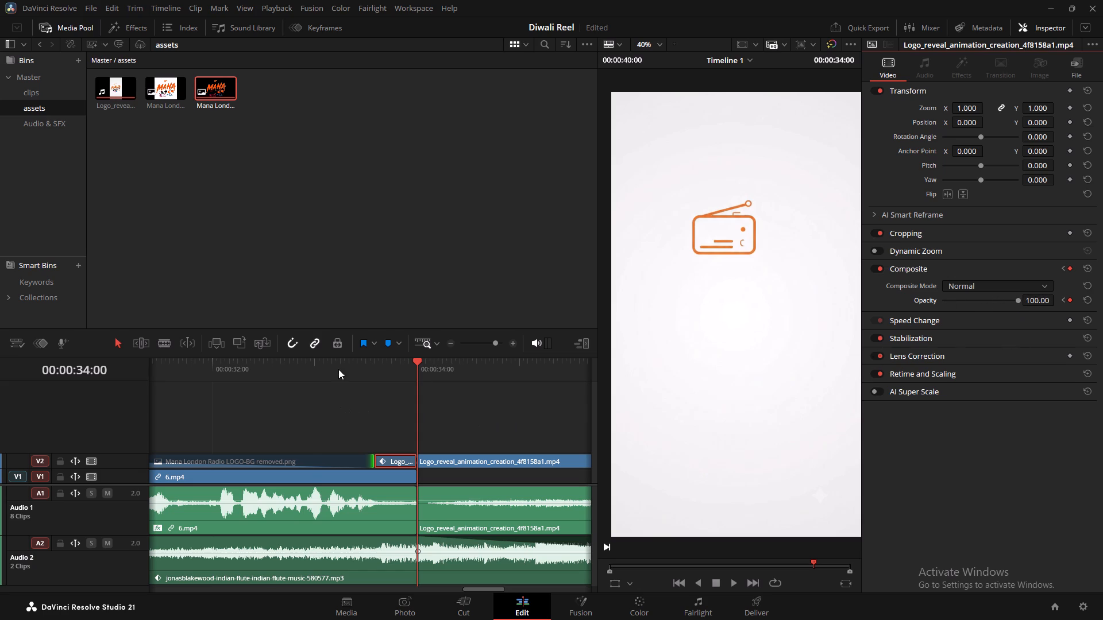
left_click(311, 367)
key("space")
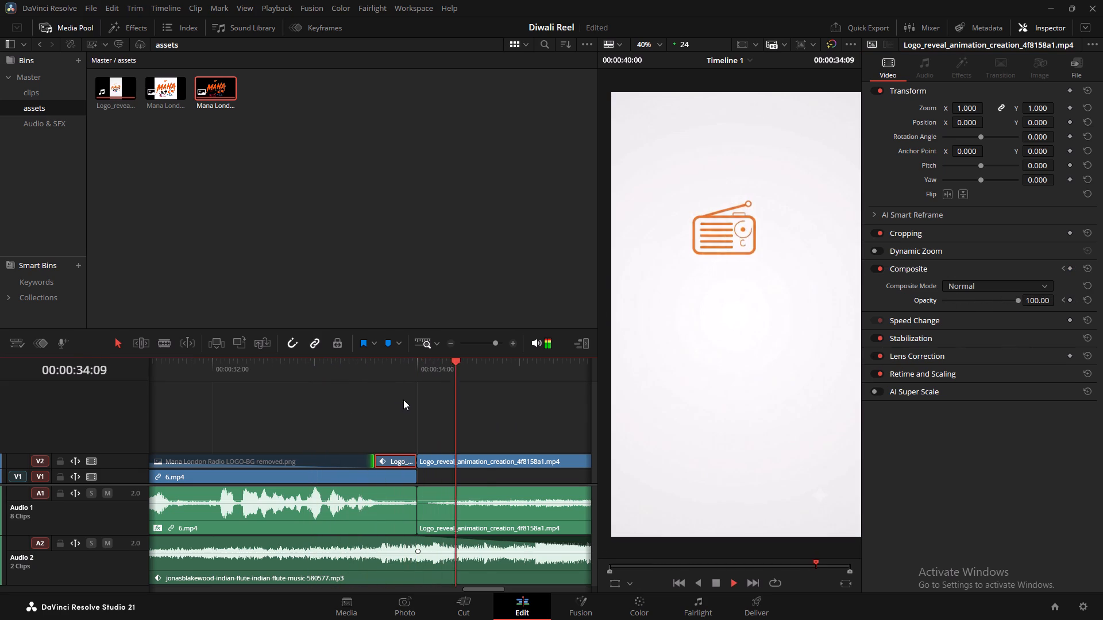
key("space")
Scale the Mana London Radio logo overlay down to a zoom of 0.260 and shift it up to position X -43, Y 405.
scroll(415, 401, "down", 2, "alt")
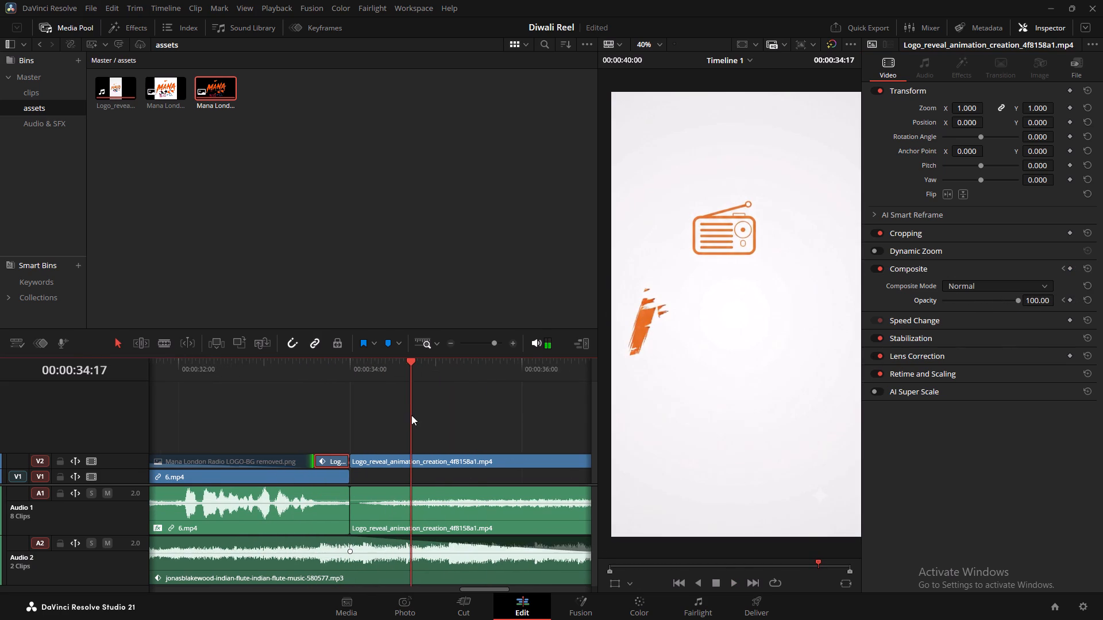
scroll(411, 415, "down", 4, "alt")
scroll(353, 443, "up", 4)
scroll(353, 443, "down", 3, "alt")
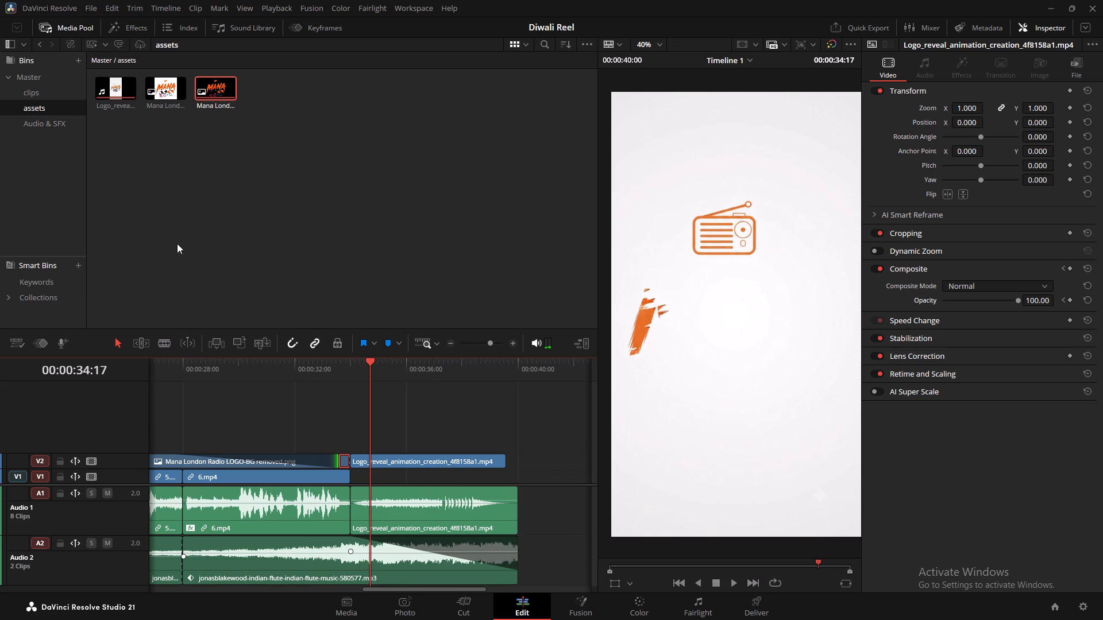
scroll(322, 431, "up", 1, "alt")
scroll(321, 433, "down", 6, "alt")
left_click(165, 468)
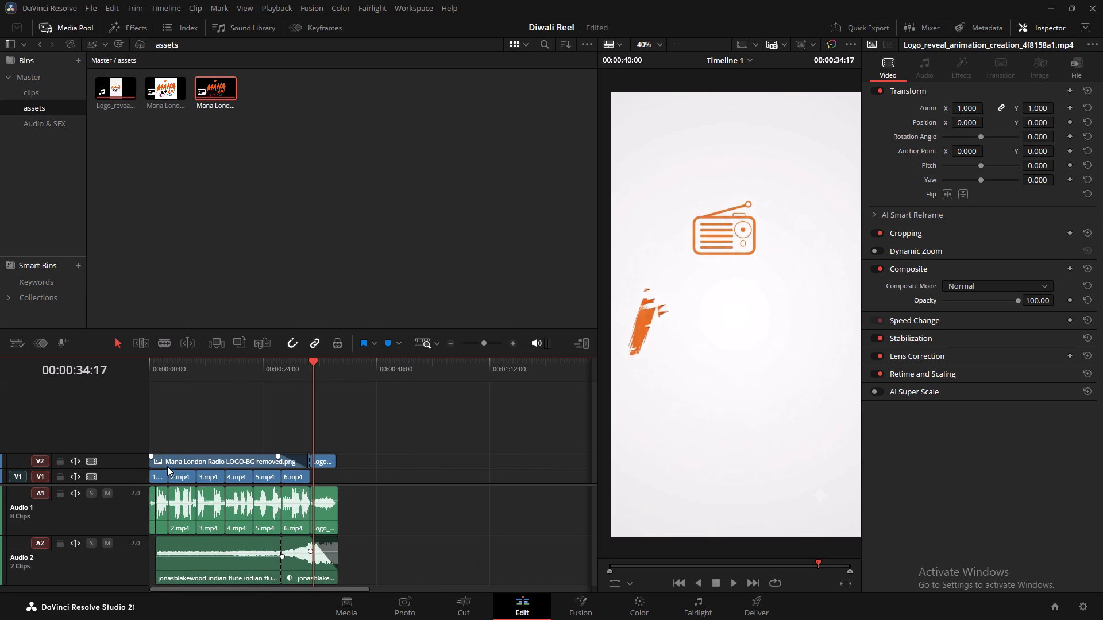
left_click(173, 462)
left_click_drag(195, 368, 180, 366)
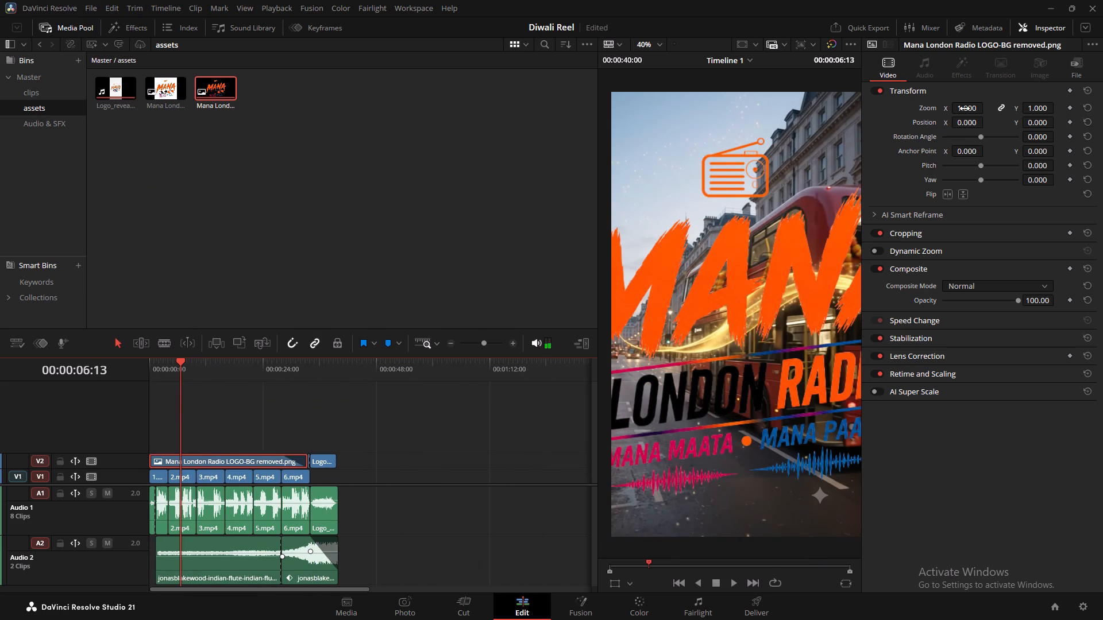
left_click_drag(968, 107, 936, 110)
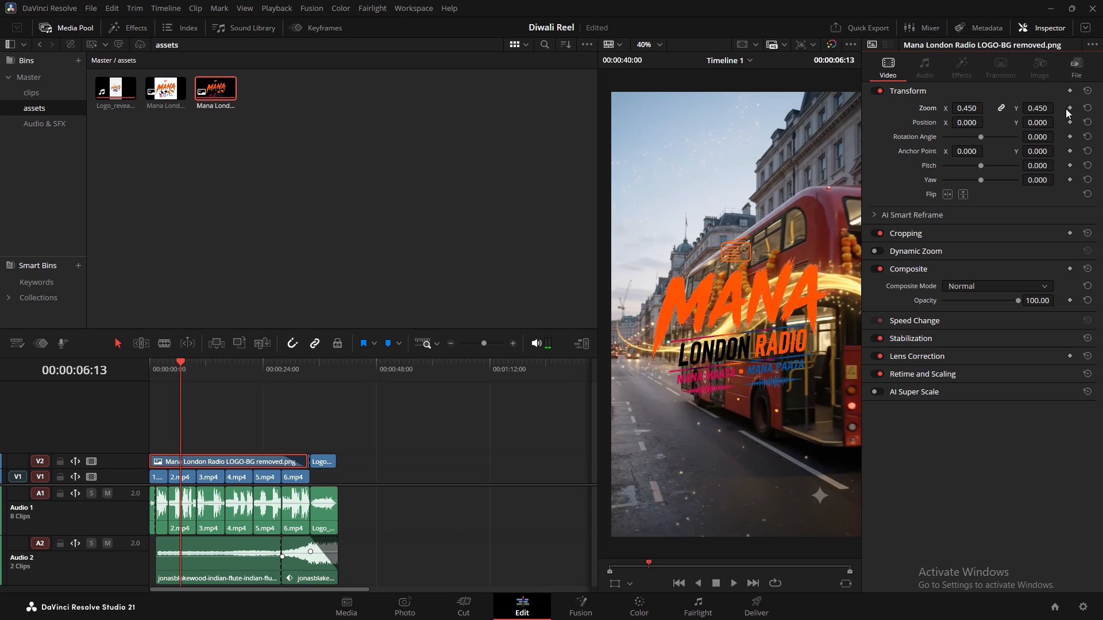
left_click_drag(1040, 123, 604, 321)
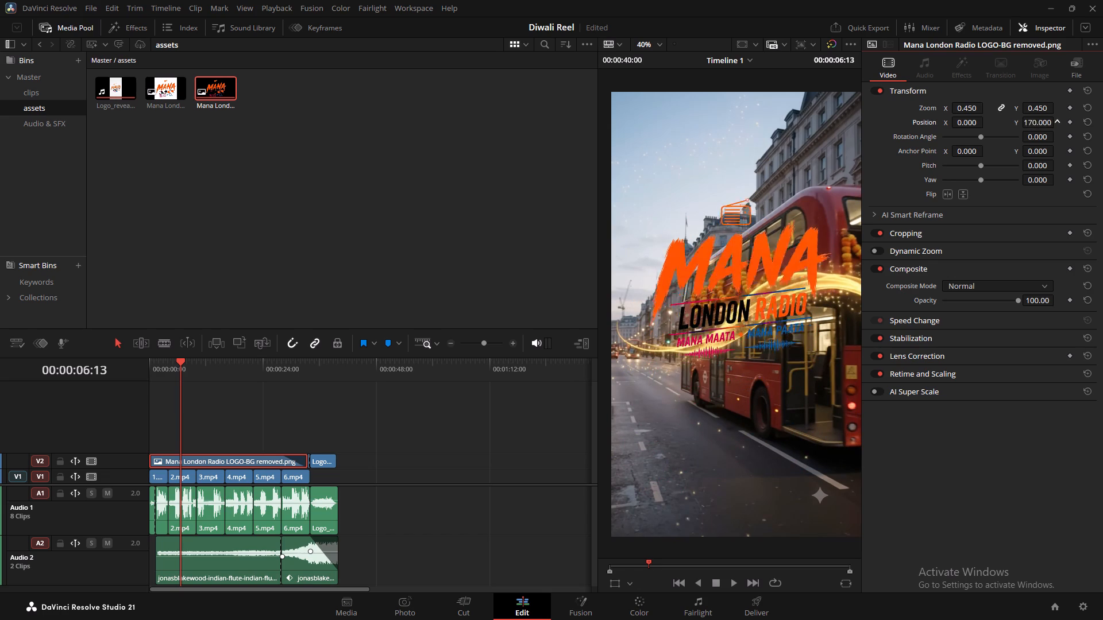
left_click_drag(604, 321, 729, 374)
left_click_drag(970, 122, 945, 125)
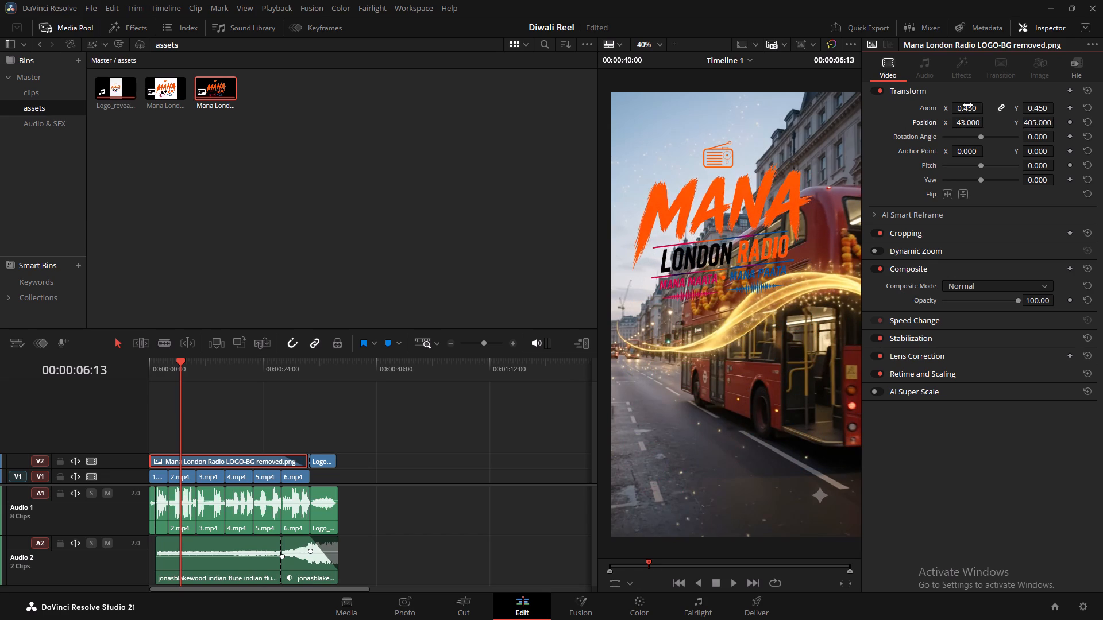
left_click_drag(967, 105, 937, 115)
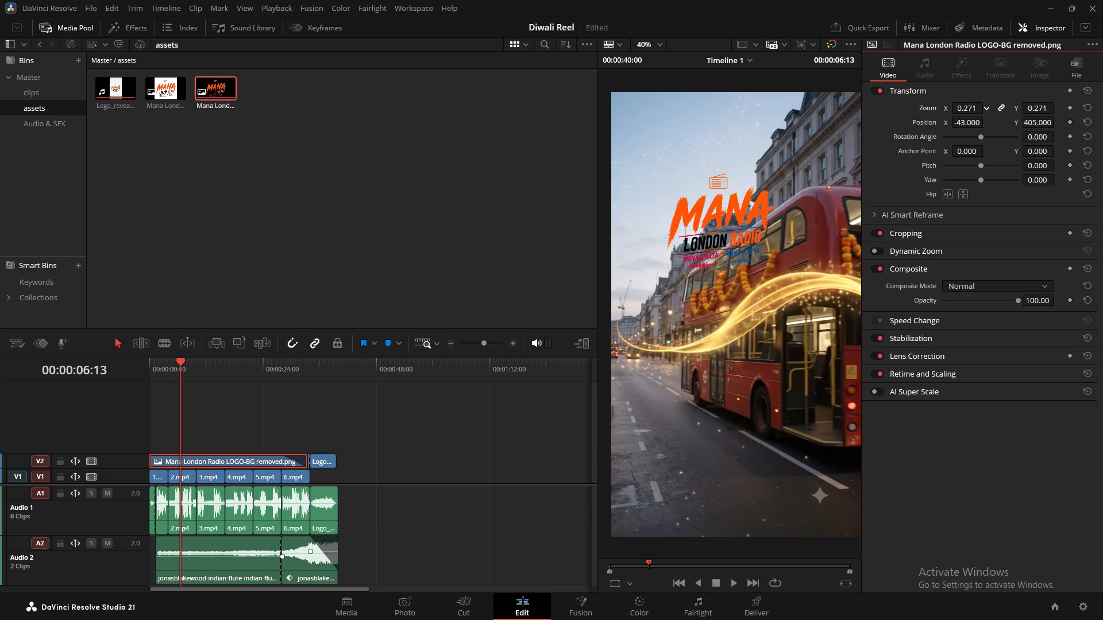
left_click_drag(937, 115, 931, 116)
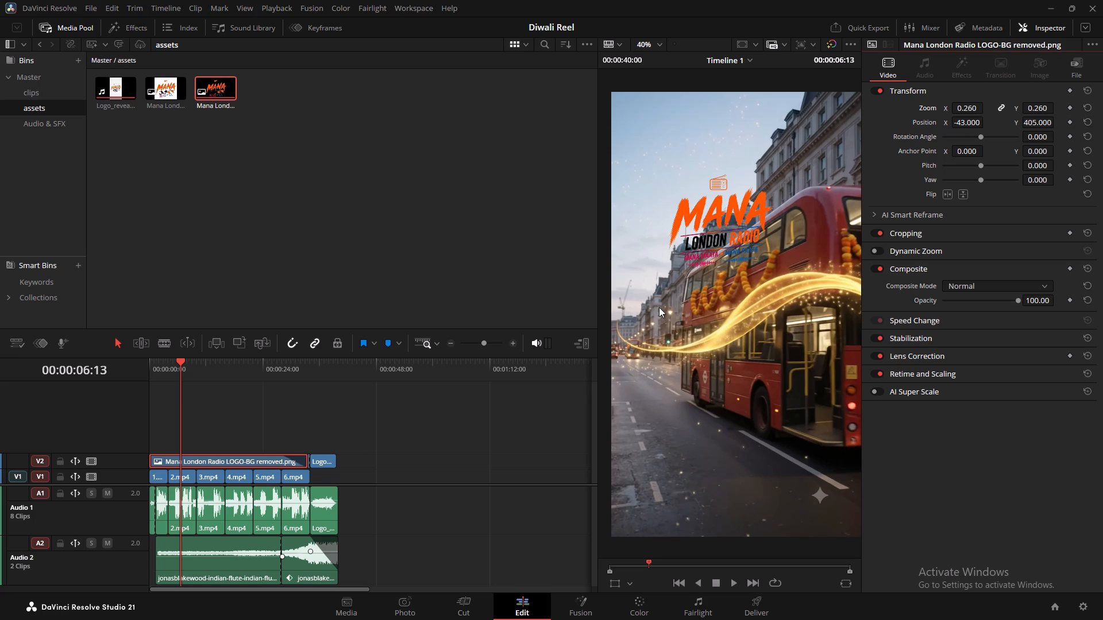
Move the logo overlay into the top-left corner of the video frame, at position X -159, Y 732.
left_click_drag(974, 123, 925, 129)
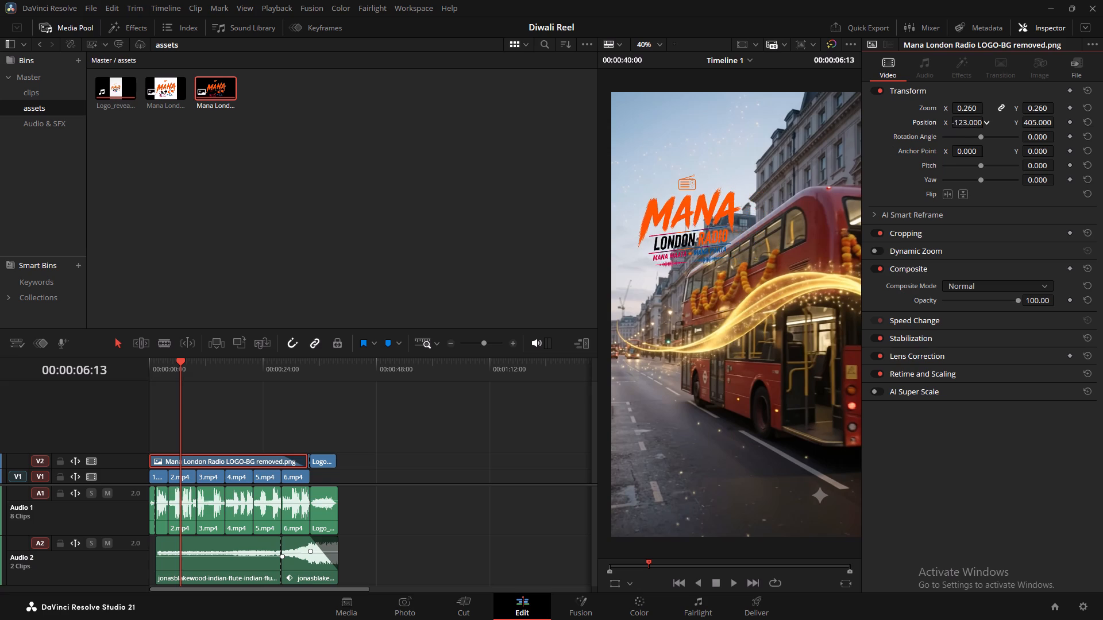
left_click_drag(925, 129, 908, 129)
left_click_drag(1035, 125, 685, 371)
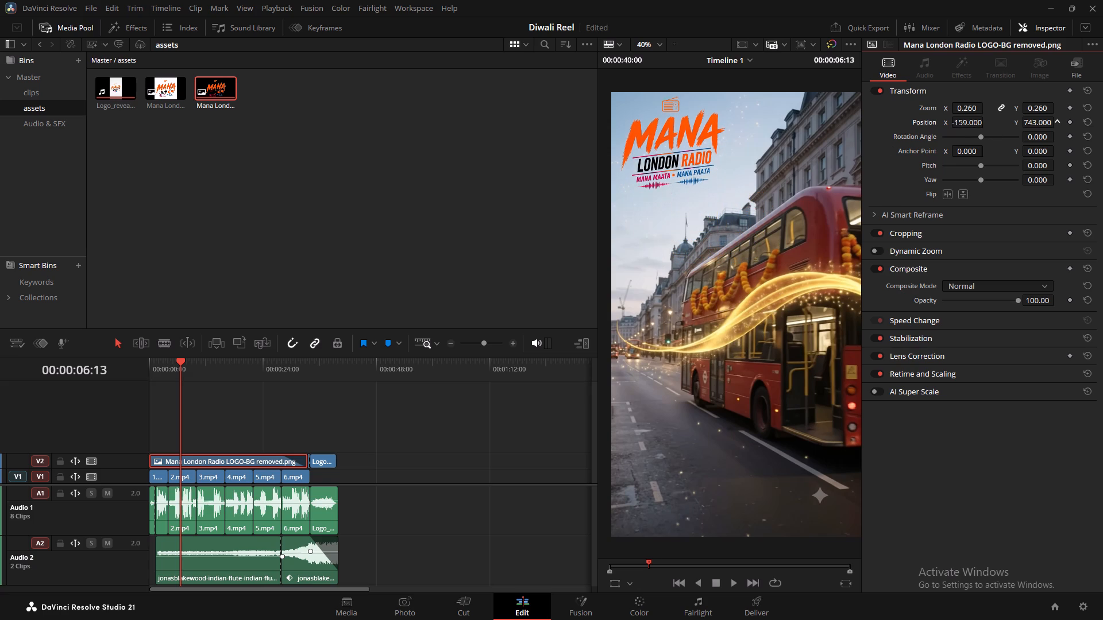
left_click_drag(685, 371, 679, 371)
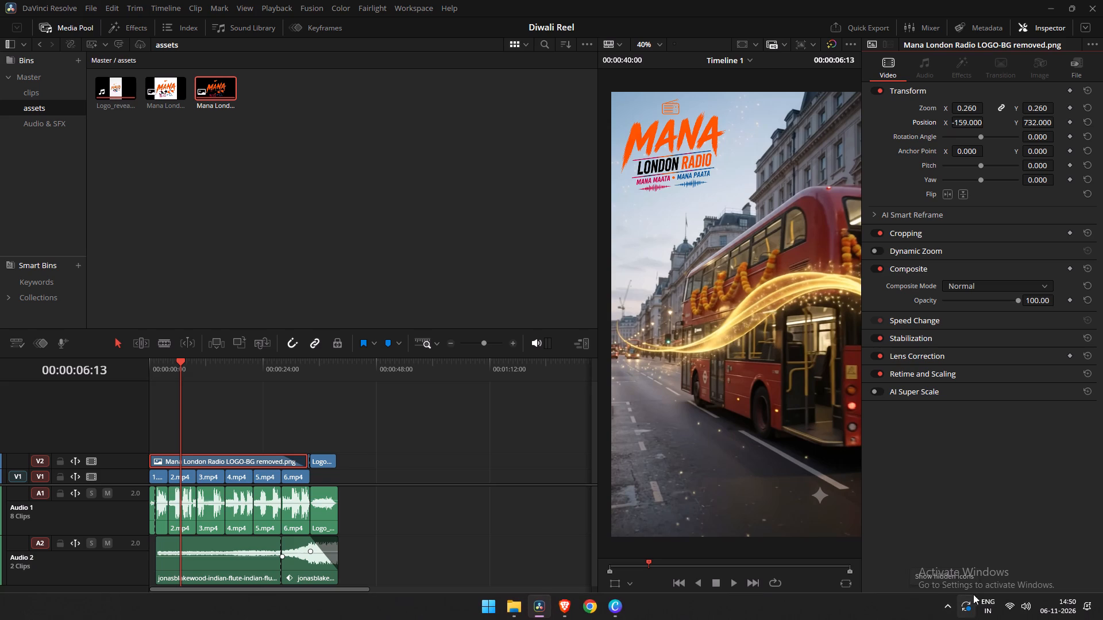
Set the Windows sound output device to 27FHDMEQNNXO (NVIDIA High Definition Audio).
left_click(1022, 611)
left_click(1081, 540)
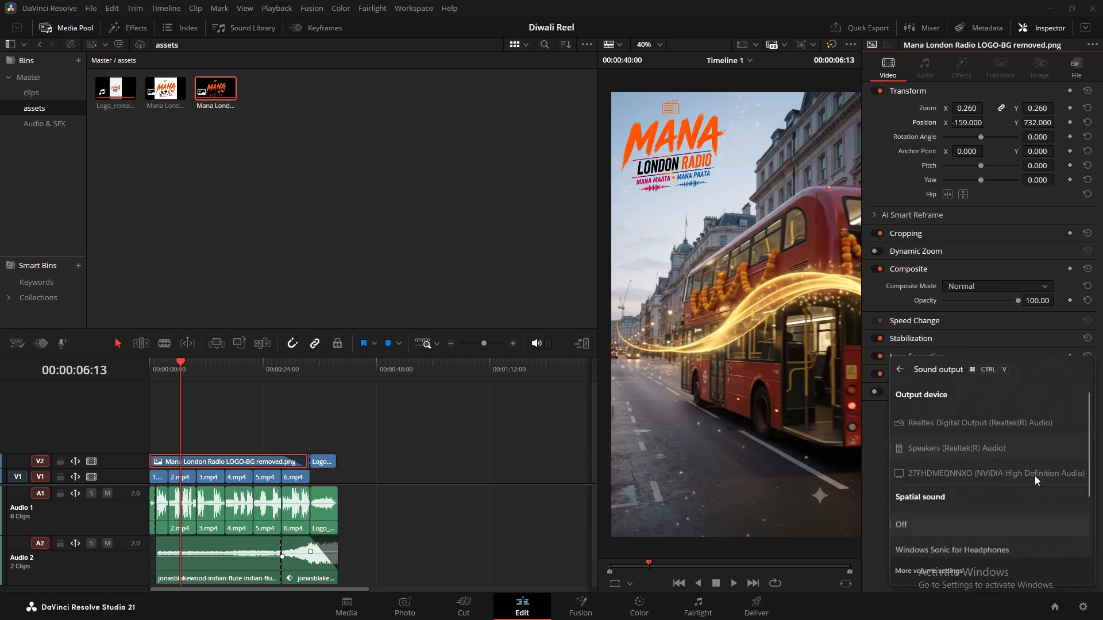
left_click(959, 466)
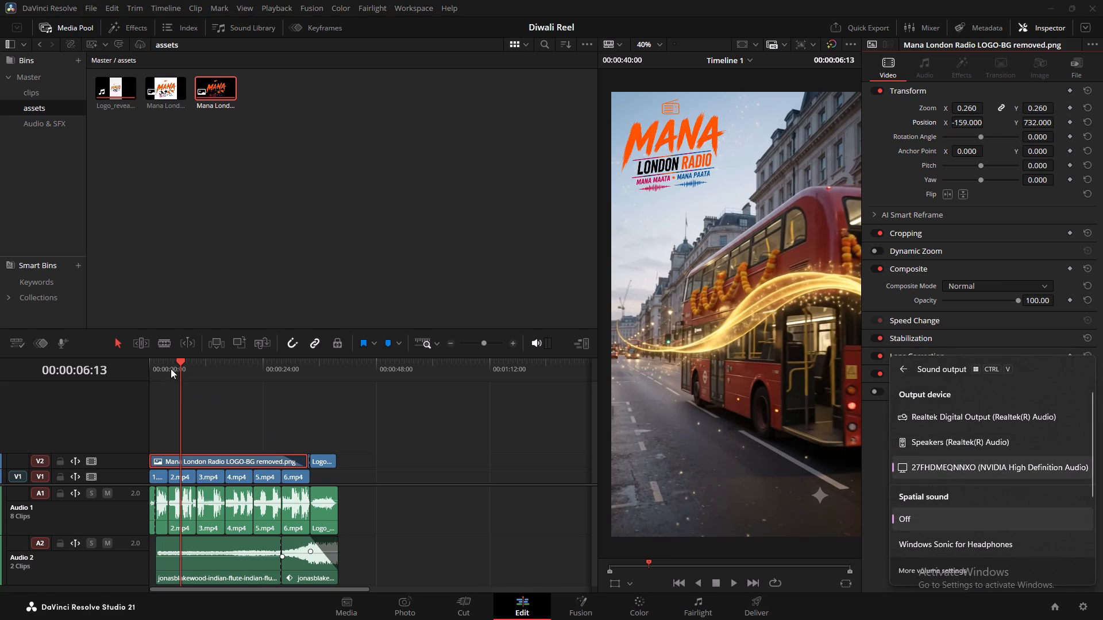
Play the reel full screen from the start of the timeline to review the logo overlay and sound.
left_click_drag(169, 367, 117, 365)
type("p")
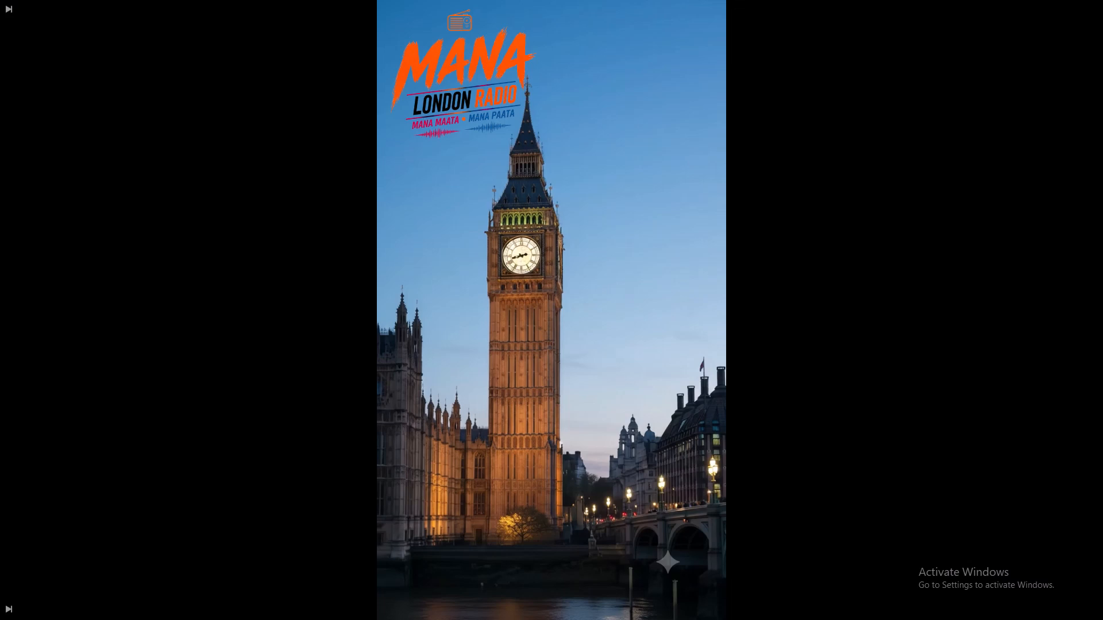
key("space")
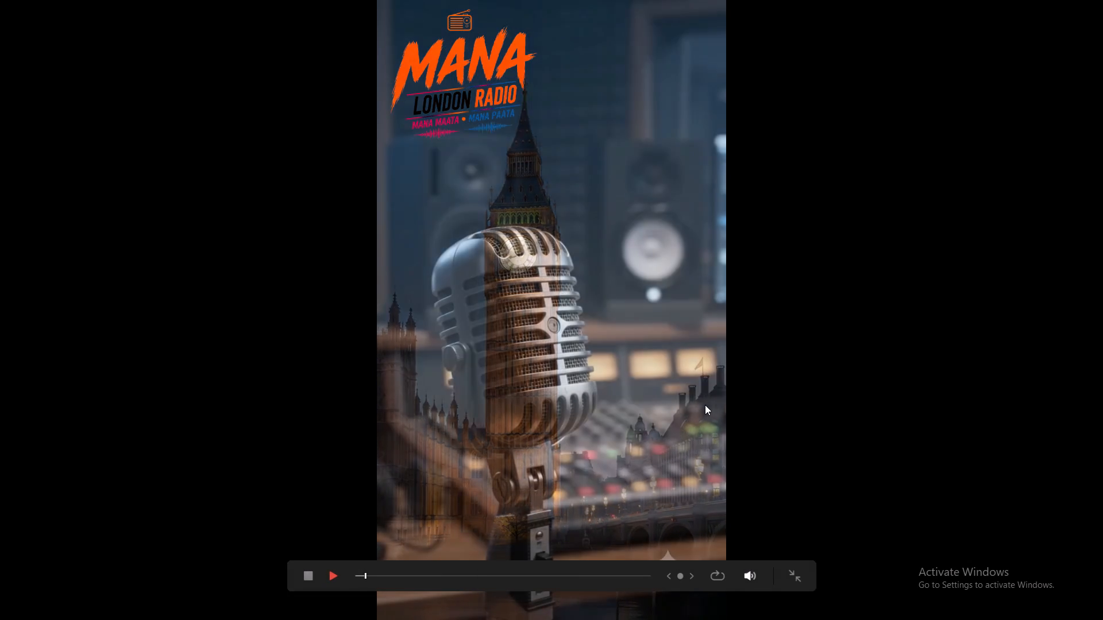
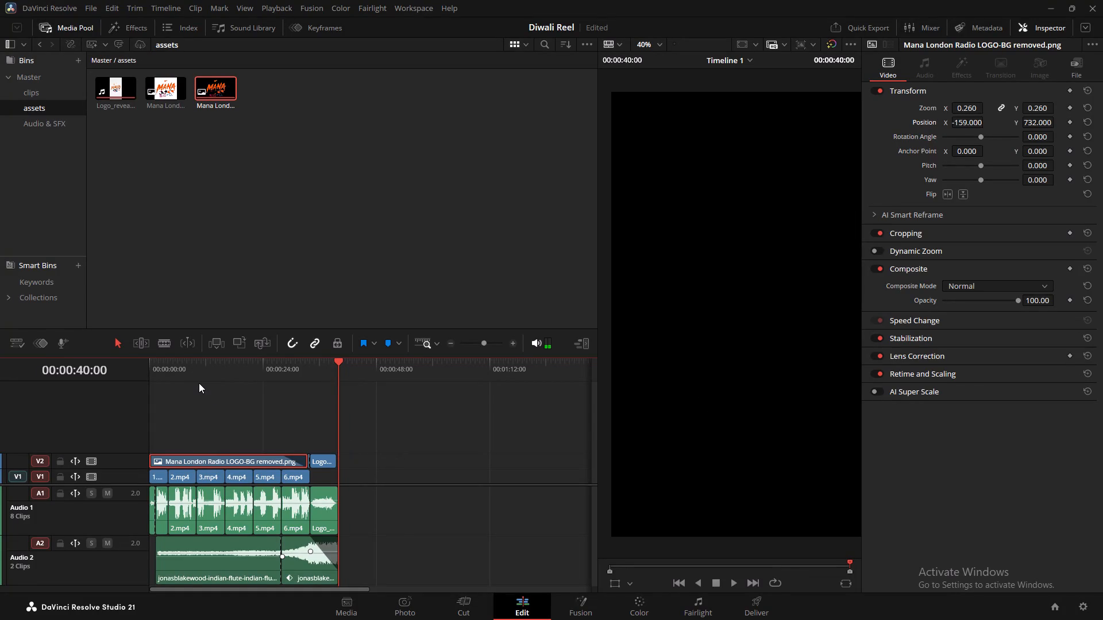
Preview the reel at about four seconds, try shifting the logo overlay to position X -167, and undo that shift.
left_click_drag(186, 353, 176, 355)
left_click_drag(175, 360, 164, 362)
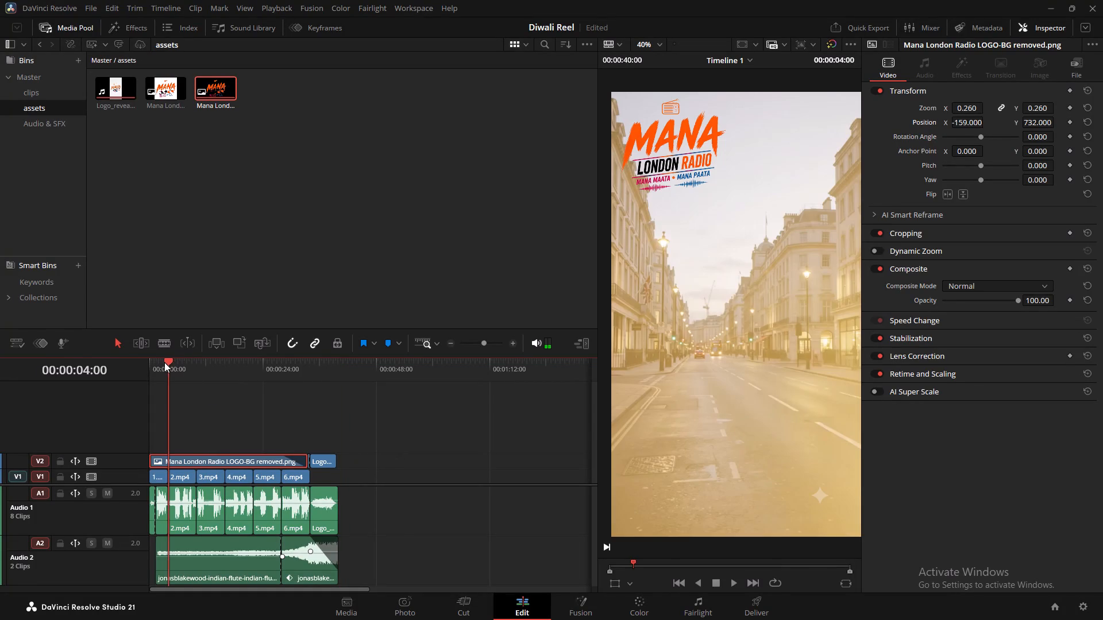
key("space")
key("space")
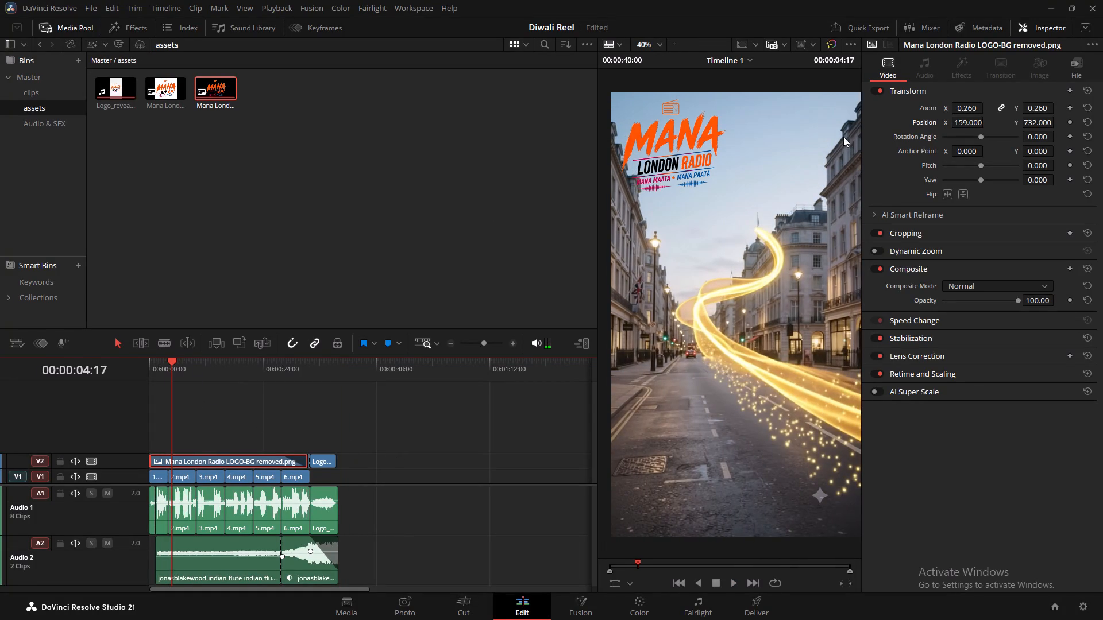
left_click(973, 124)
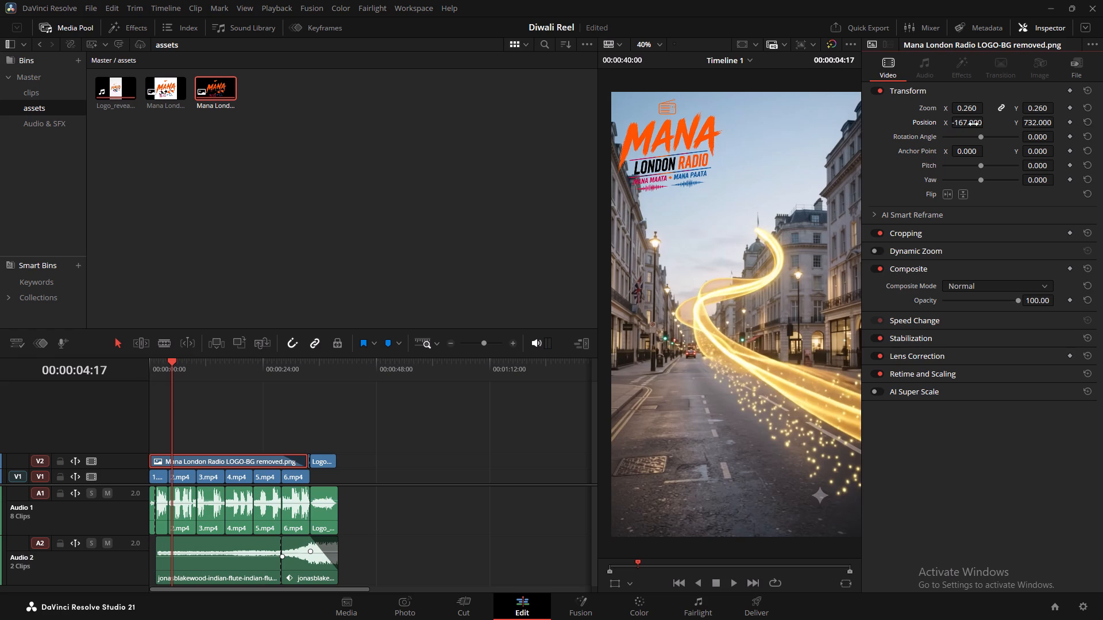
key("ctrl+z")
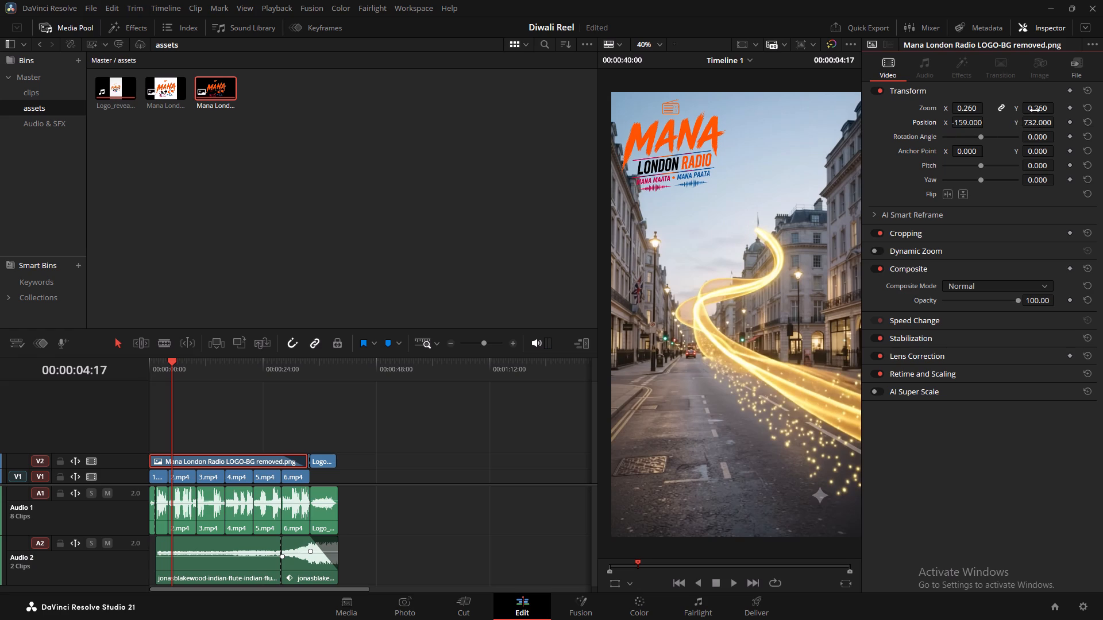
Scale the Mana London Radio logo overlay down to a zoom of 0.150 and nudge it to position X -172.4, Y 741.4.
left_click(1039, 109)
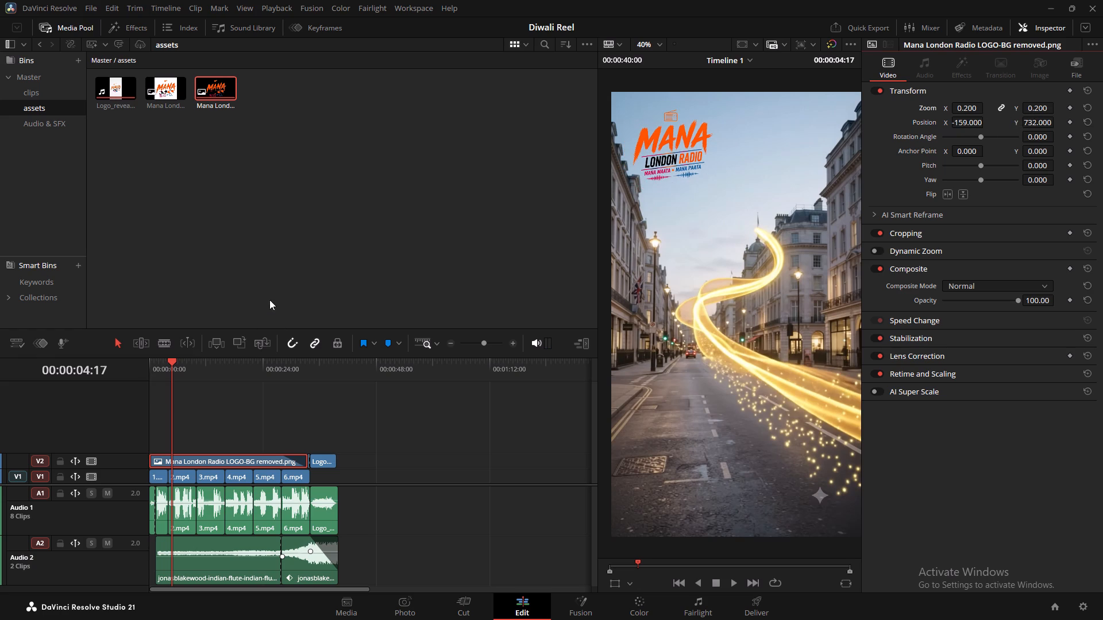
left_click(159, 364)
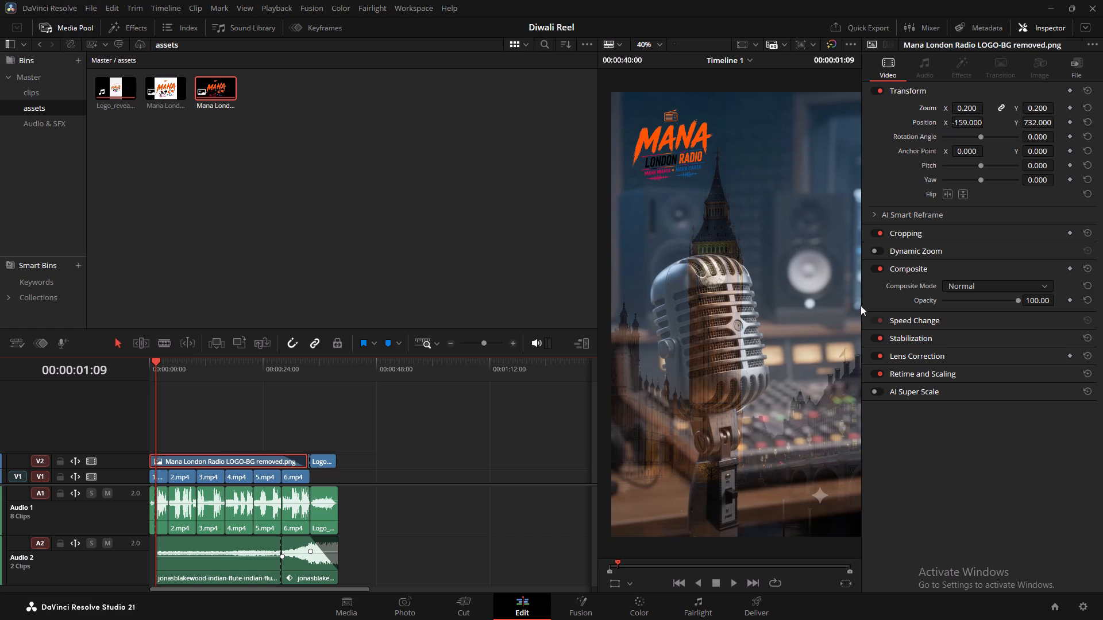
left_click(1038, 109)
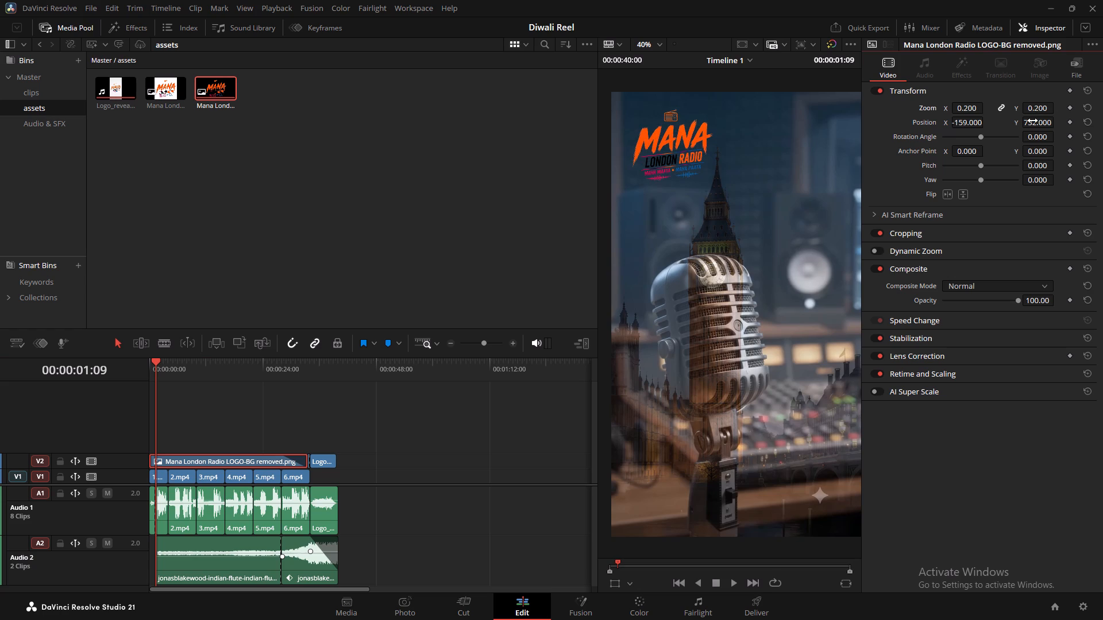
left_click_drag(1038, 122, 553, 311, "shift")
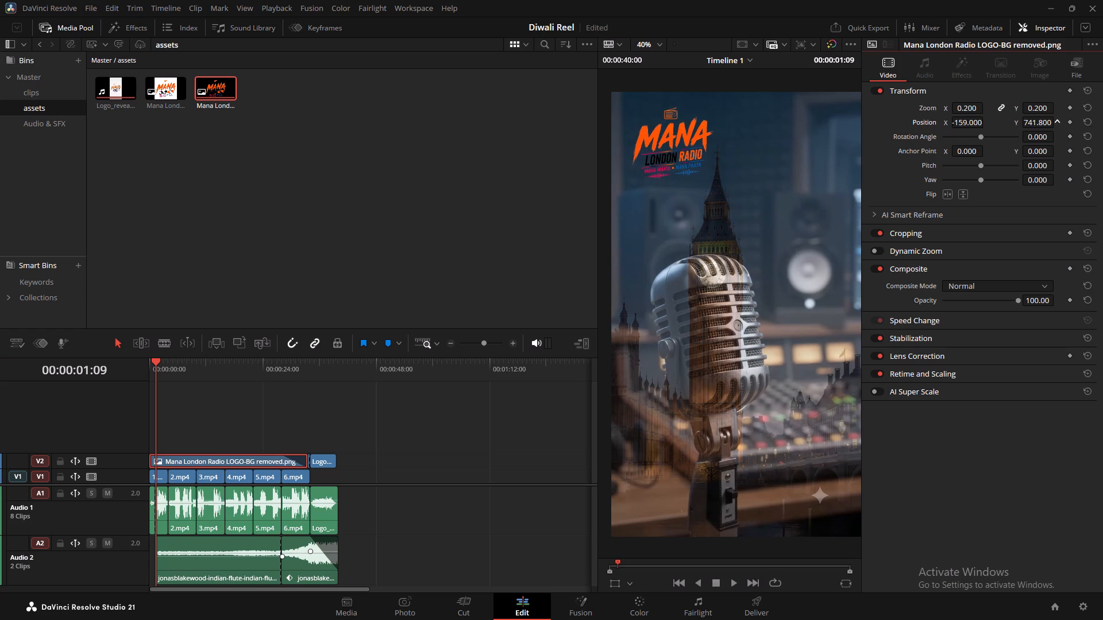
left_click_drag(553, 311, 551, 309, "shift")
left_click_drag(960, 125, 883, 123, "shift")
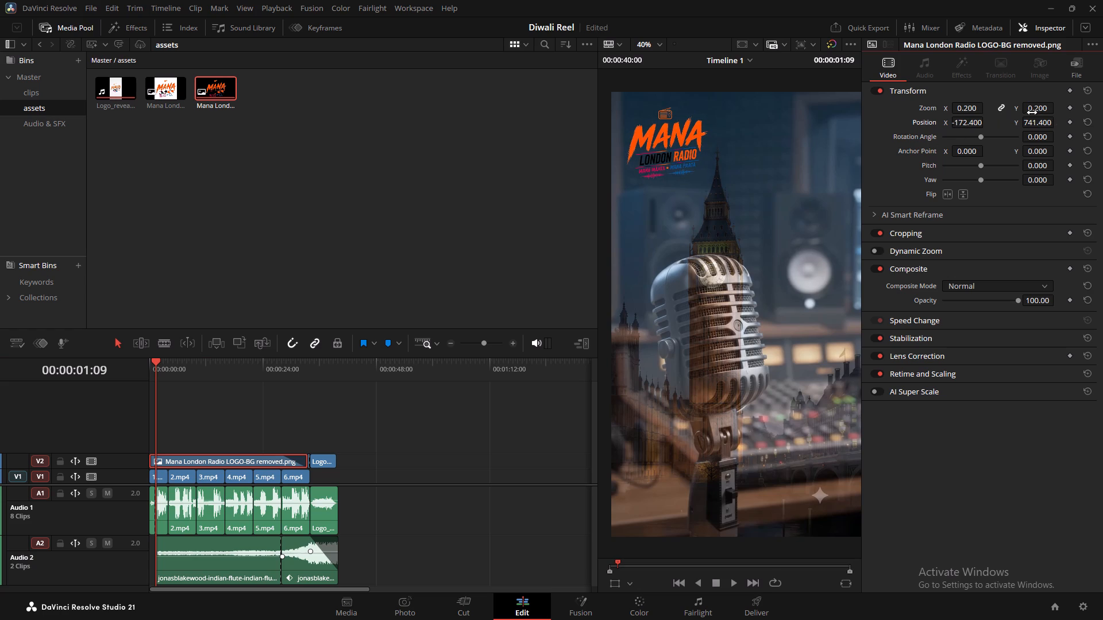
left_click_drag(1036, 113, 1012, 115, "shift")
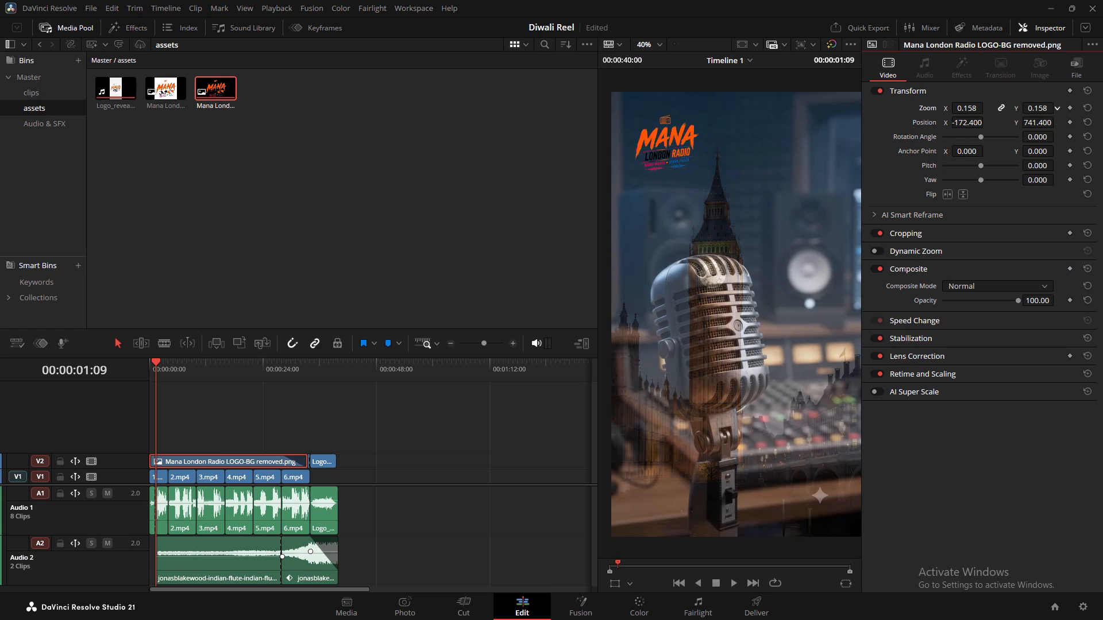
left_click_drag(1012, 115, 1008, 115, "shift")
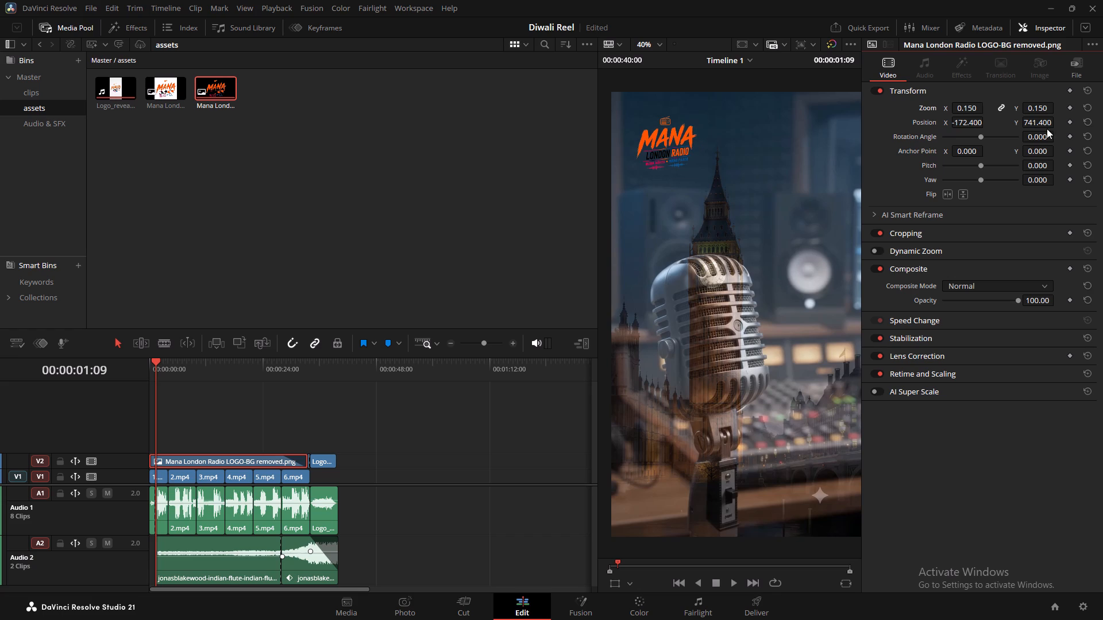
Move the logo overlay closer to the frame's top-left corner, at position X -204.6, Y 798.7, and briefly play the reel to check it.
left_click_drag(1043, 124, 662, 348, "shift")
left_click_drag(966, 122, 954, 122, "shift")
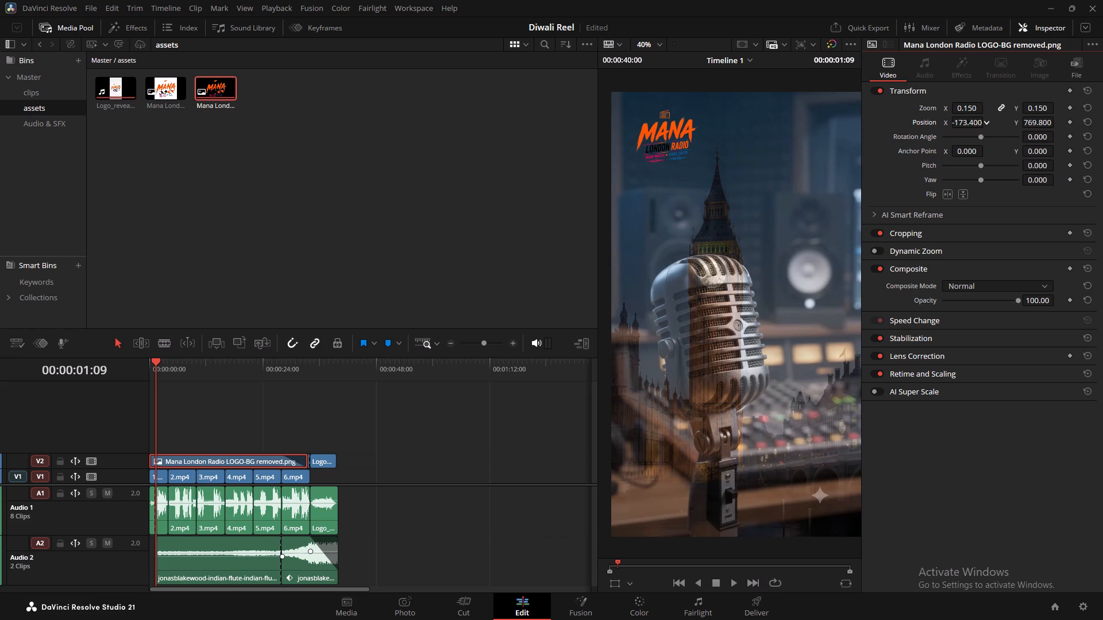
left_click_drag(954, 122, 781, 139, "shift")
left_click_drag(1039, 123, 645, 346, "shift")
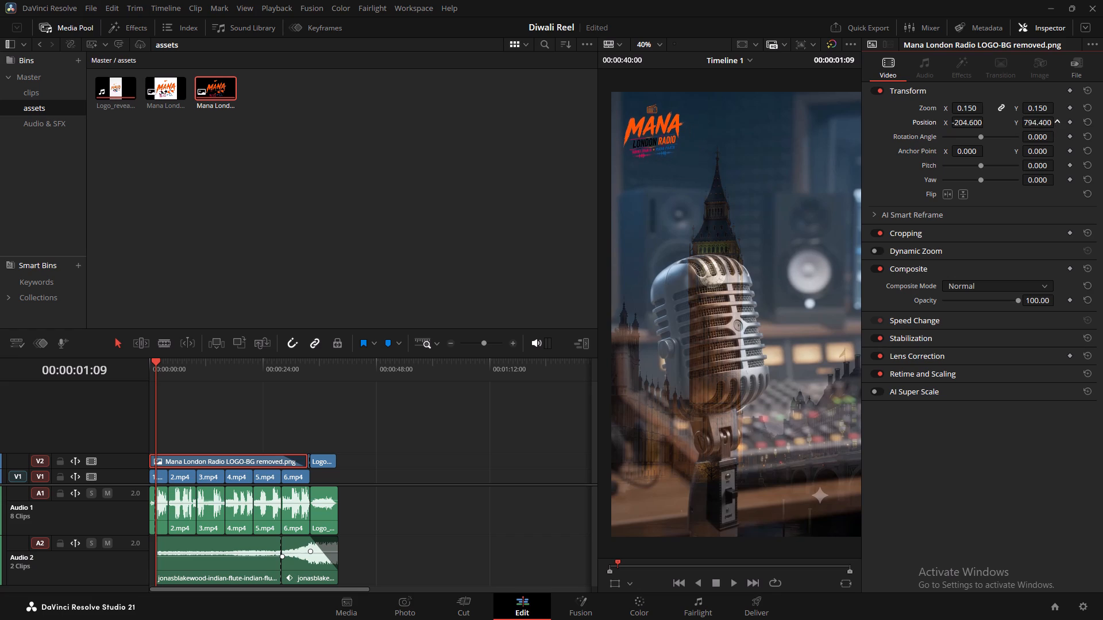
left_click_drag(645, 346, 663, 351, "shift")
key("space")
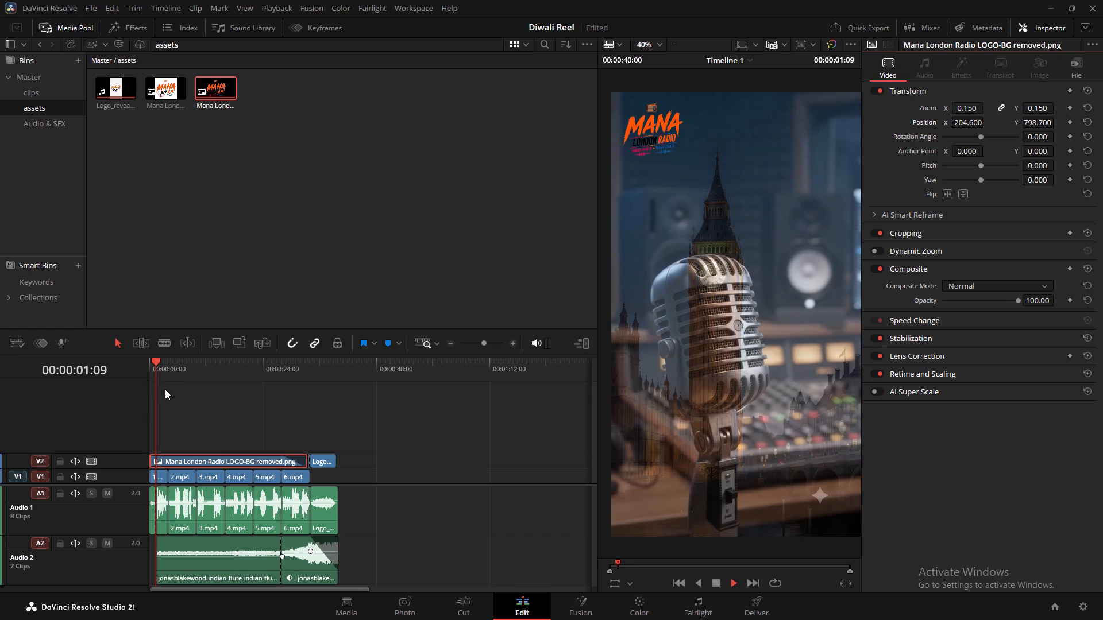
key("space")
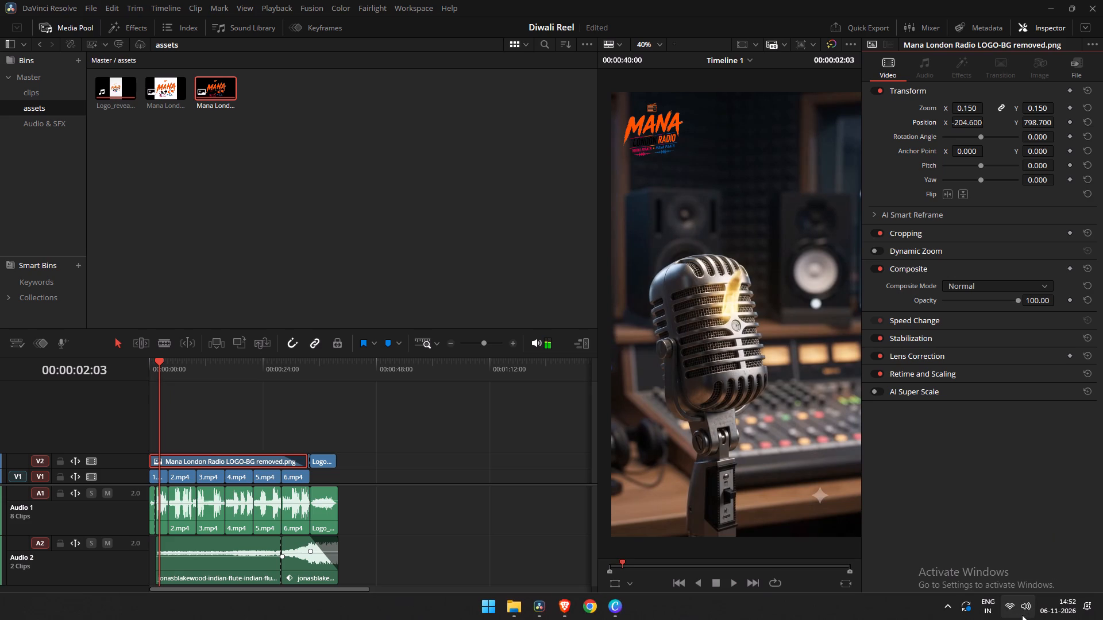
Set the Windows sound output device to Speakers (Realtek(R) Audio).
left_click(1022, 615)
left_click(1073, 536)
left_click(972, 445)
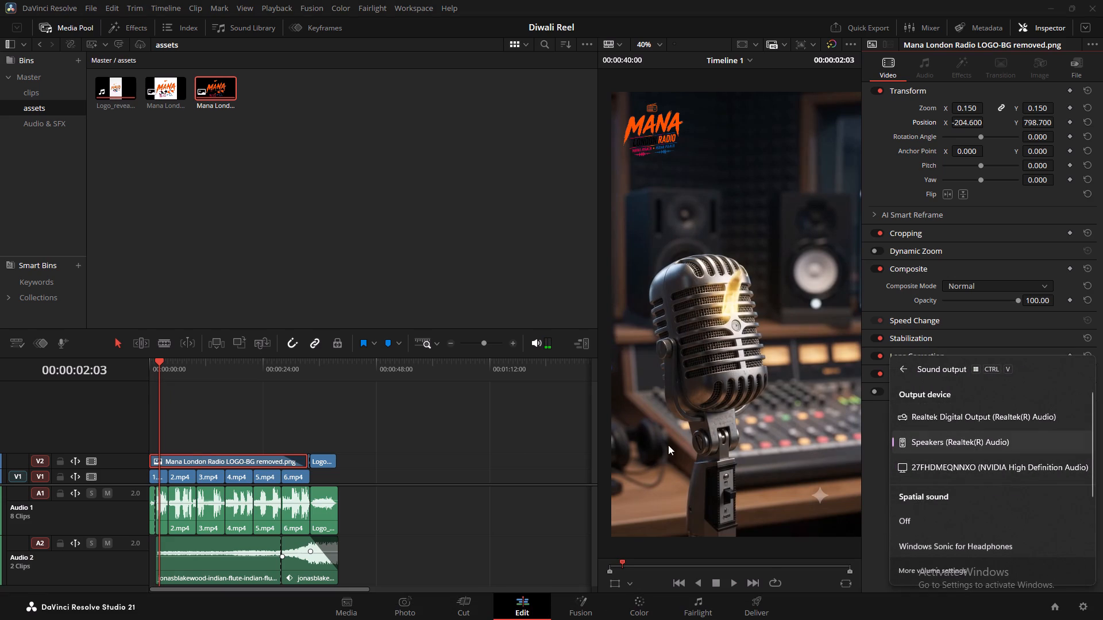
left_click(512, 421)
Play a moment of the reel full screen to check the logo overlay and the sound, and return to the edit view.
key("p")
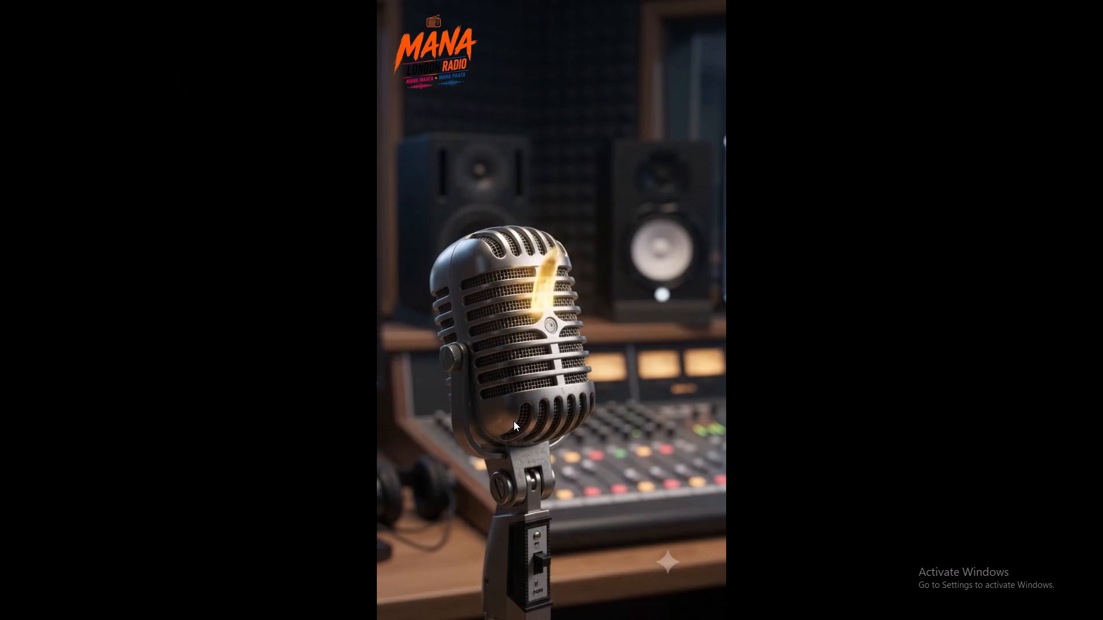
key("space")
key("space")
key("Escape")
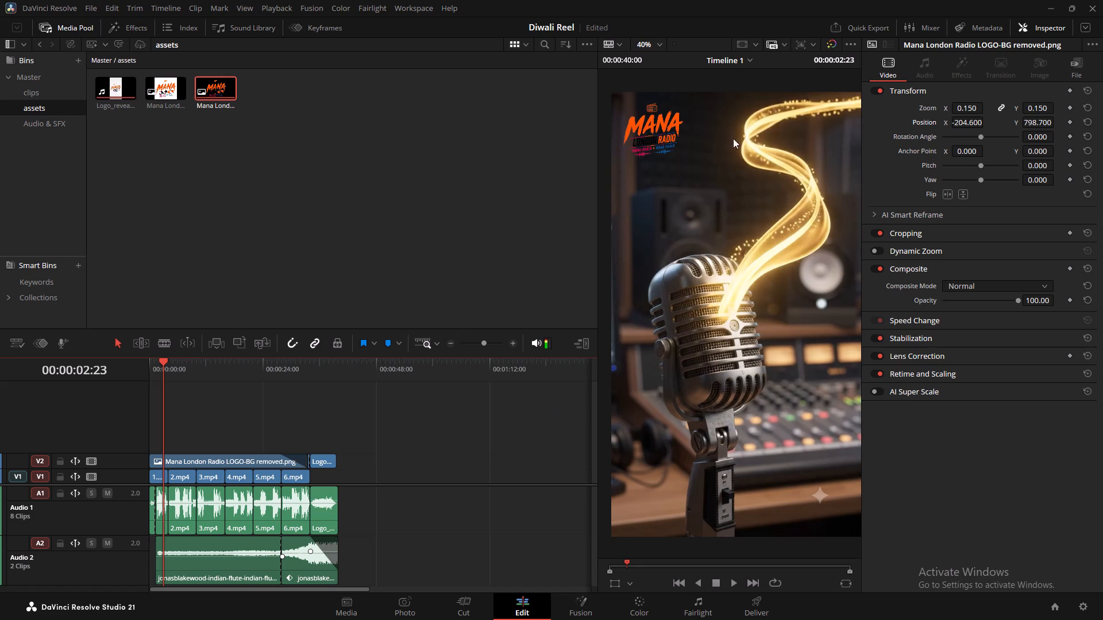
Switch to the Brave browser, search Google for "Bus sfx" and open Pixabay's free bus sound effects page.
key("alt+Tab")
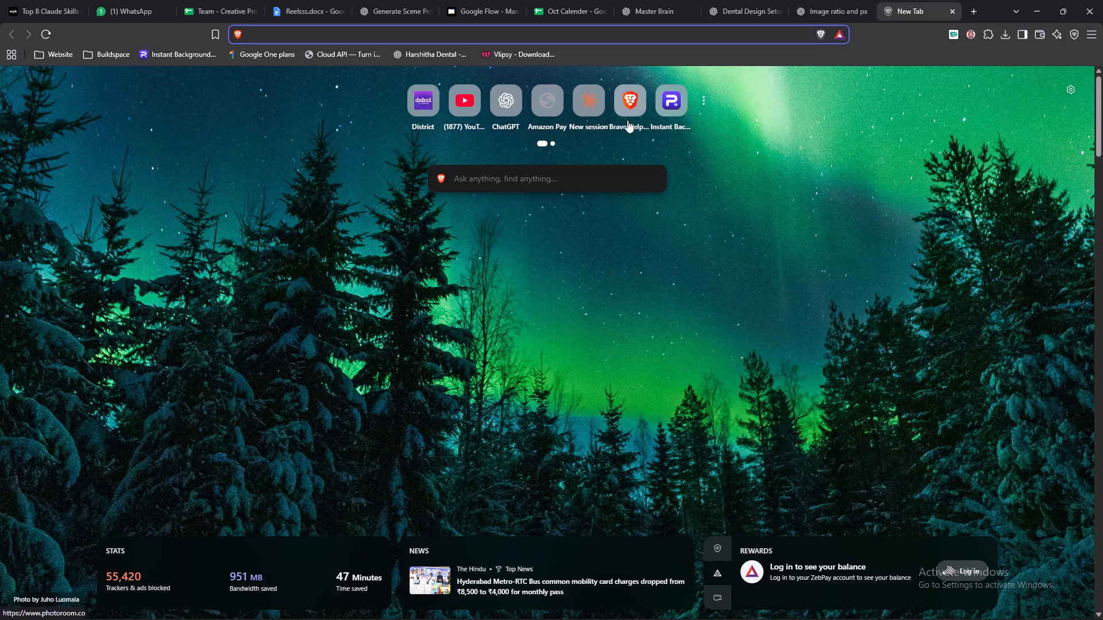
left_click(551, 144)
left_click(472, 108)
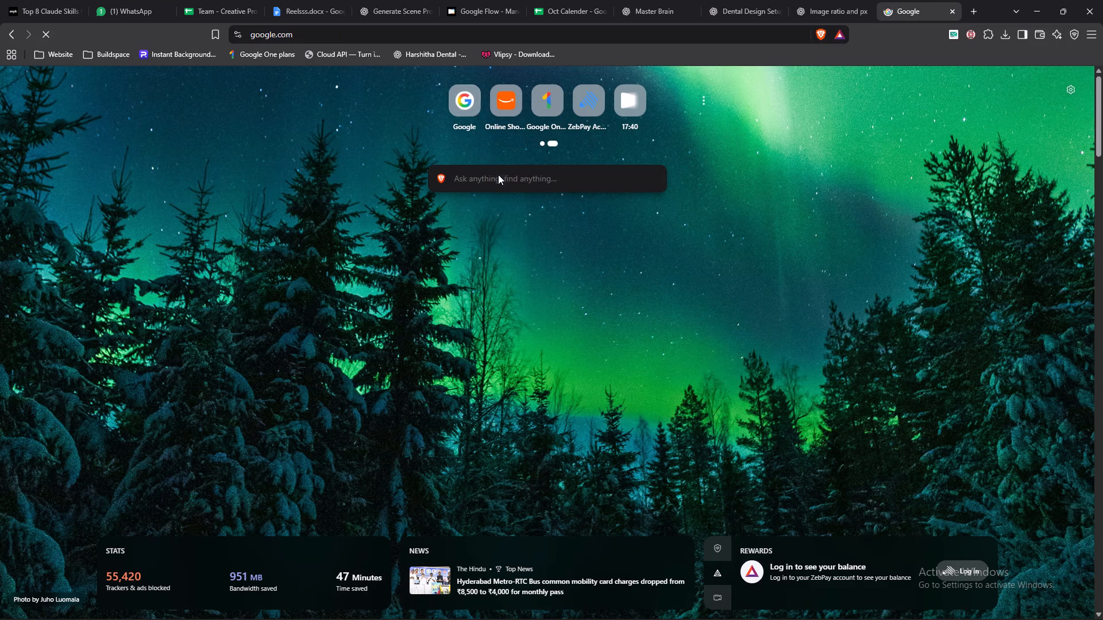
type("Bus")
key("space")
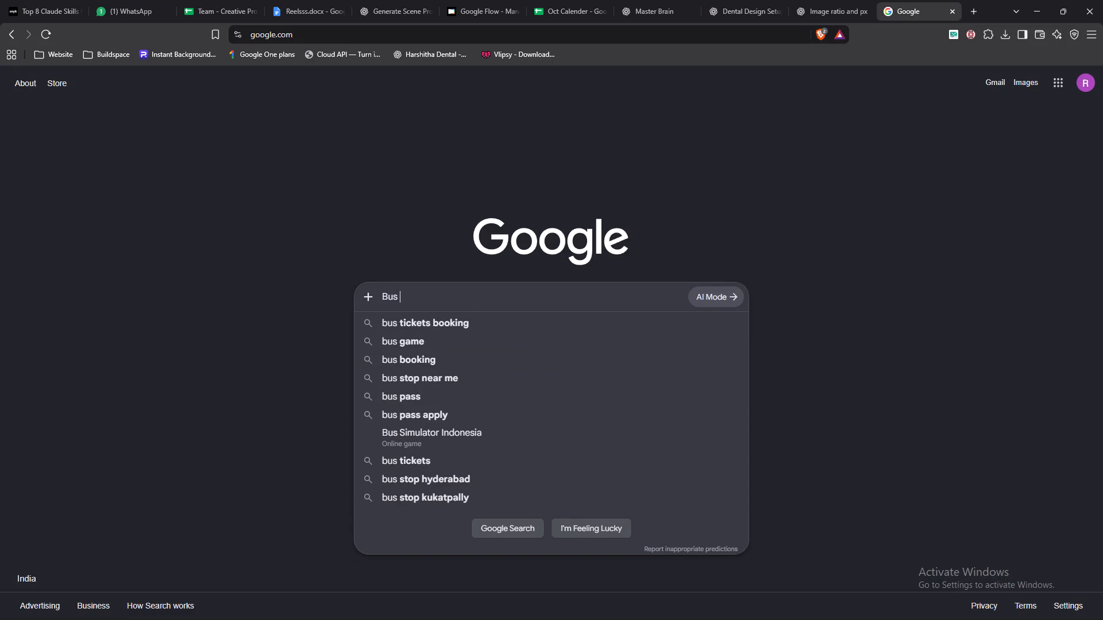
type("sfx")
key("Return")
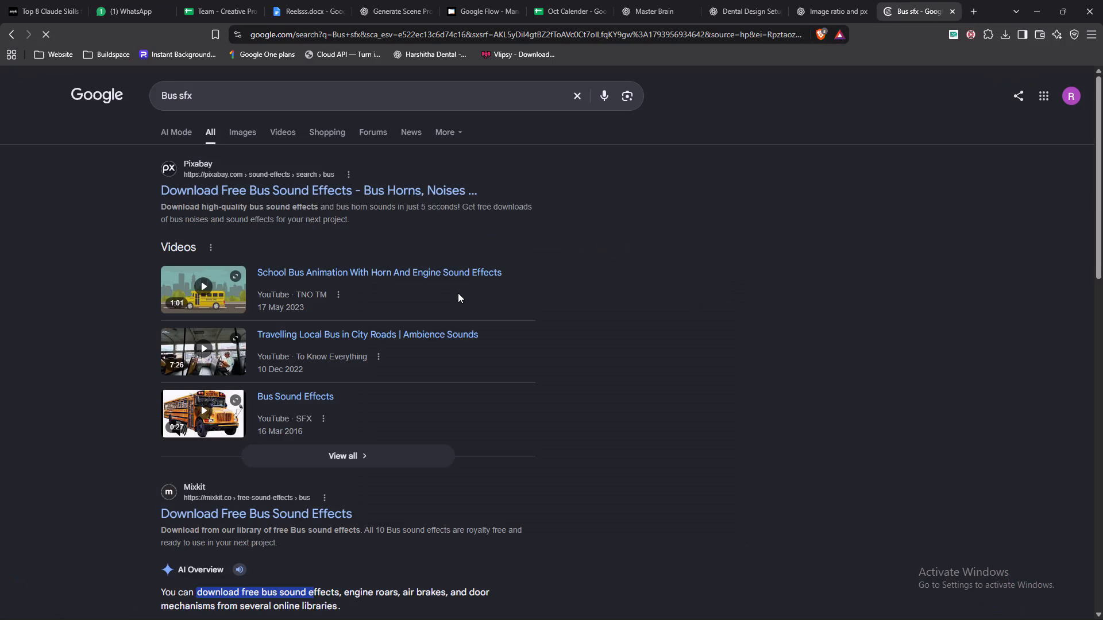
left_click(296, 186)
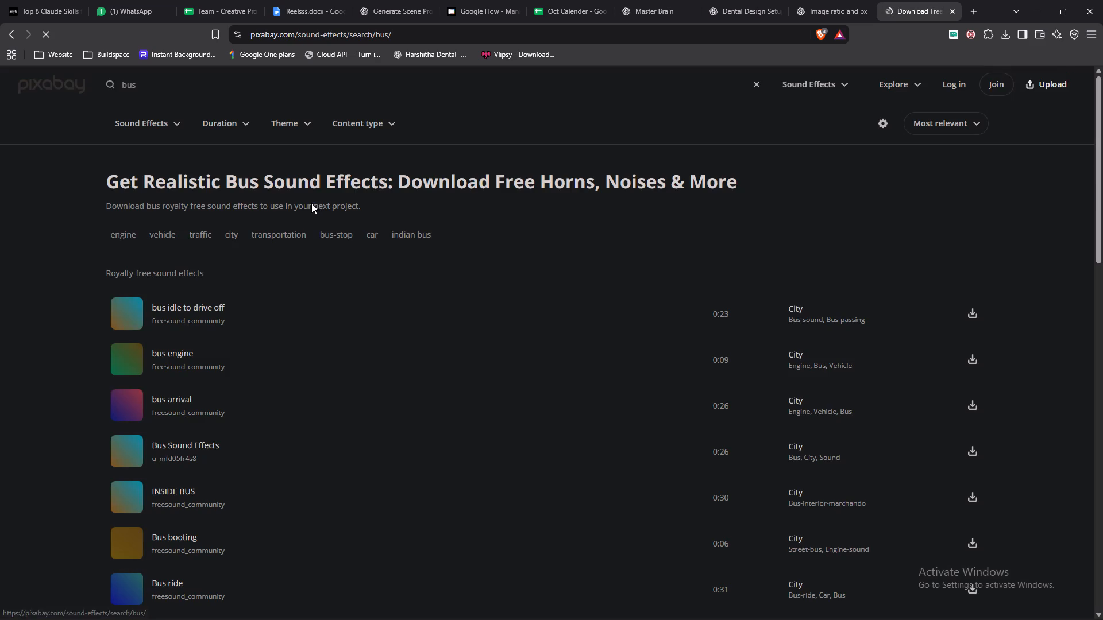
Audition the sound effects bus idle to drive off, bus engine, bus arrival, Bus Sound Effects, INSIDE BUS and Bus booting, sampling different parts.
left_click(117, 319)
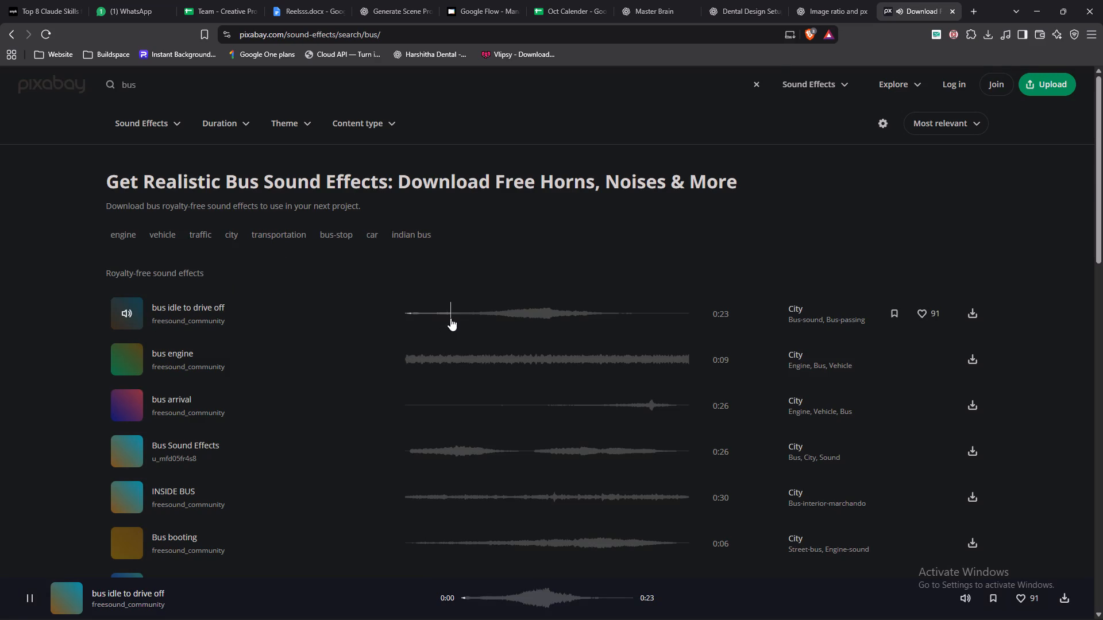
left_click(477, 315)
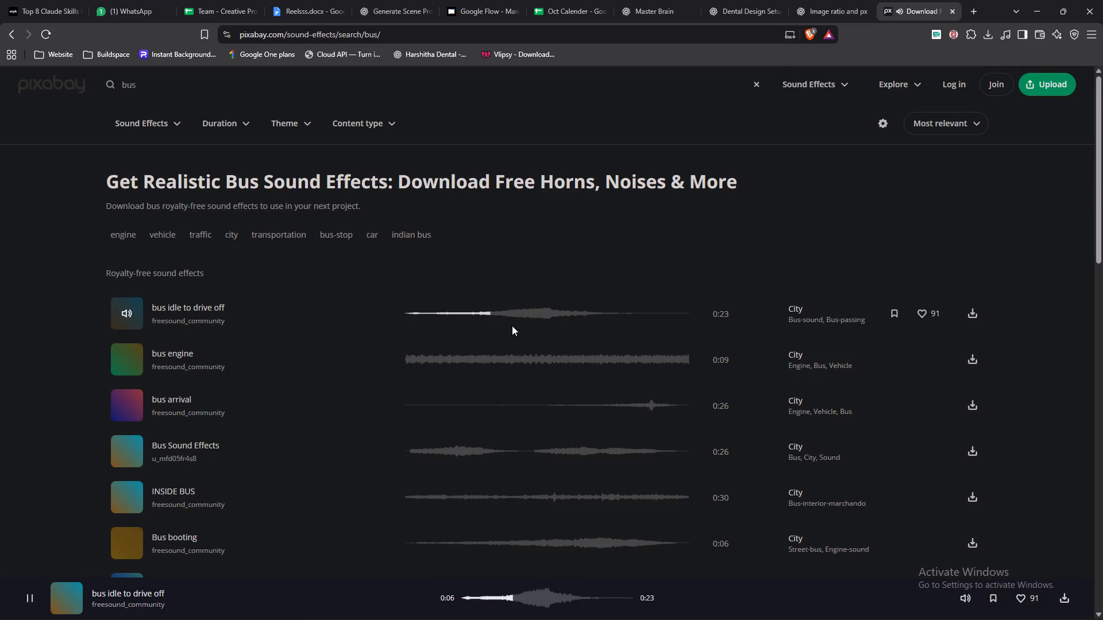
left_click(128, 362)
left_click(126, 402)
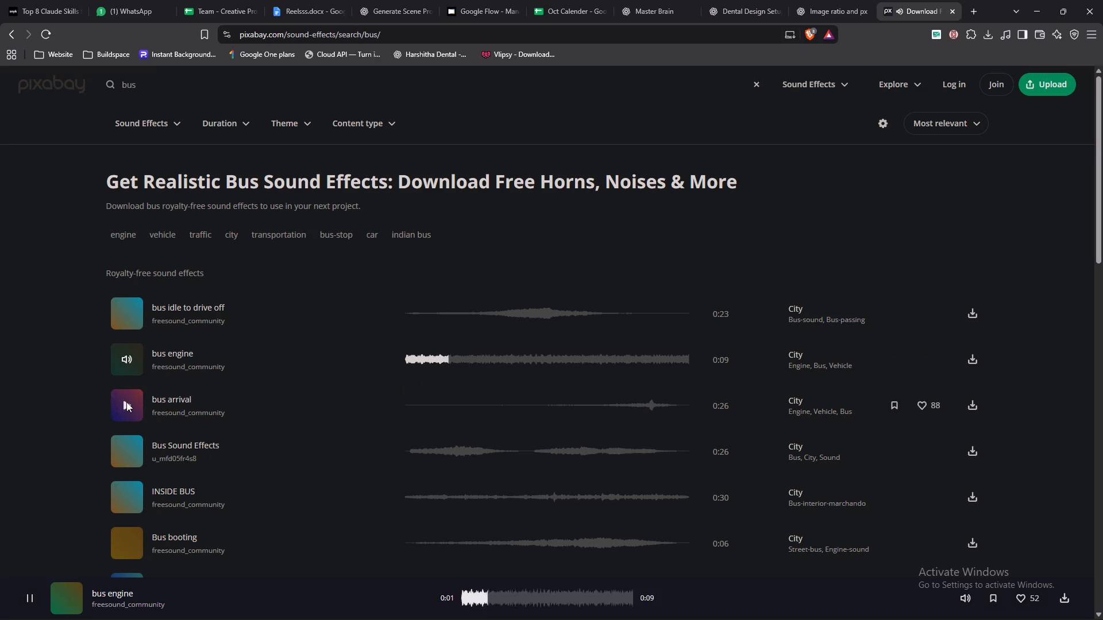
left_click(587, 417)
left_click(593, 410)
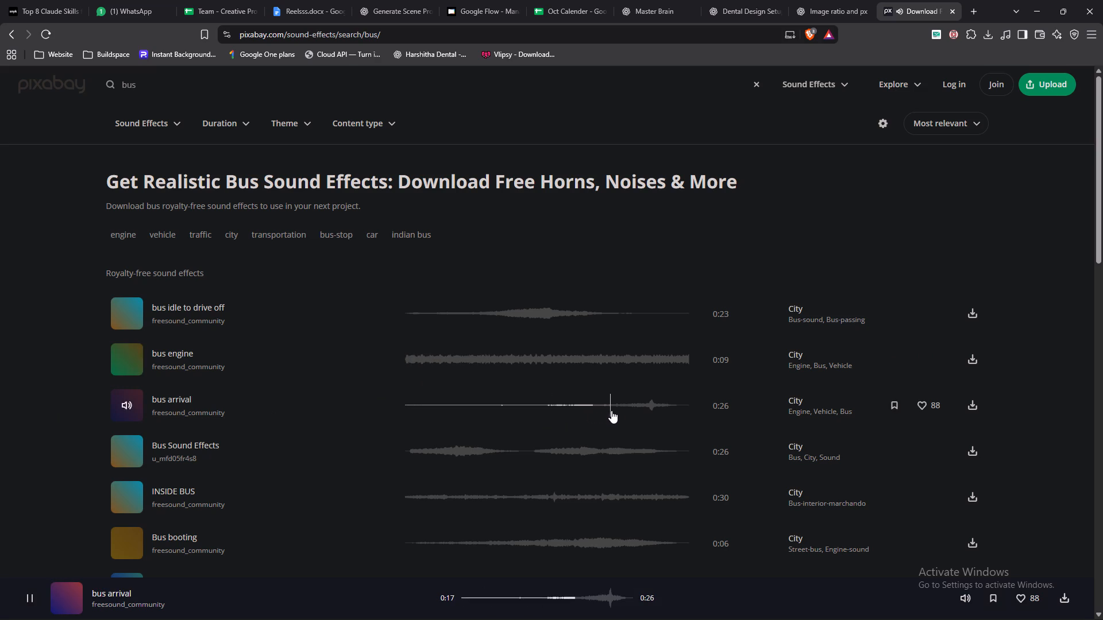
left_click(623, 410)
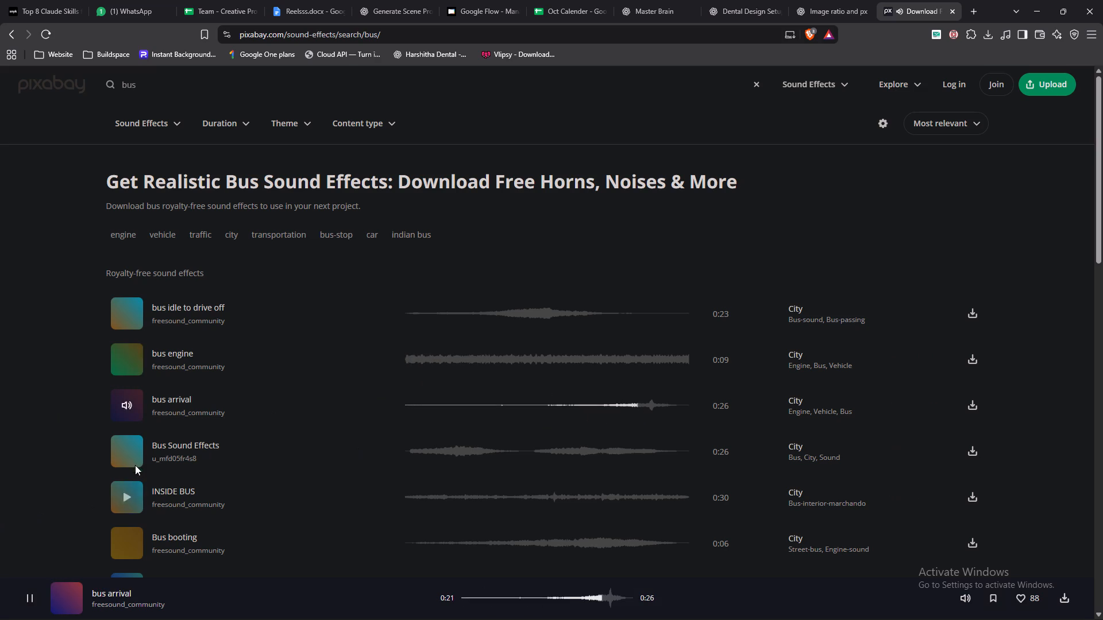
left_click_drag(119, 452, 124, 457)
left_click(445, 454)
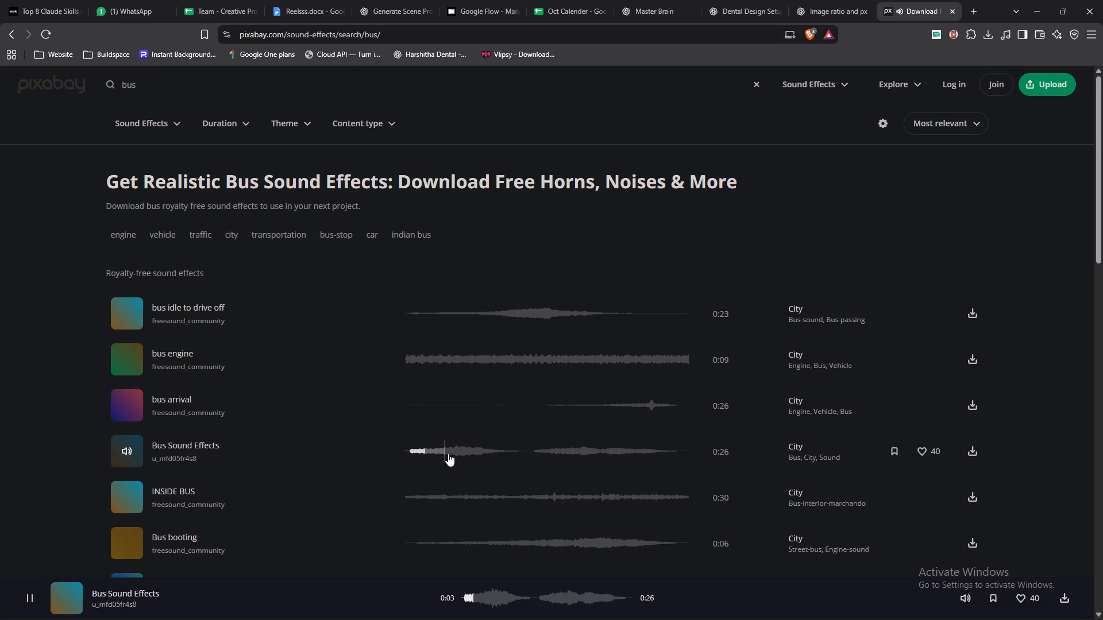
left_click(465, 454)
left_click(123, 503)
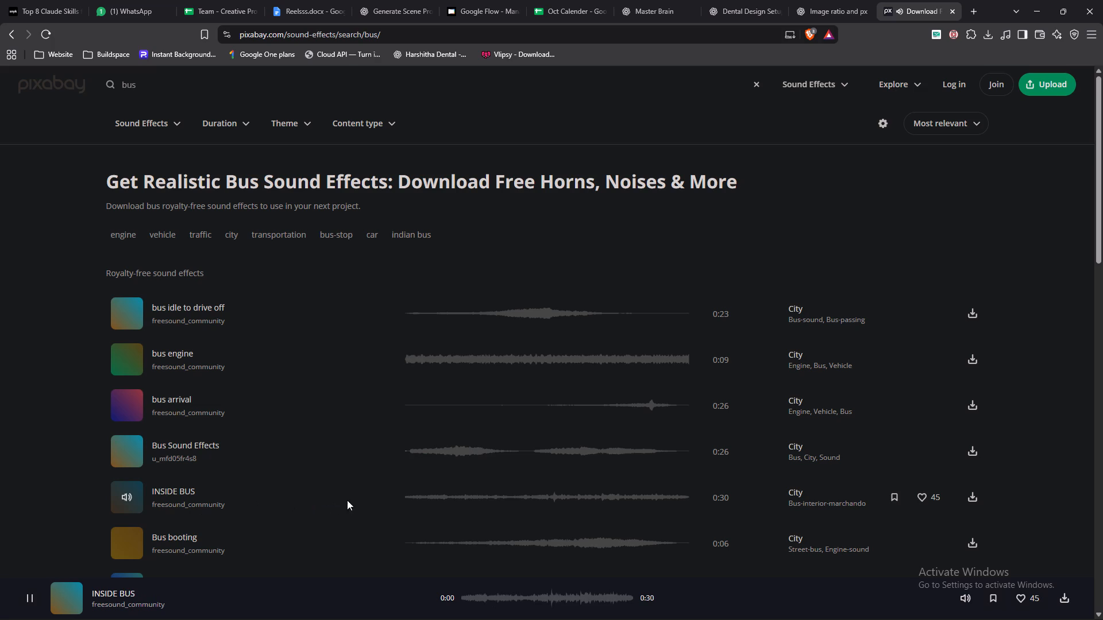
left_click(425, 498)
left_click(129, 543)
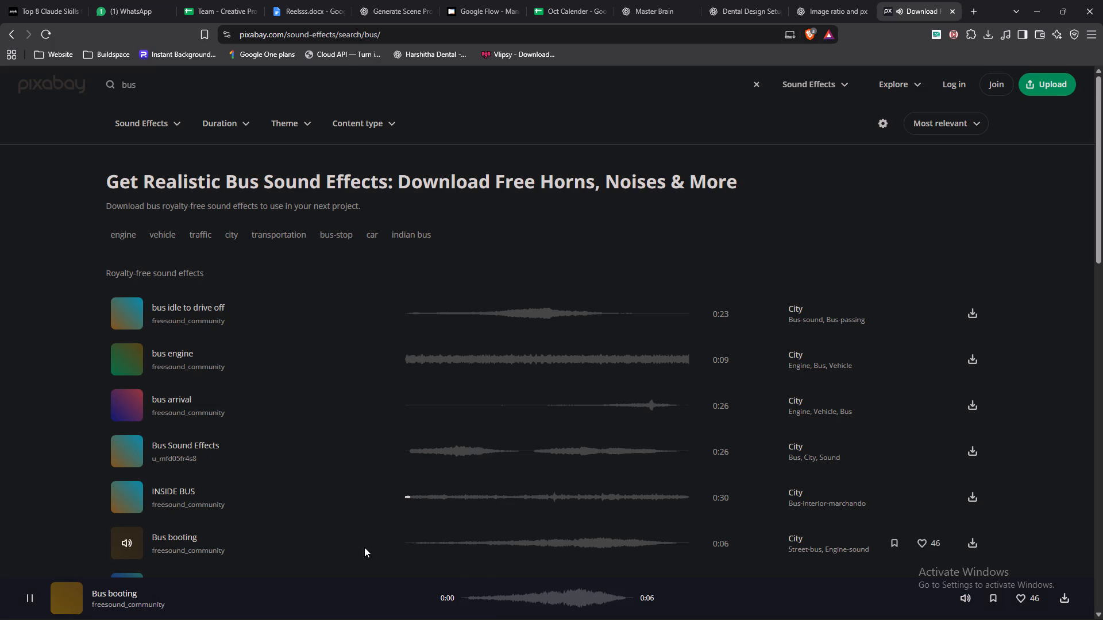
left_click(508, 545)
Audition the sound effects Bus ride, Tamil Nadu Bus Inside, Bus at bus stop, Diesel Engine Idle and Bus Passing.wav, sampling different parts.
scroll(477, 530, "down", 3)
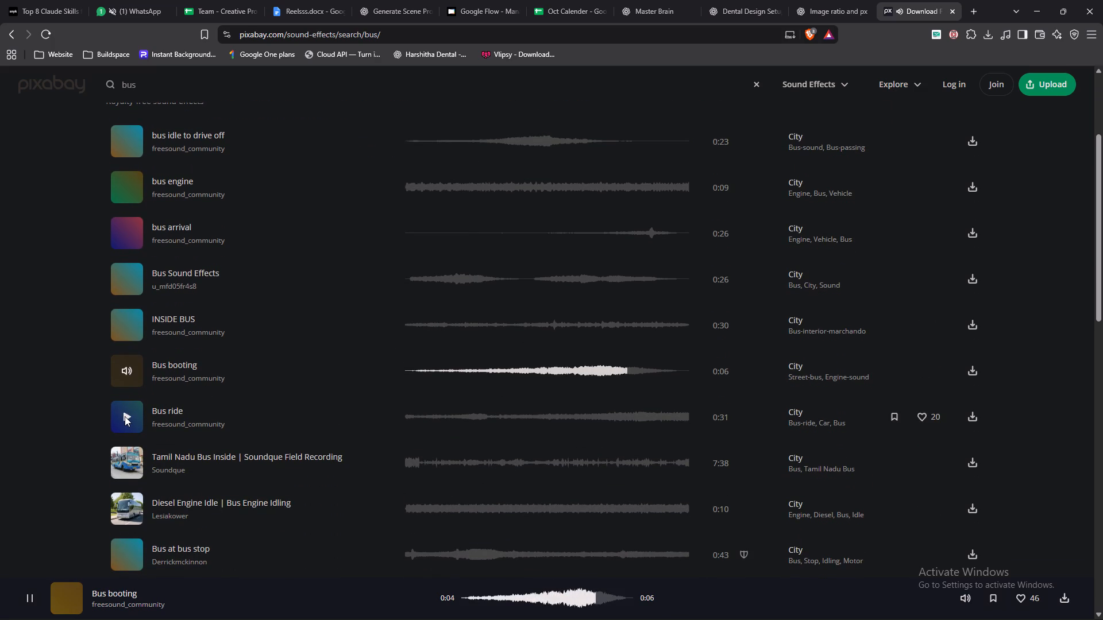
key("space")
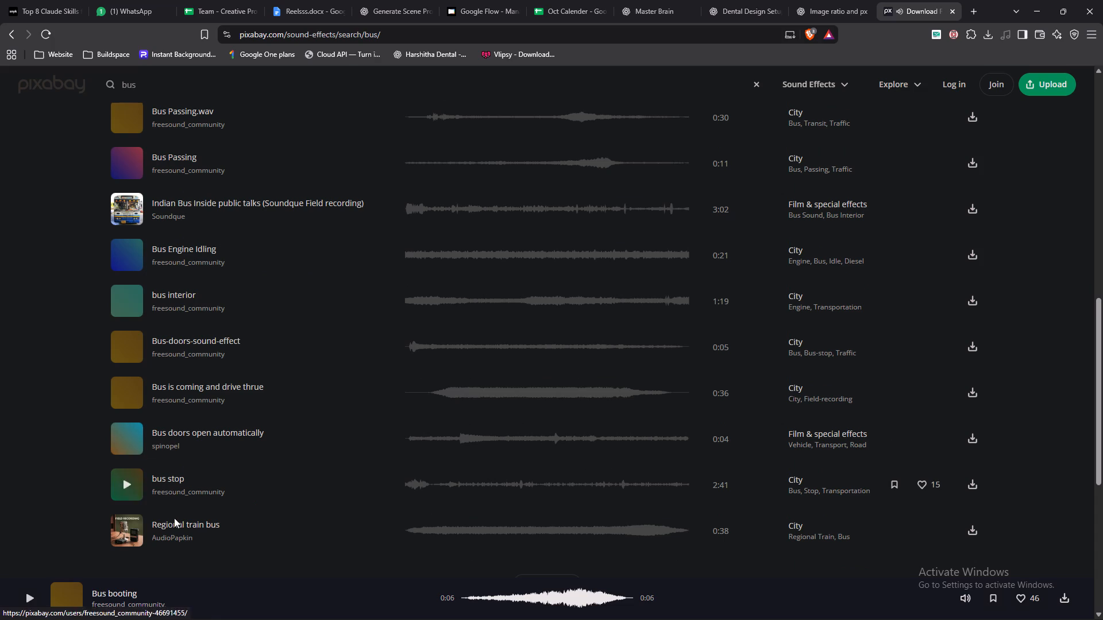
scroll(175, 297, "up", 4)
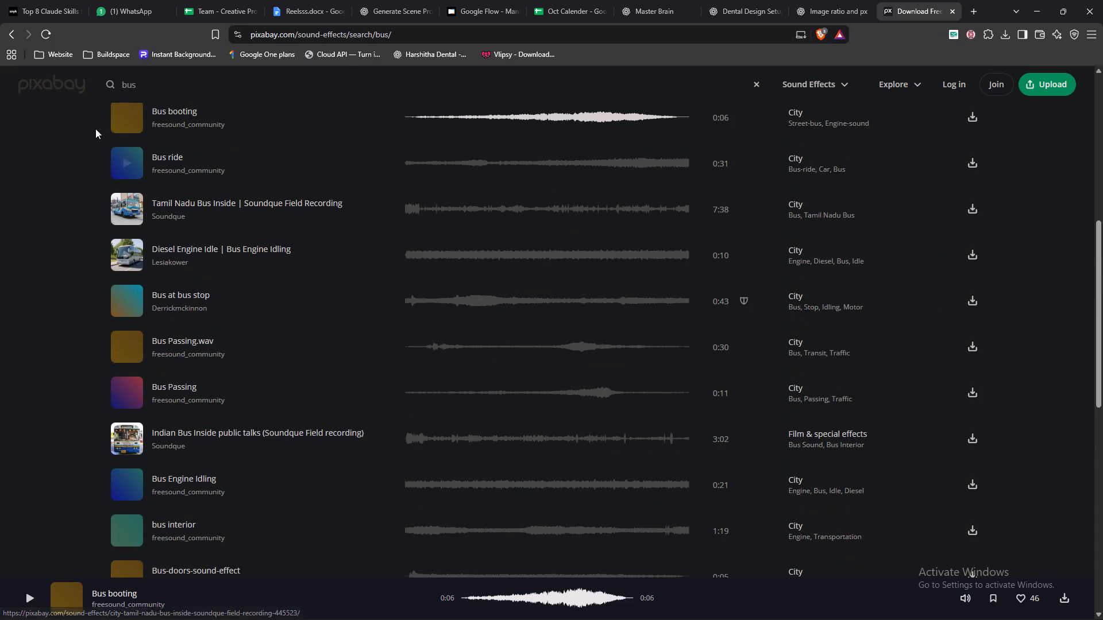
left_click(124, 166)
left_click(458, 170)
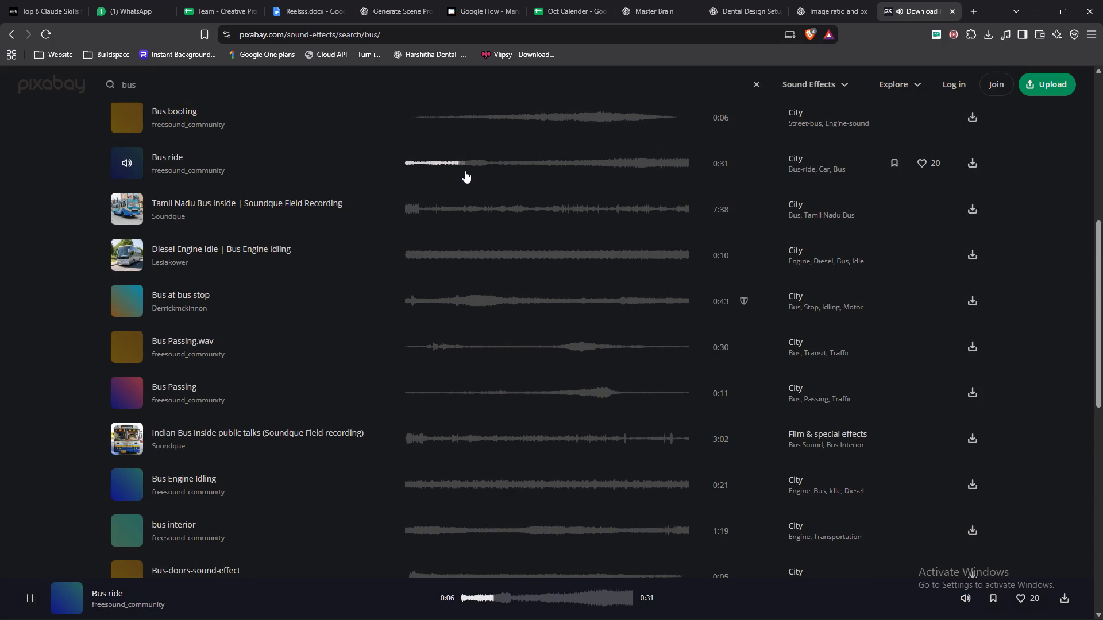
left_click(476, 170)
left_click(133, 214)
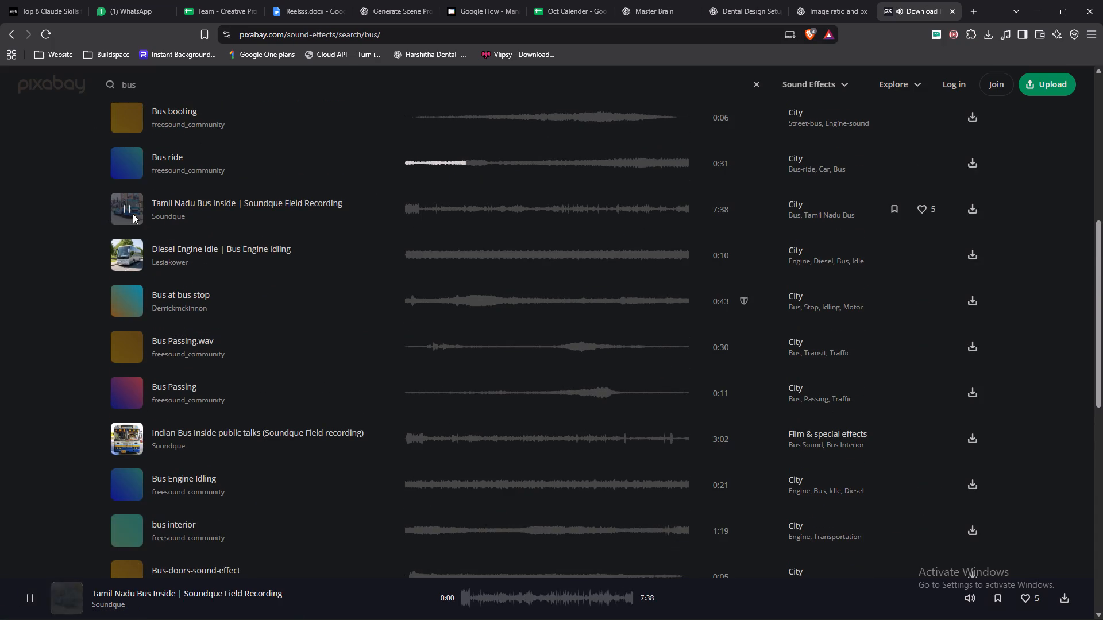
key("space")
scroll(149, 260, "up", 5)
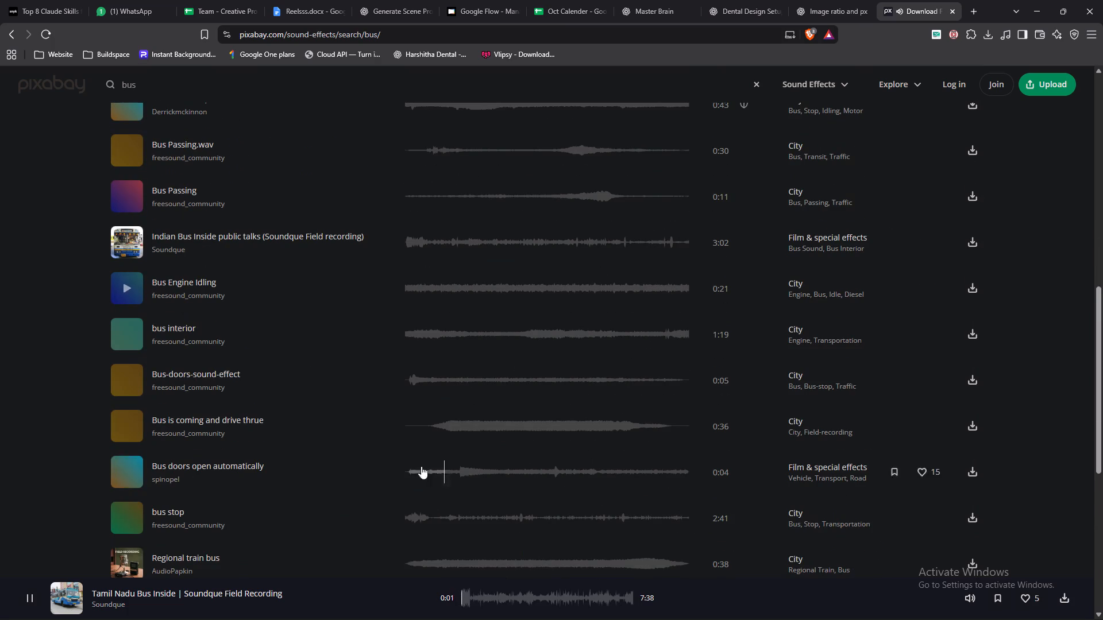
scroll(140, 222, "up", 2)
left_click(126, 222)
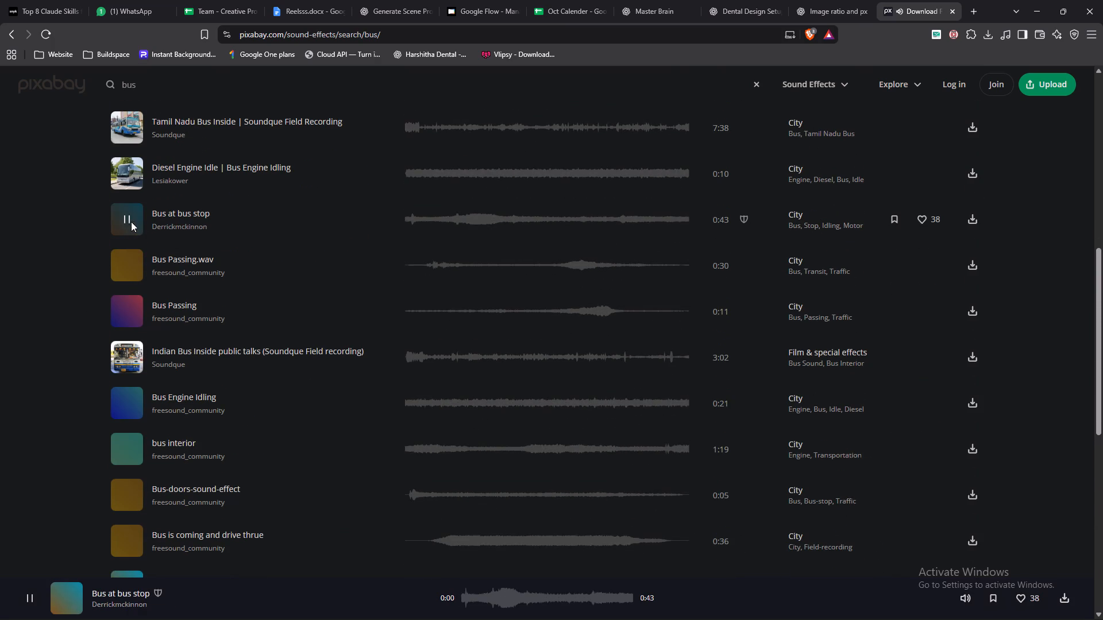
left_click(124, 176)
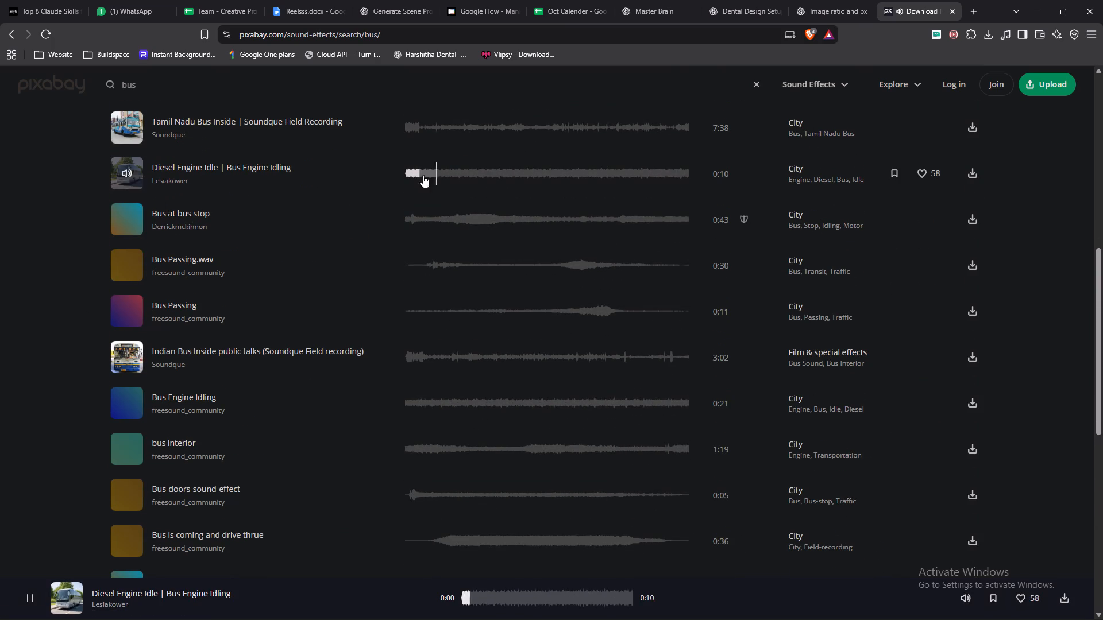
left_click(140, 263)
left_click(421, 261)
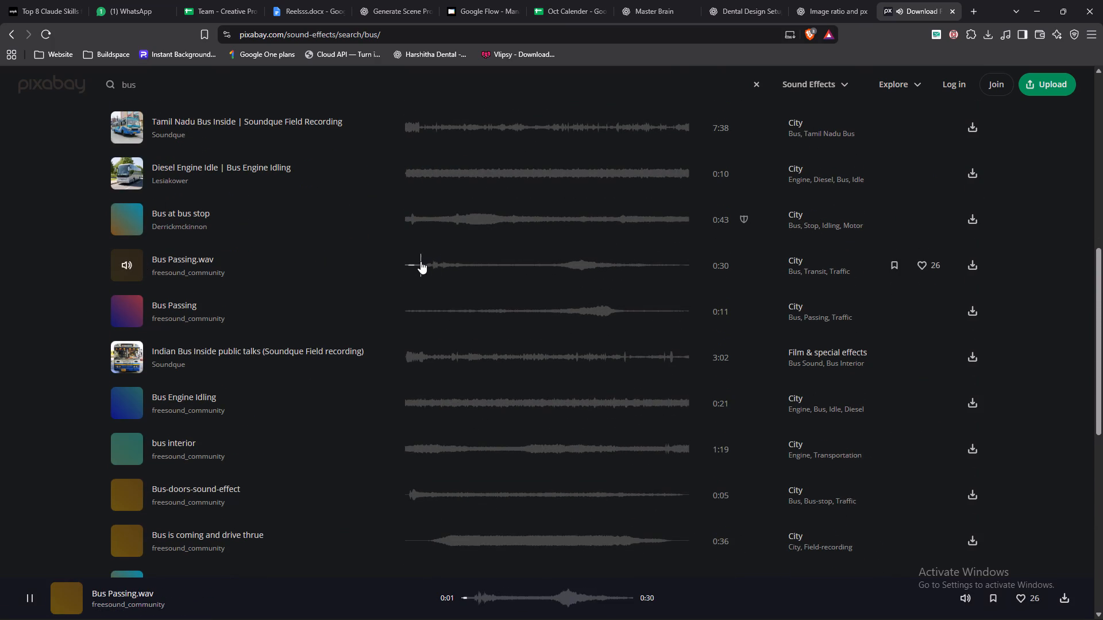
left_click(556, 265)
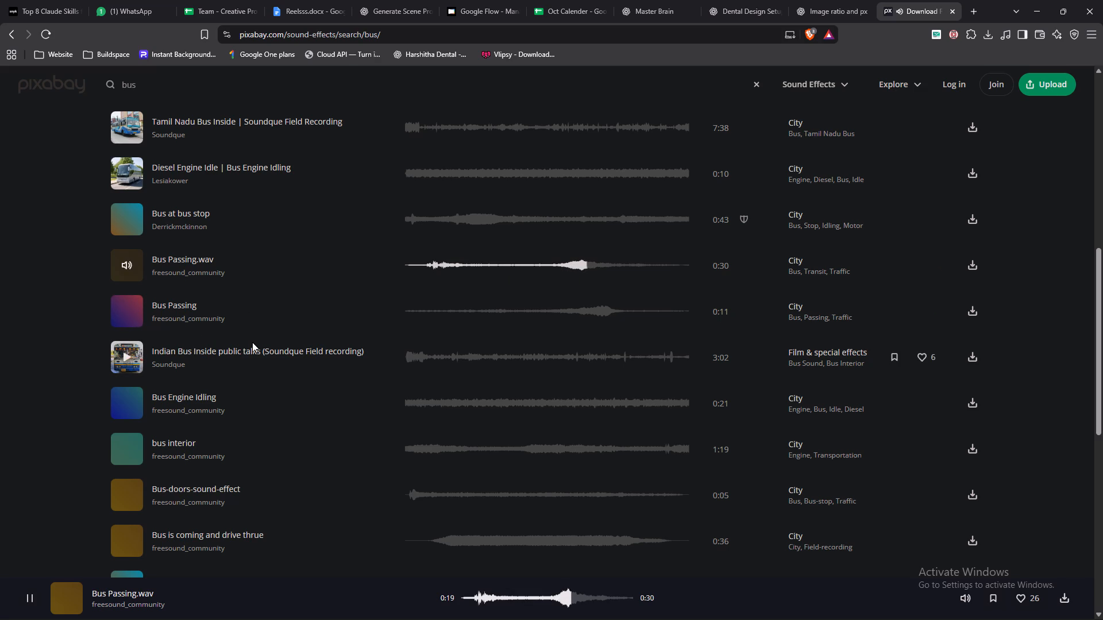
Audition Regional train bus, bus stop, Bus doors open automatically, Bus is coming and drive thrue, bus interior, Bus Engine Idling and Indian Bus Inside public talks.
key("space")
scroll(362, 303, "up", 5)
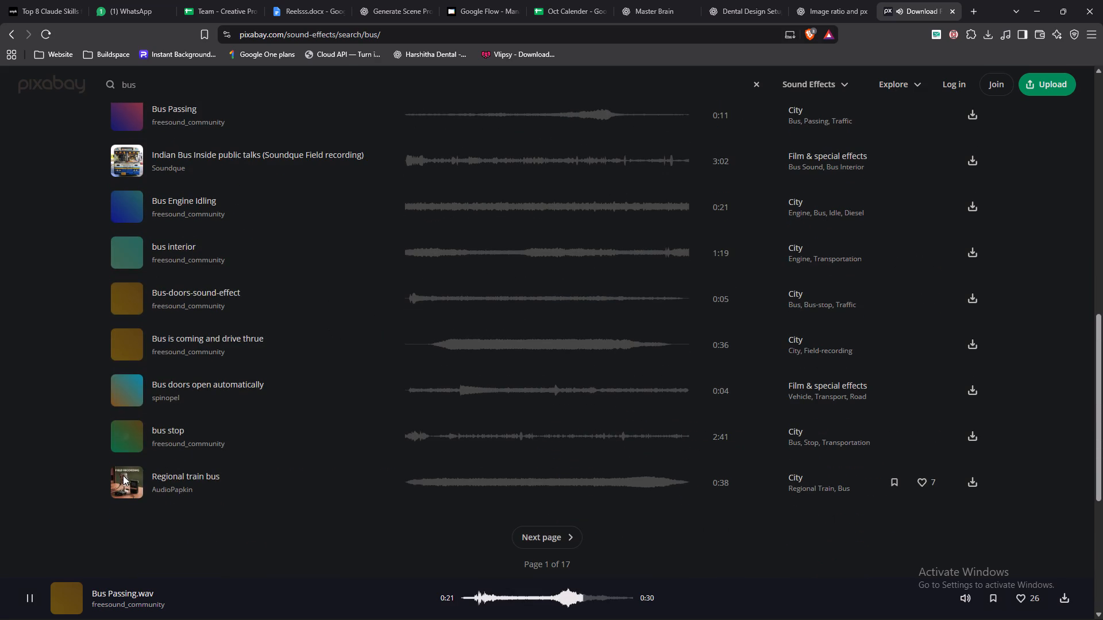
left_click(130, 476)
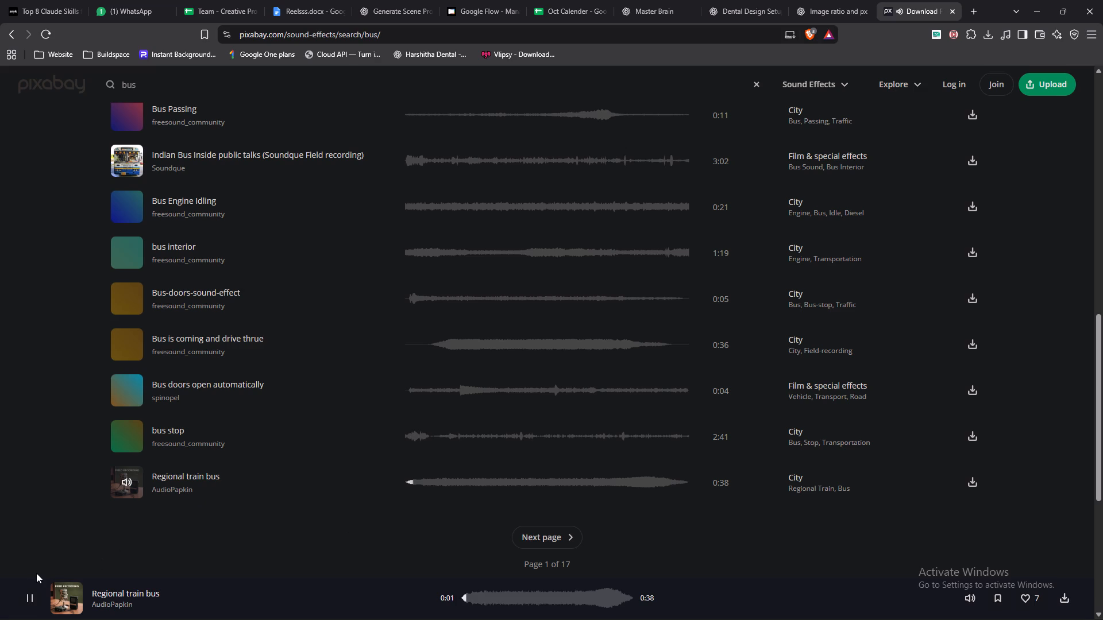
left_click(25, 602)
left_click(132, 436)
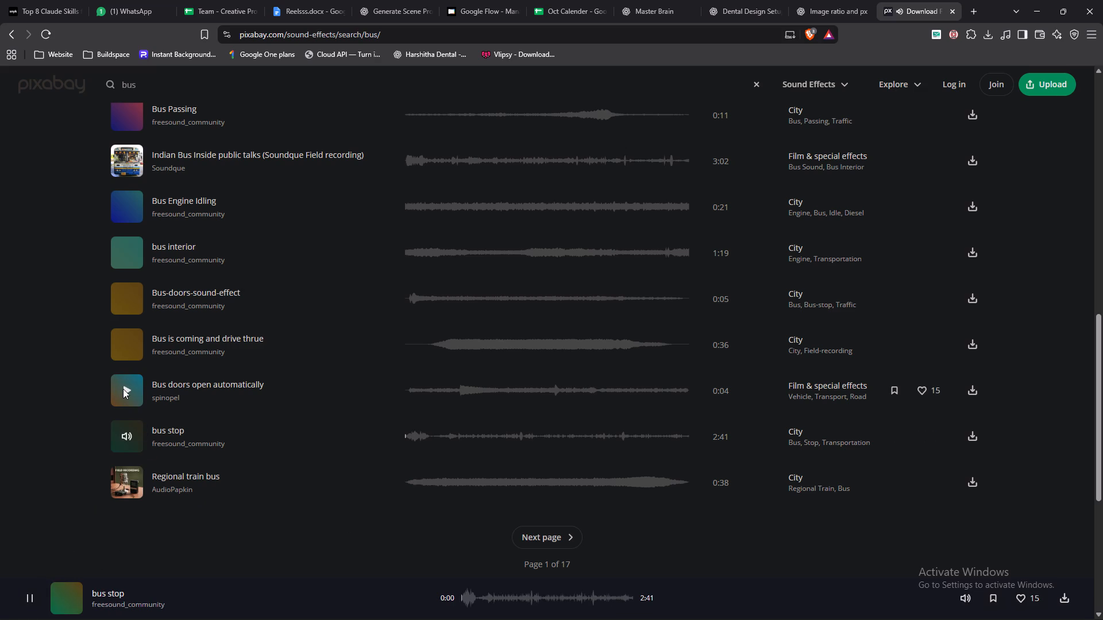
left_click(129, 385)
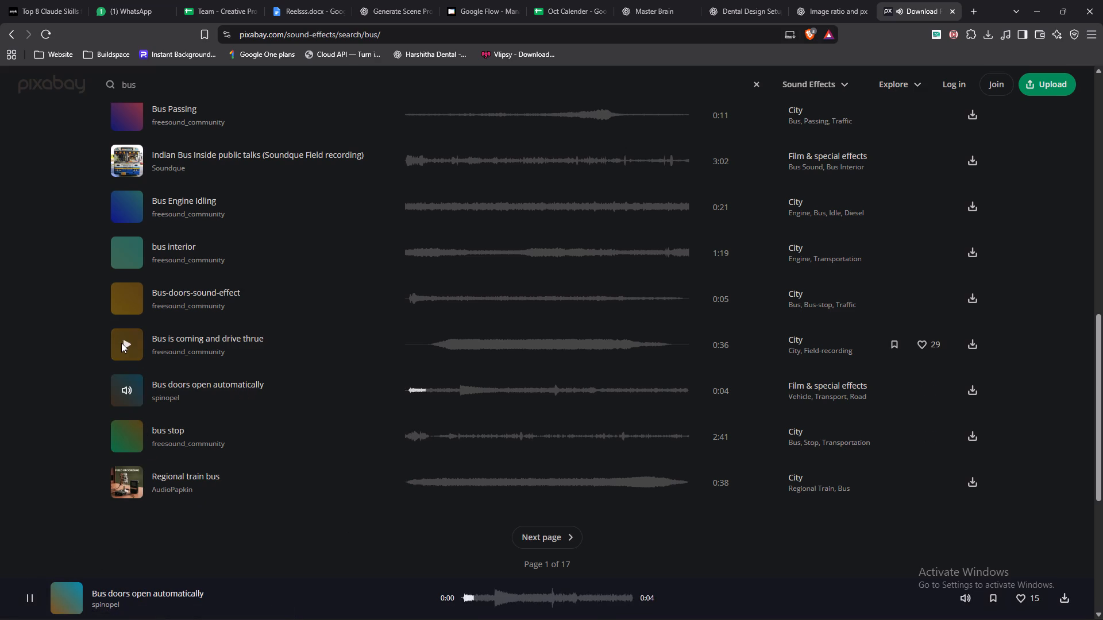
left_click(121, 343)
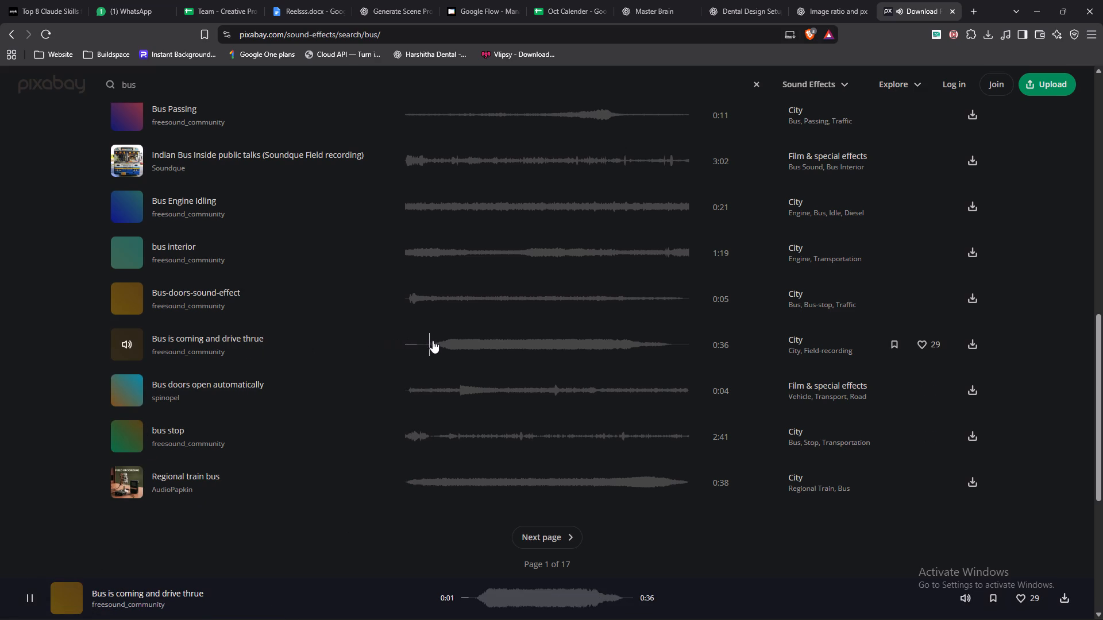
left_click(435, 342)
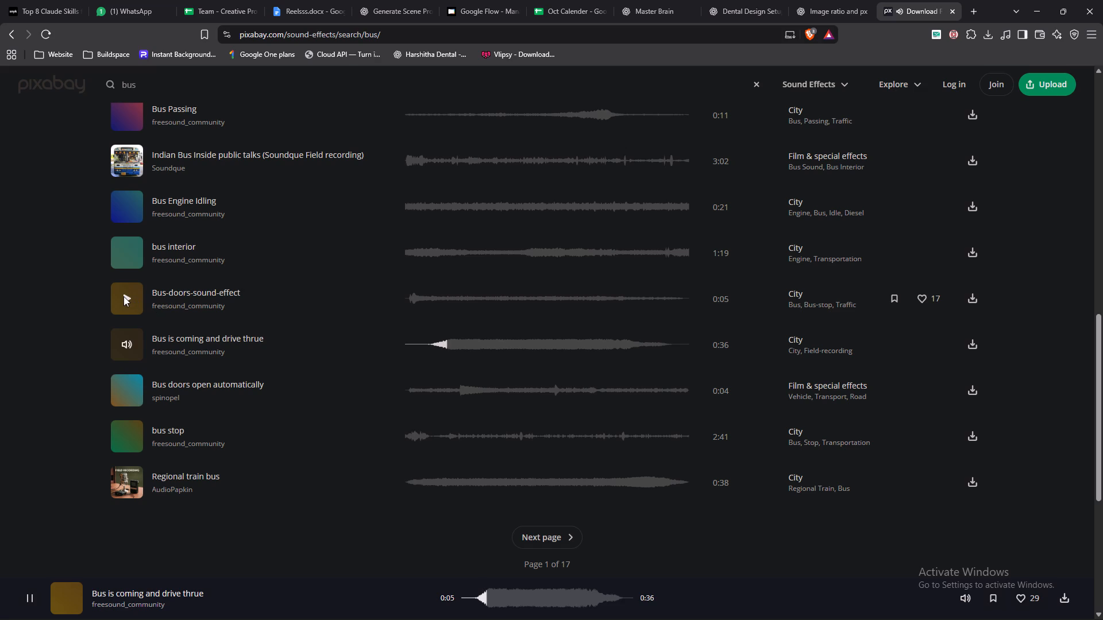
left_click(129, 250)
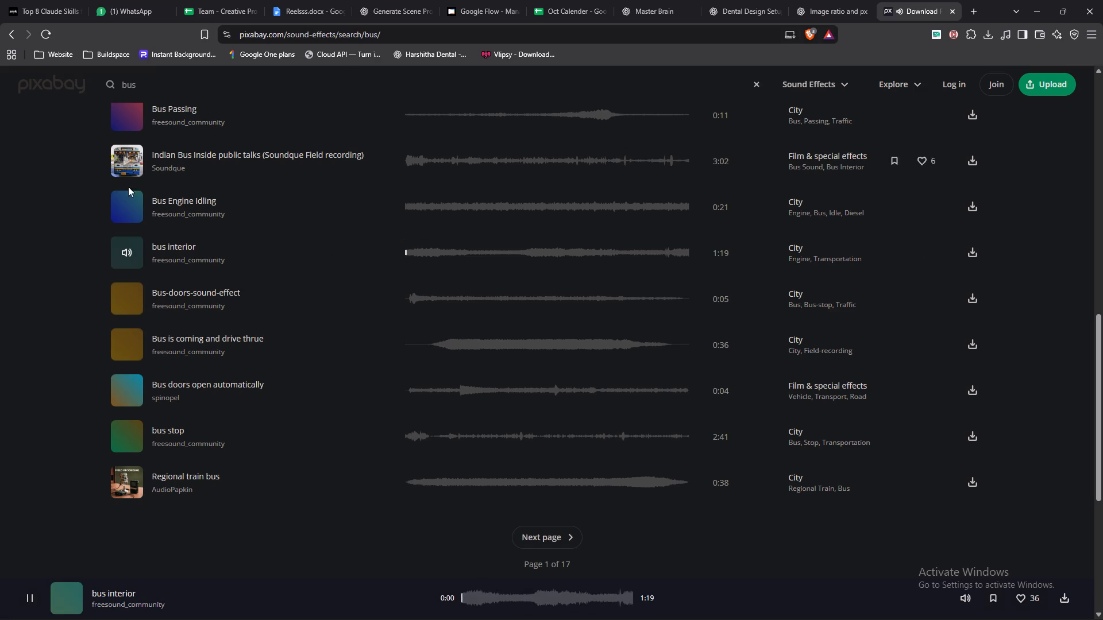
left_click(126, 206)
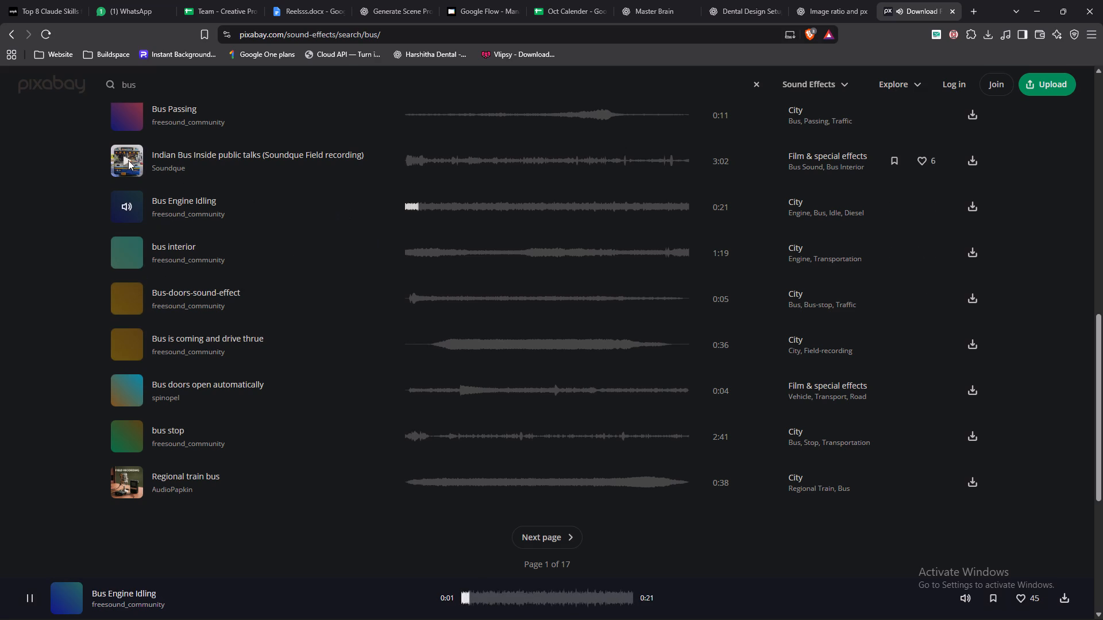
left_click(128, 160)
Listen to Bus Passing, and compare it with Bus Passing.wav, Bus at bus stop and Diesel Engine Idle by replaying them.
scroll(132, 164, "up", 2)
left_click(121, 232)
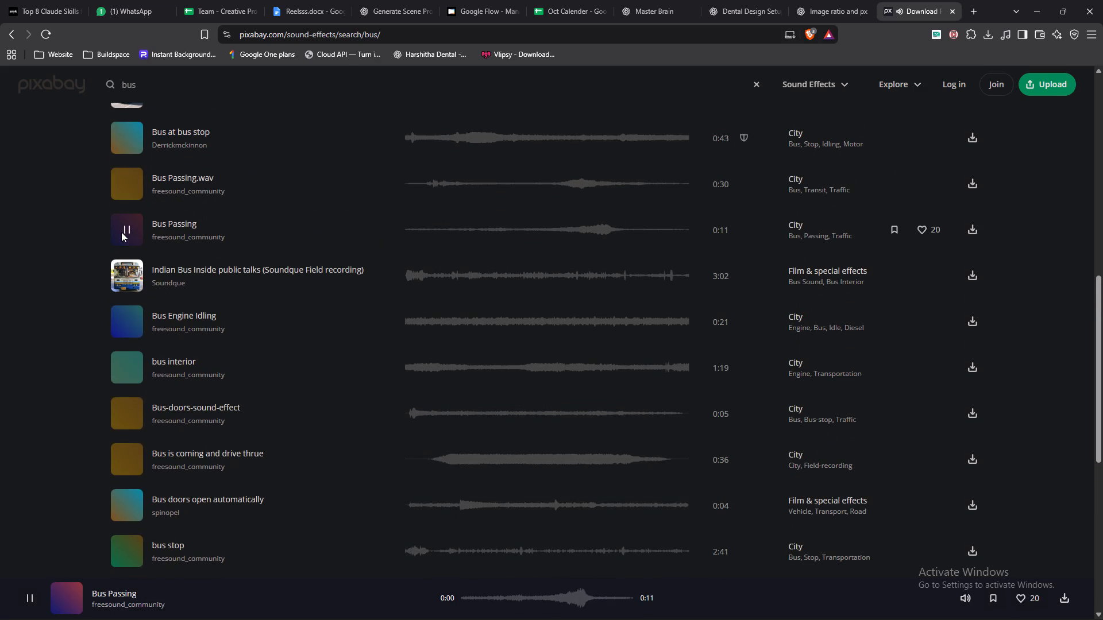
left_click(26, 592)
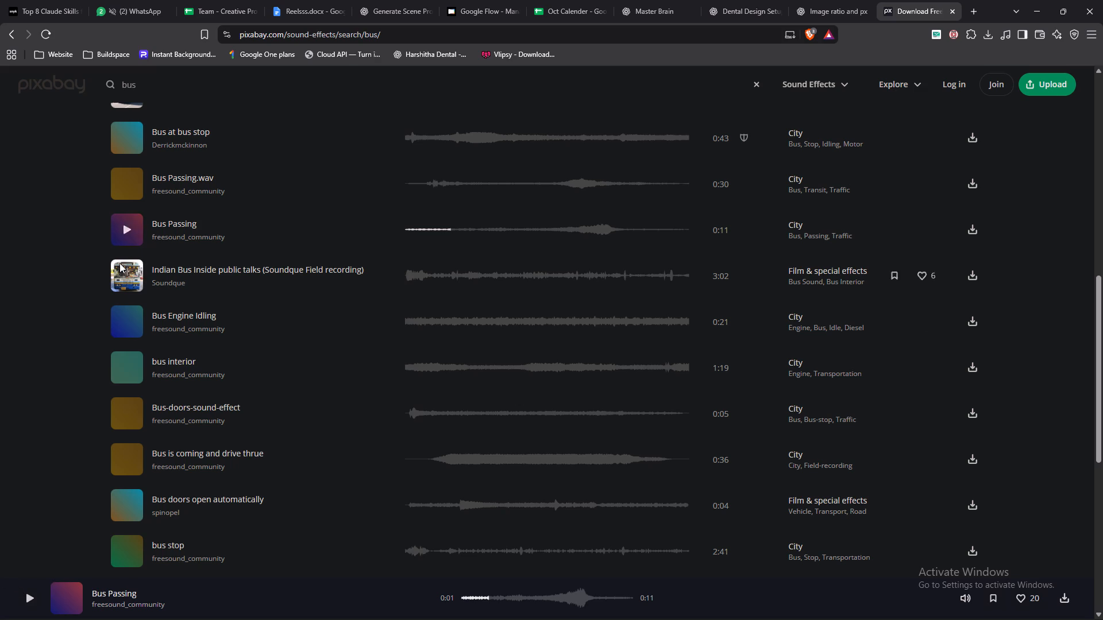
left_click(132, 225)
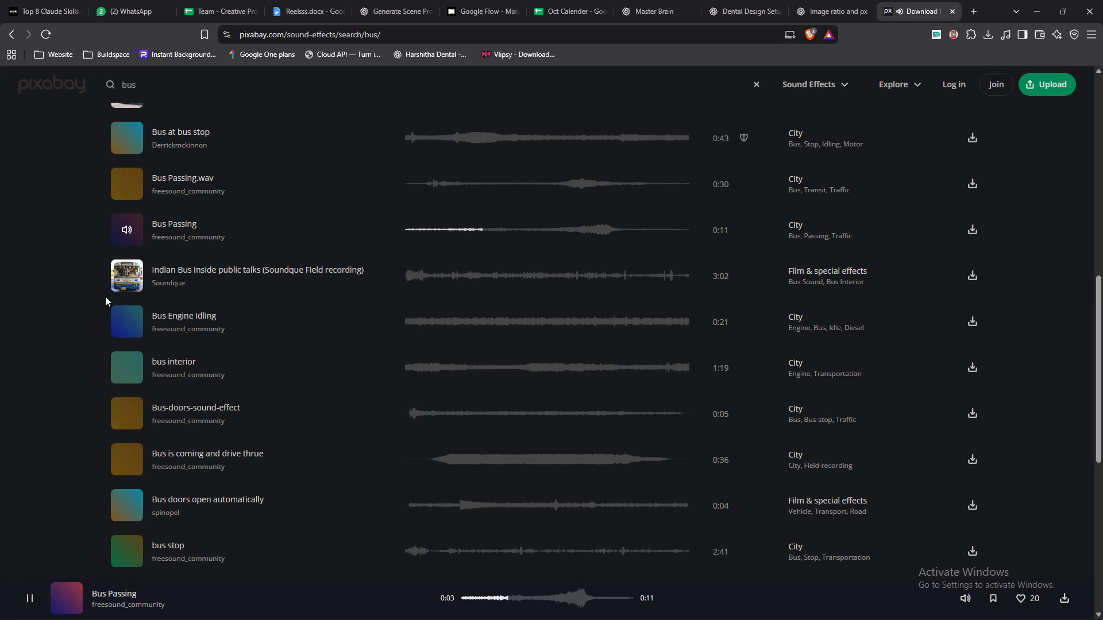
left_click(128, 232)
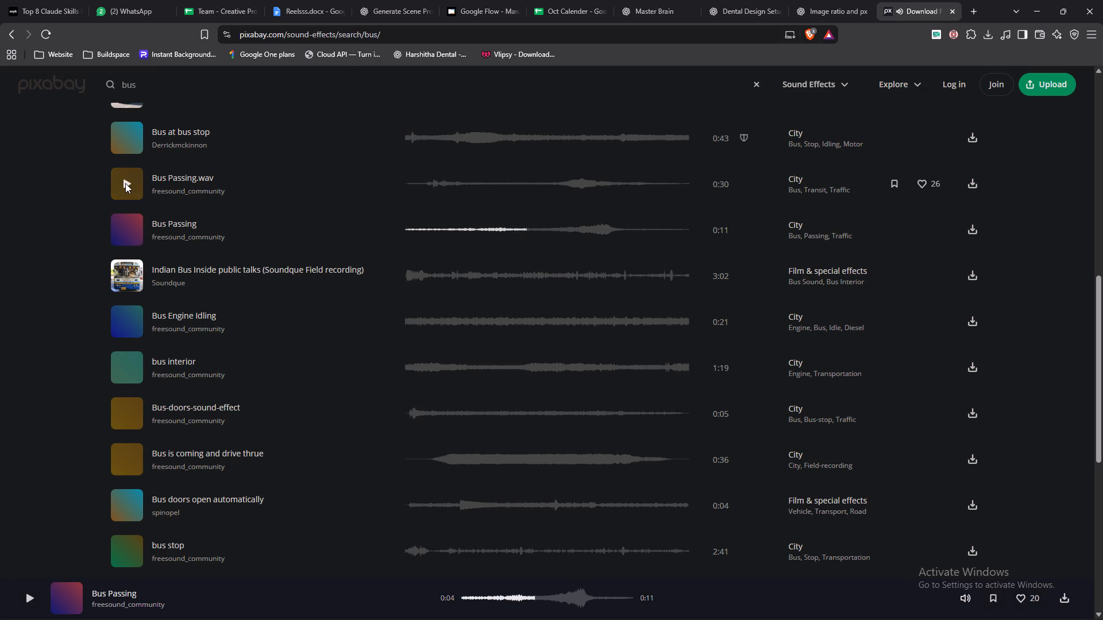
left_click(125, 183)
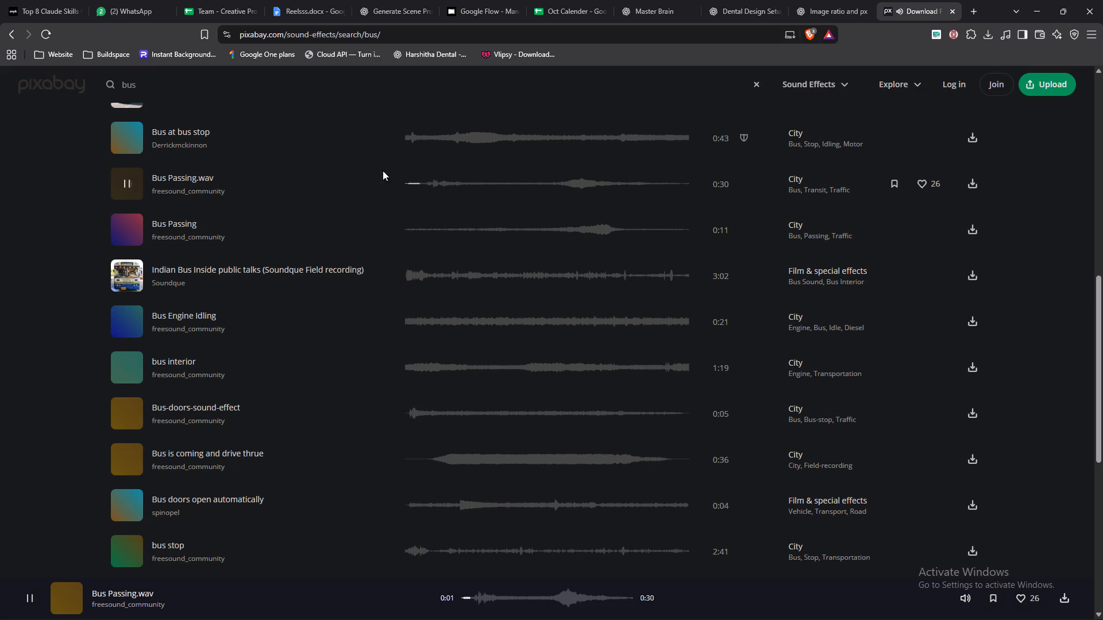
left_click(549, 184)
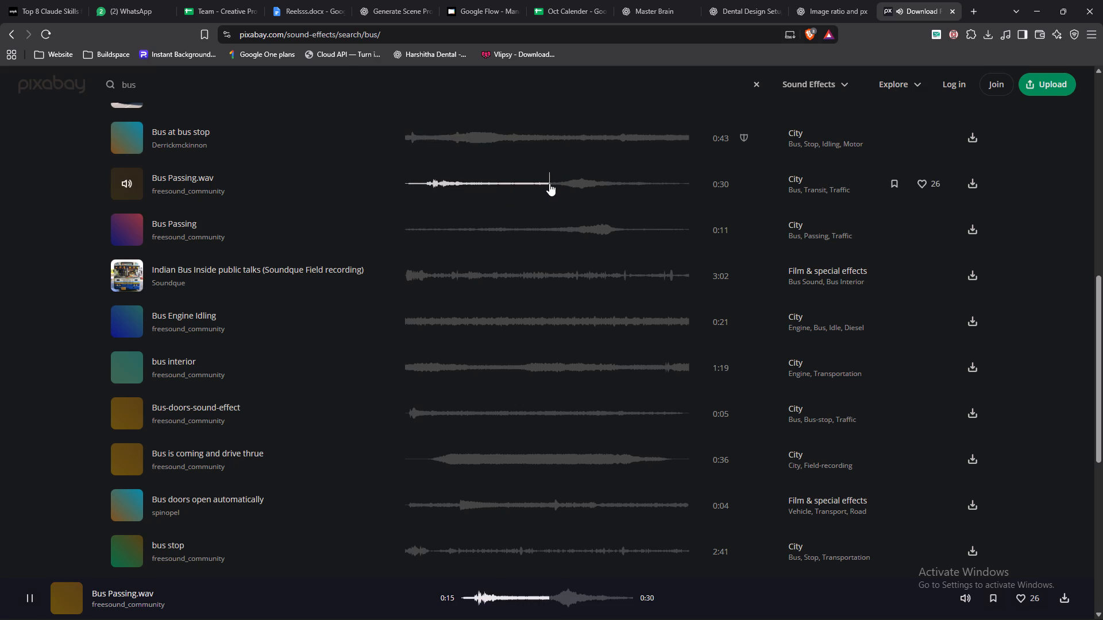
left_click(117, 141)
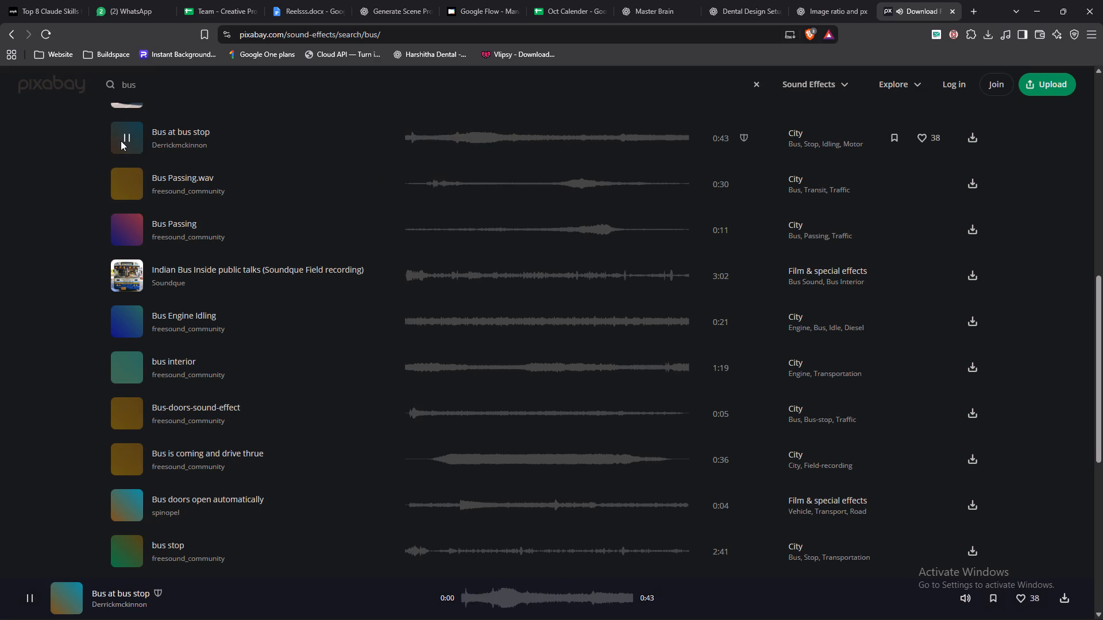
scroll(241, 159, "up", 2)
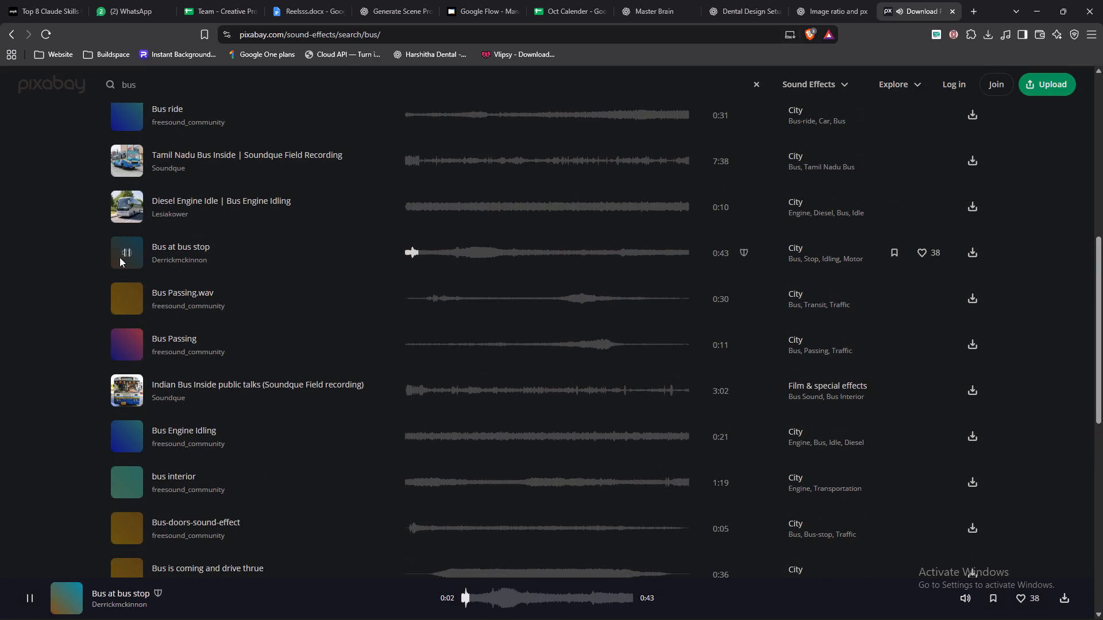
left_click(119, 254)
left_click(122, 204)
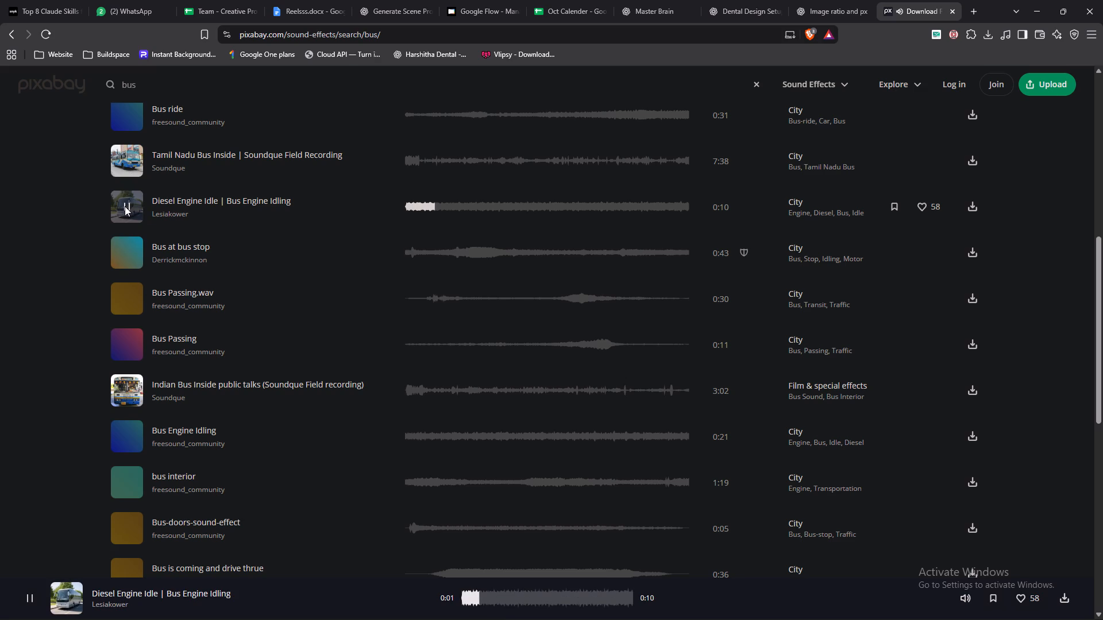
left_click(128, 210)
Replay Bus ride, Bus Sound Effects and bus arrival, sampling several points including the later part of bus arrival.
scroll(128, 181, "up", 3)
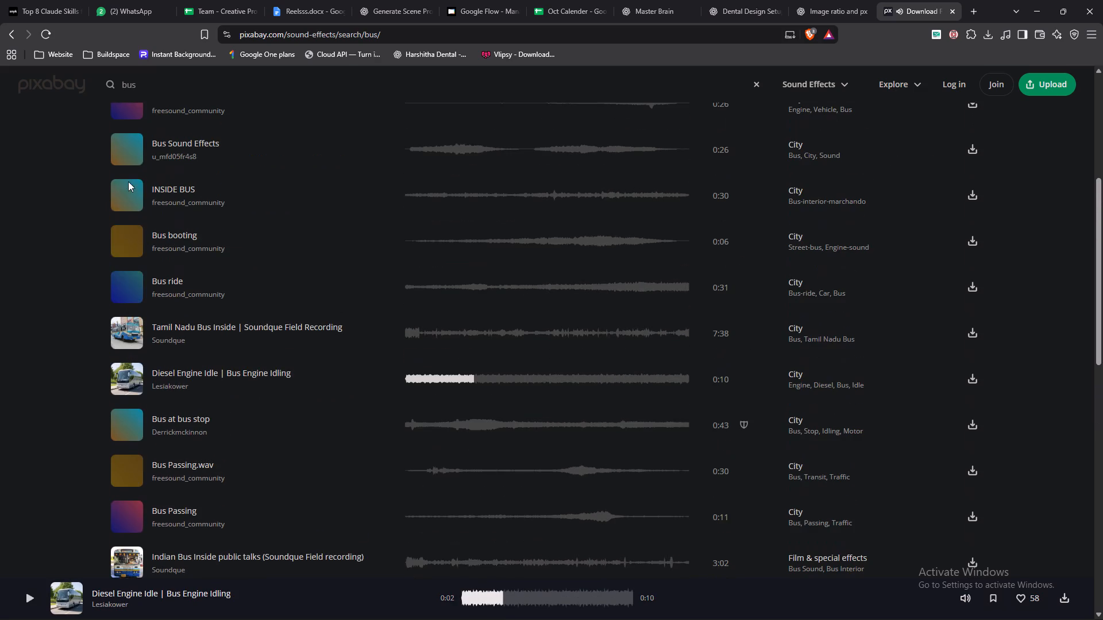
left_click(122, 280)
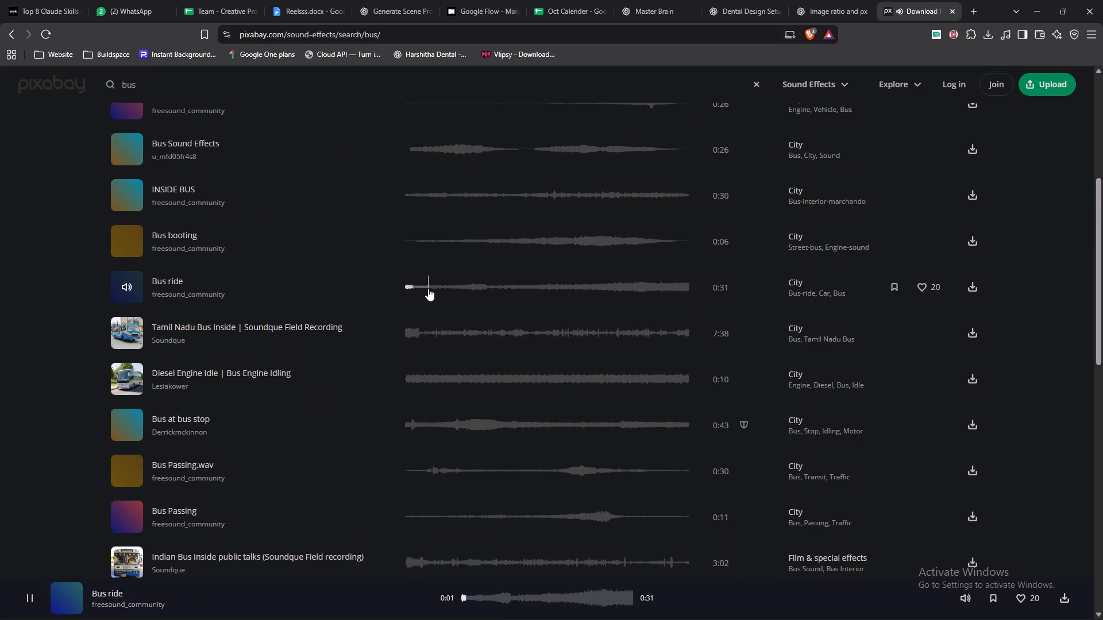
left_click(443, 288)
left_click(469, 289)
left_click(502, 284)
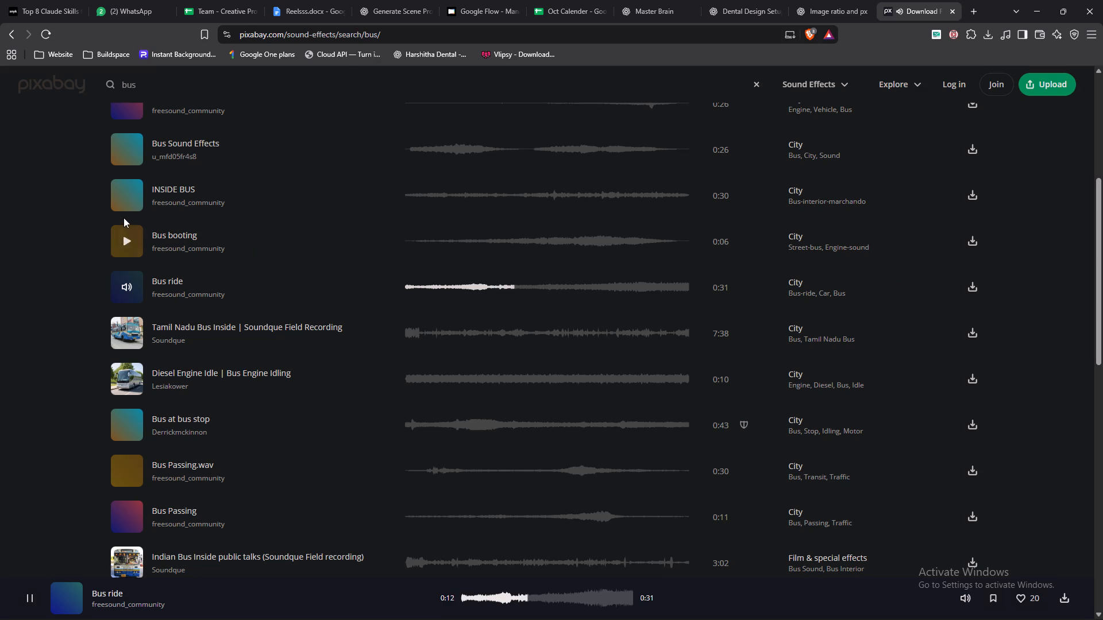
left_click(129, 157)
scroll(205, 177, "up", 2)
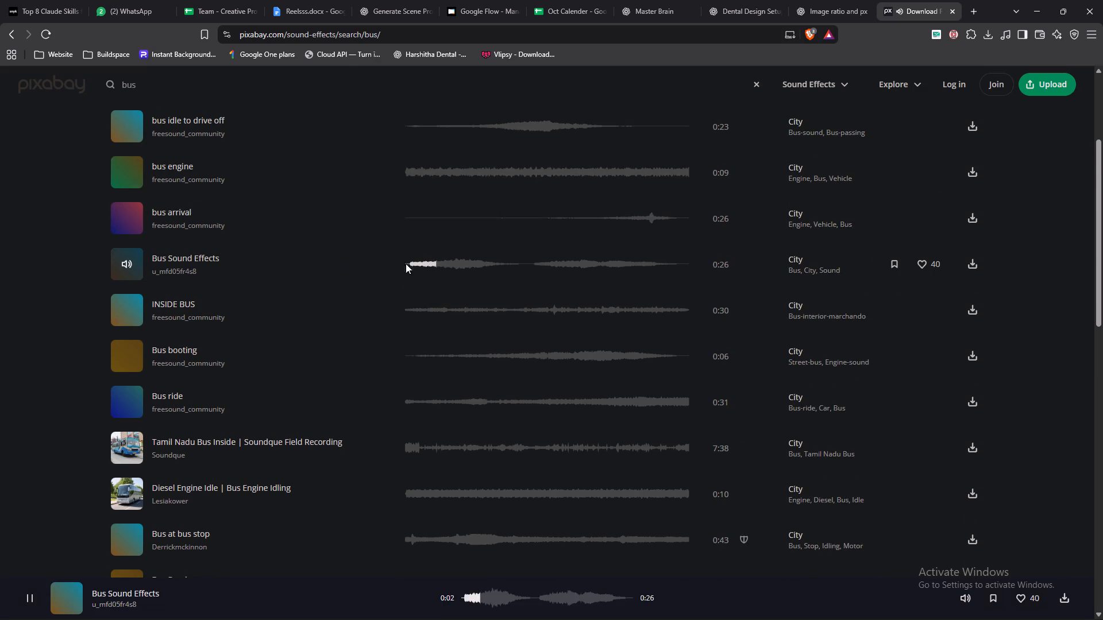
left_click(534, 268)
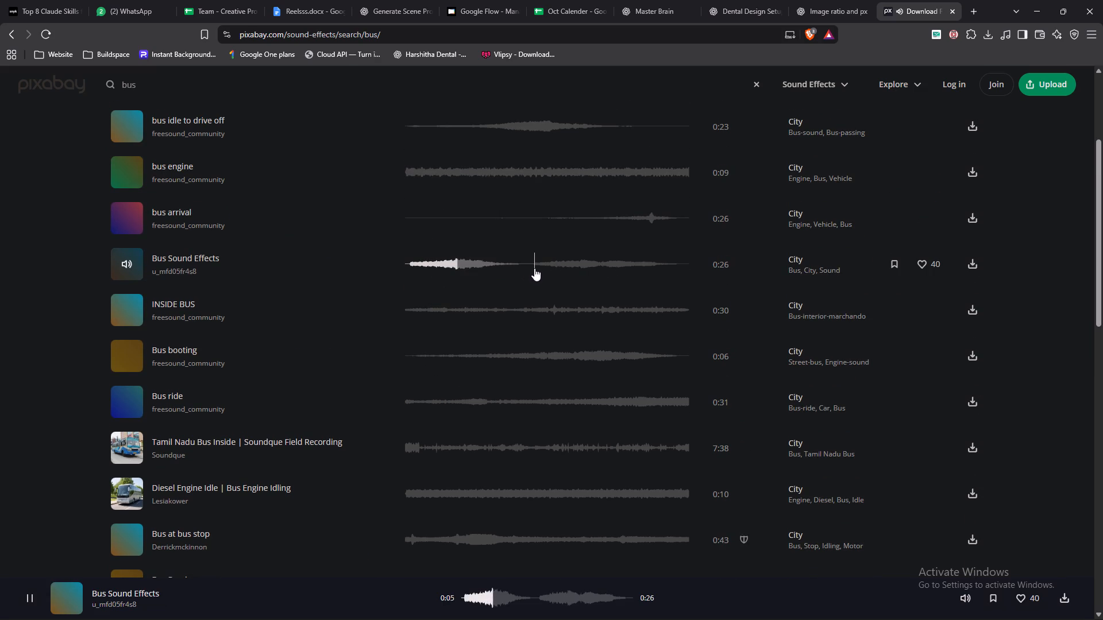
left_click(137, 223)
left_click(560, 212)
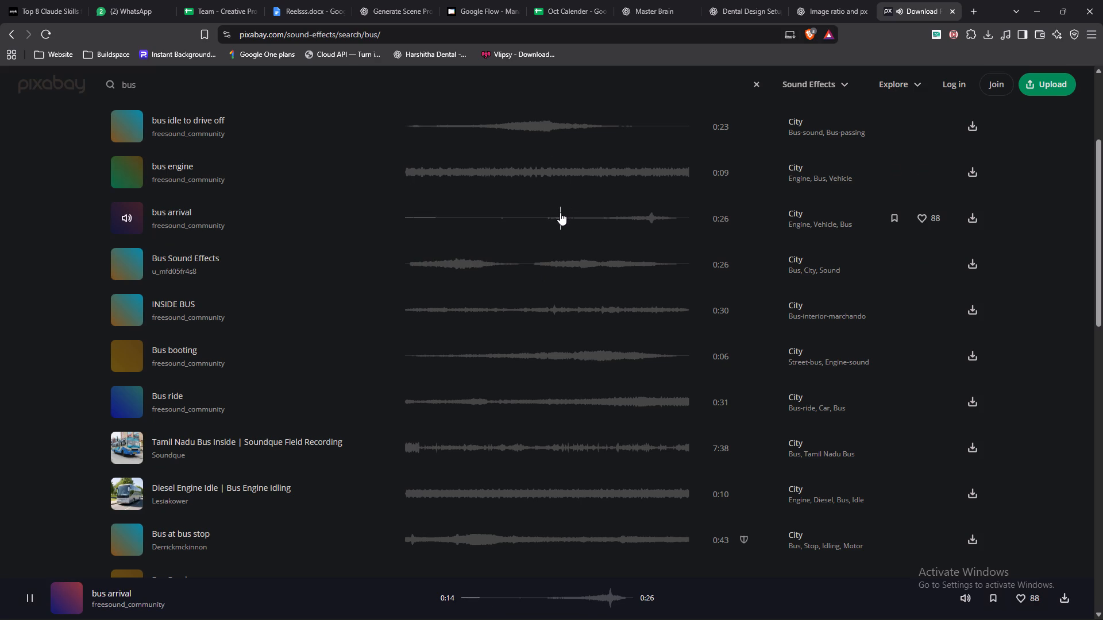
left_click(598, 223)
left_click(607, 222)
left_click(635, 218)
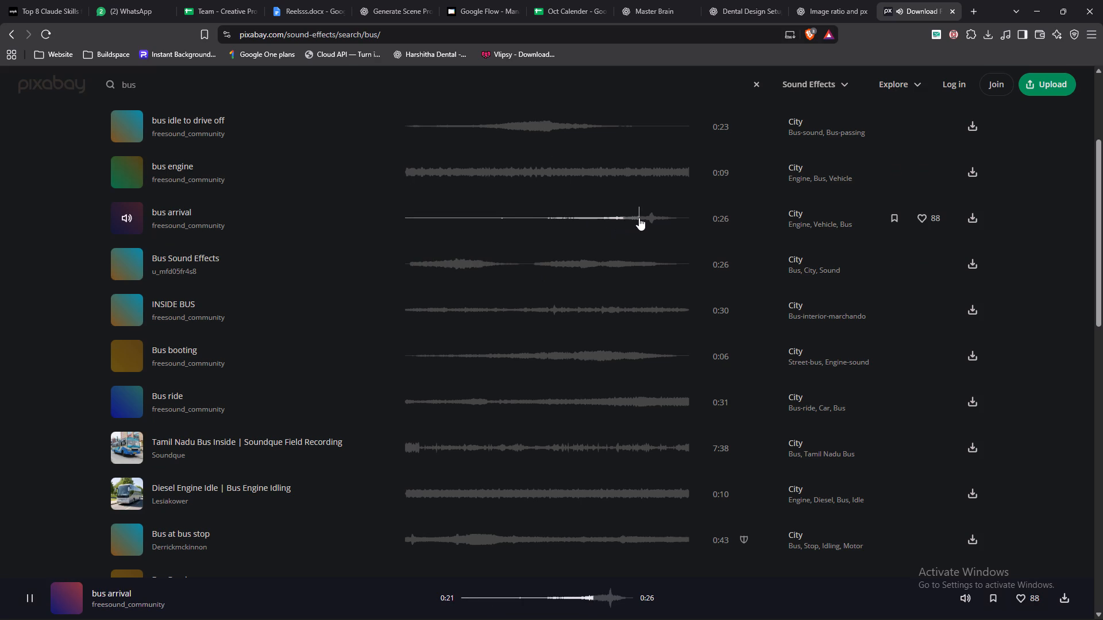
Audition the Pixabay sound effects bus engine and bus idle to drive off, sampling different parts.
left_click(129, 172)
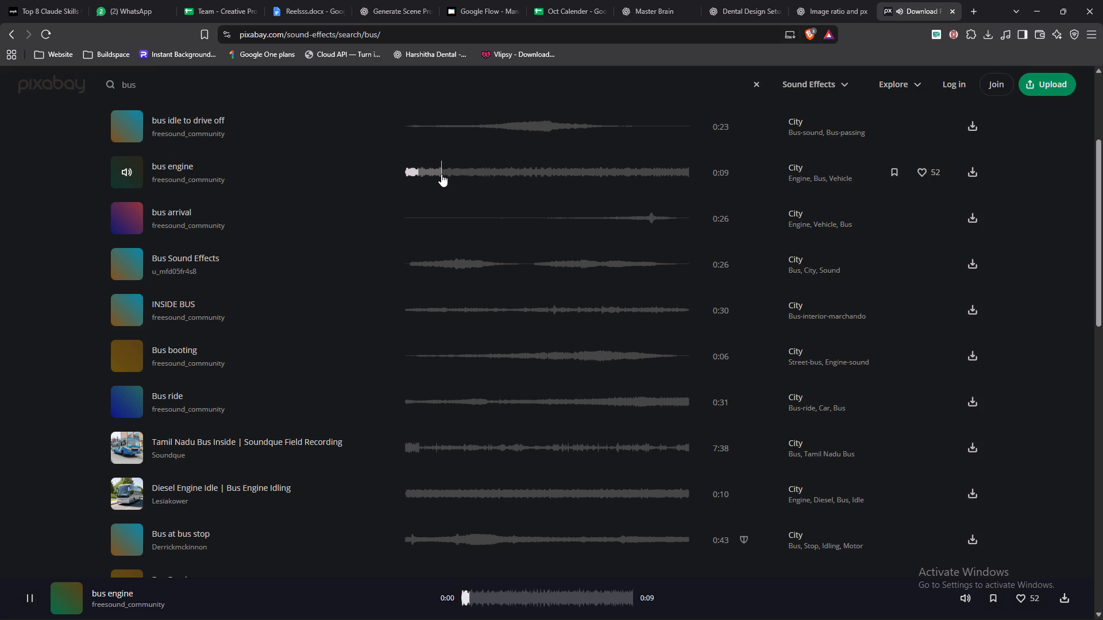
left_click(458, 172)
key("space")
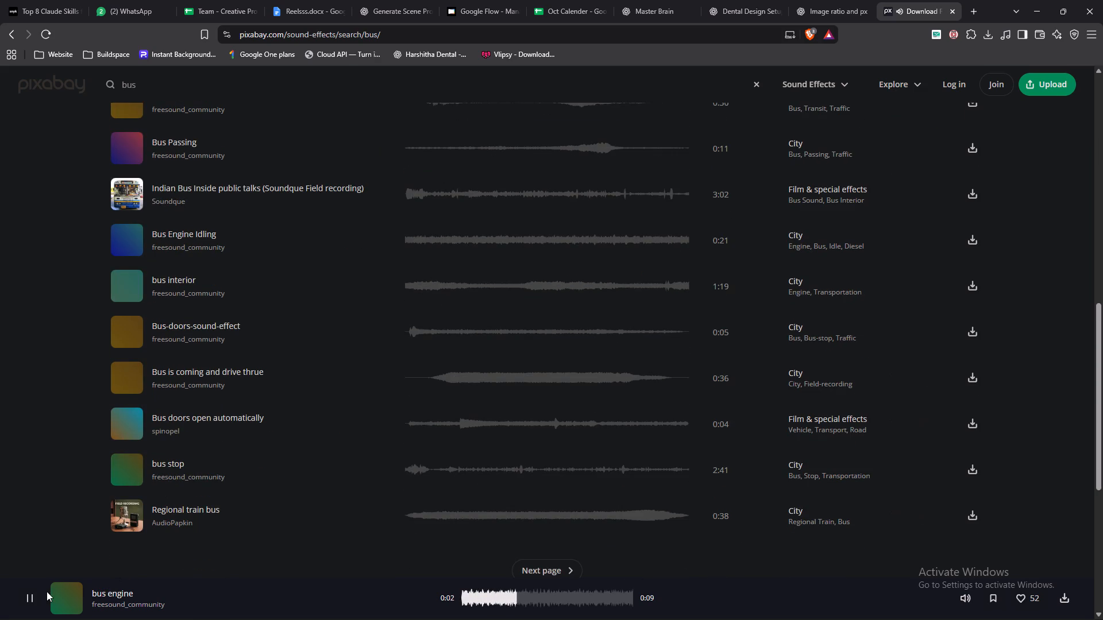
left_click(21, 605)
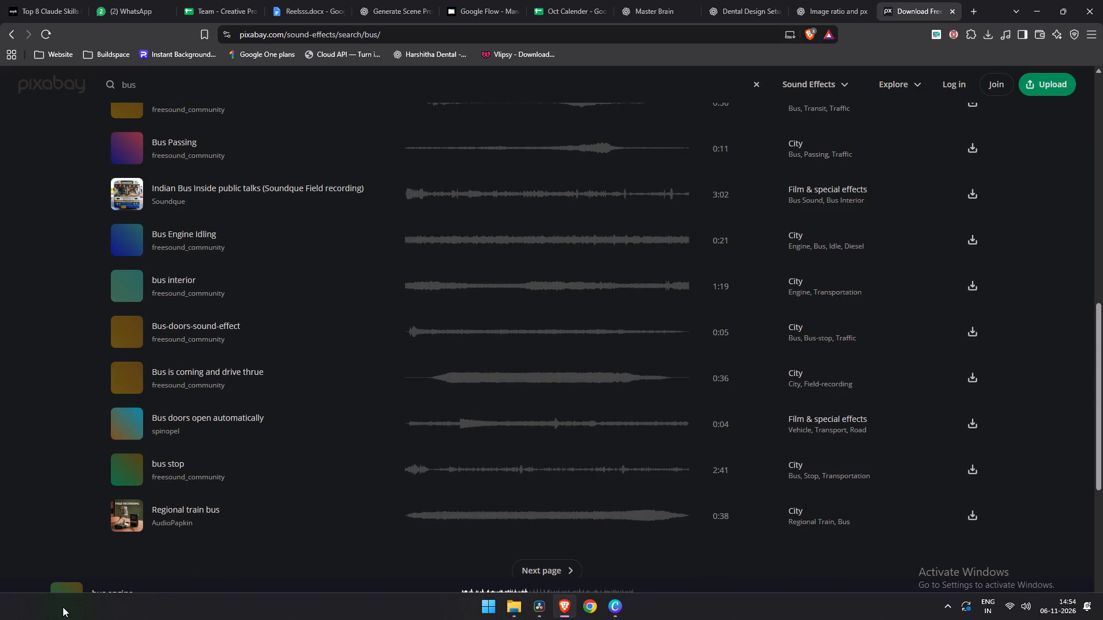
scroll(187, 249, "up", 4)
scroll(148, 218, "up", 3)
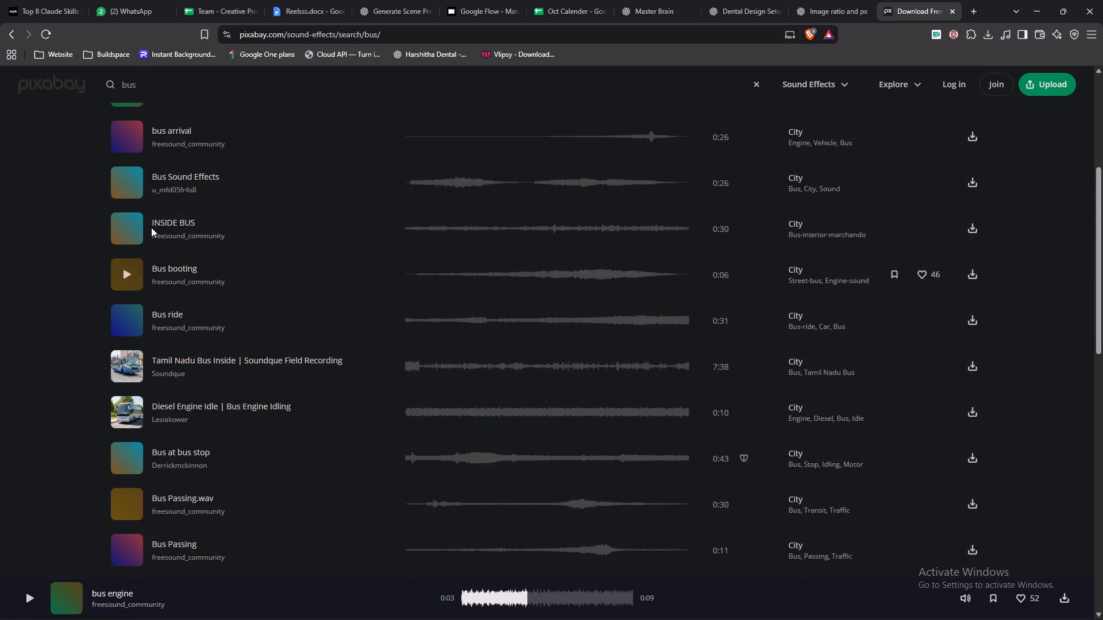
scroll(151, 227, "up", 3)
left_click(130, 216)
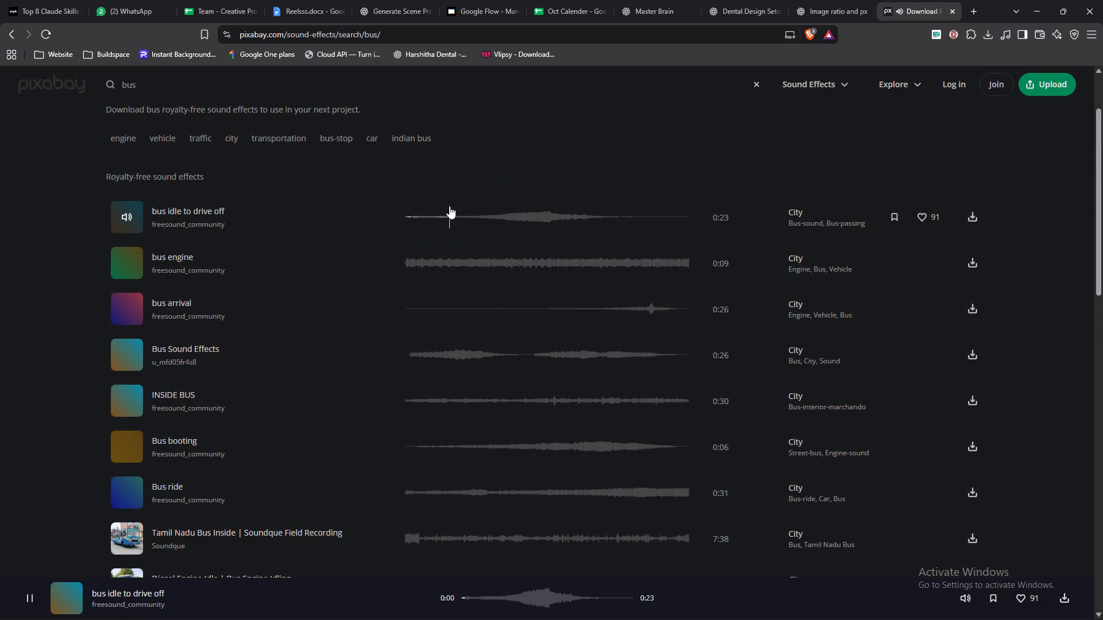
left_click(453, 219)
left_click(442, 231)
Return to the Google results and search for London Bus sfx instead.
scroll(284, 297, "down", 3)
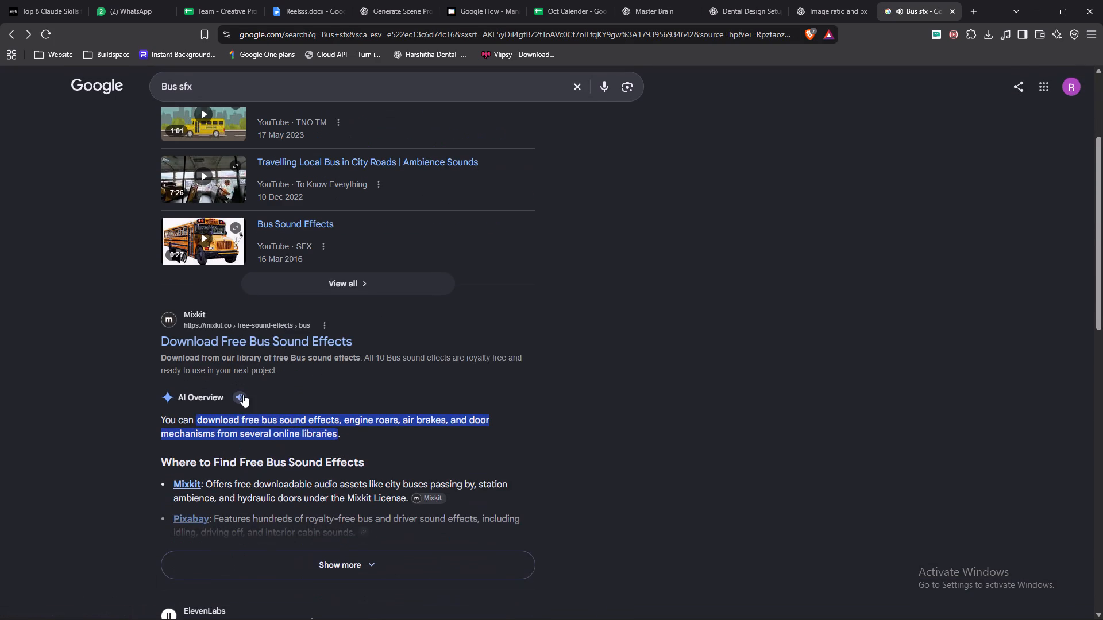
left_click(238, 78)
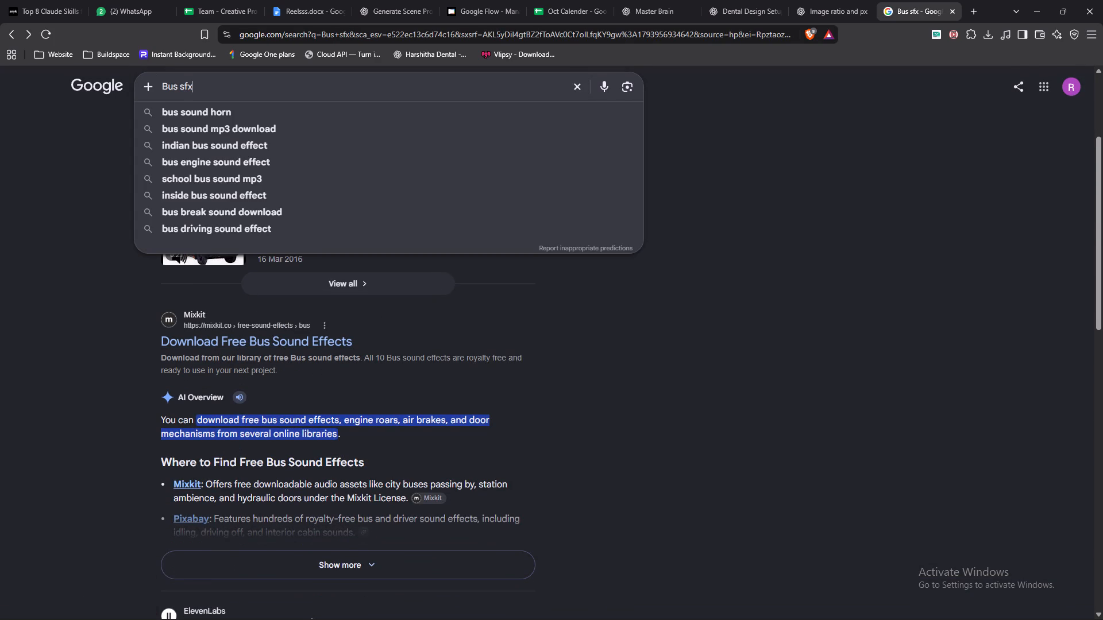
left_click(178, 85)
left_click(163, 83)
type("londoi")
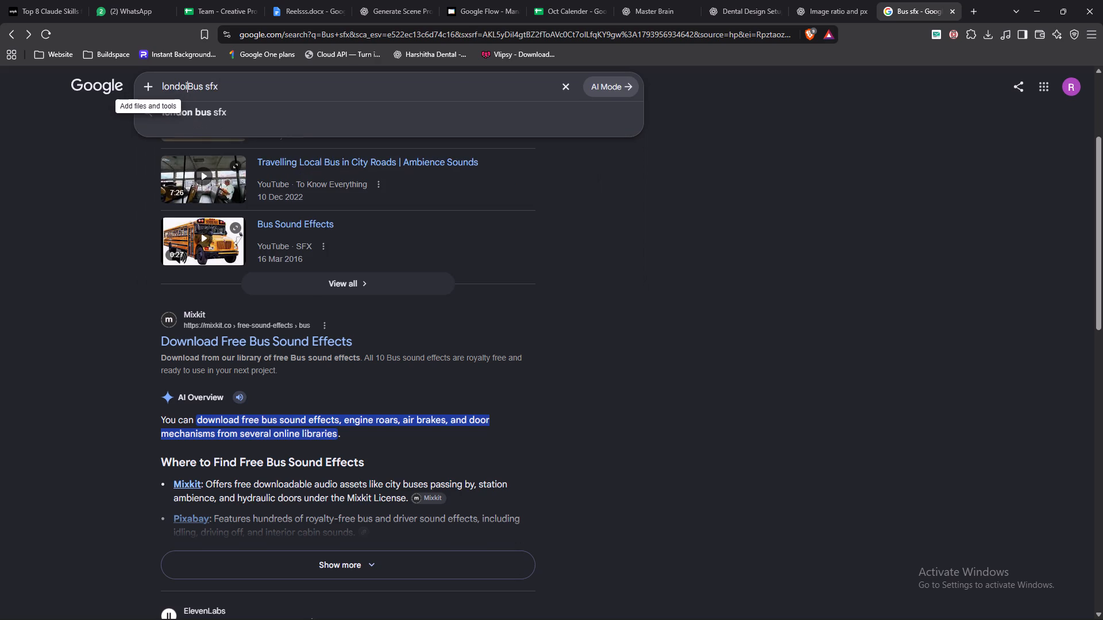
key("BackSpace")
type("n")
key("space")
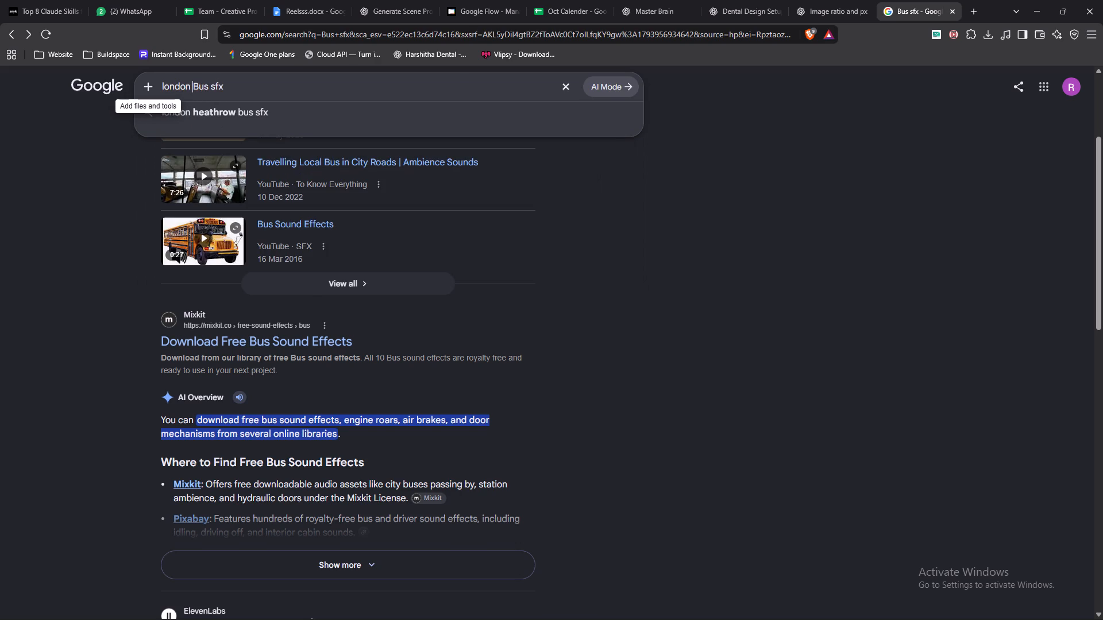
left_click(171, 86)
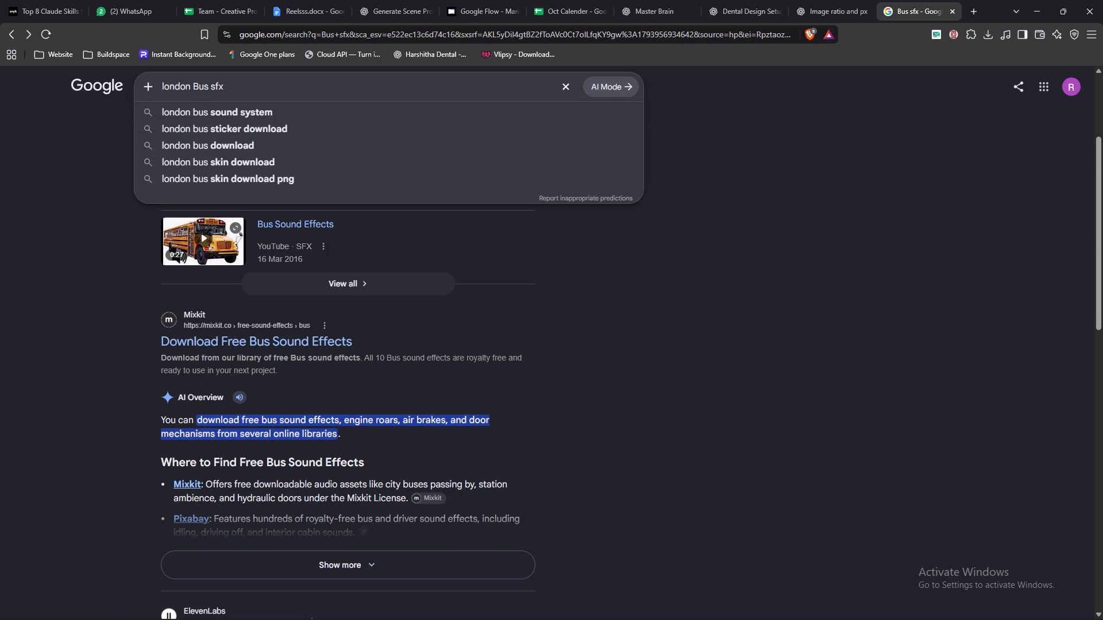
key("BackSpace")
key("BackSpace")
type("Lo")
key("Return")
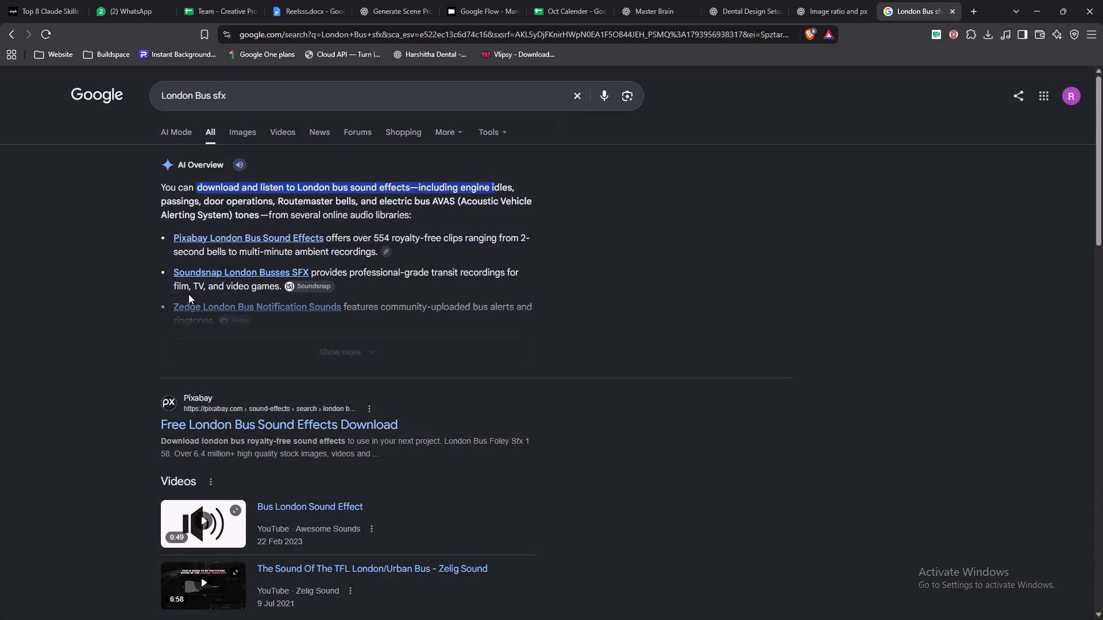
Listen to the Bus London Sound Effect video at several points, and return to the search results.
left_click(202, 511)
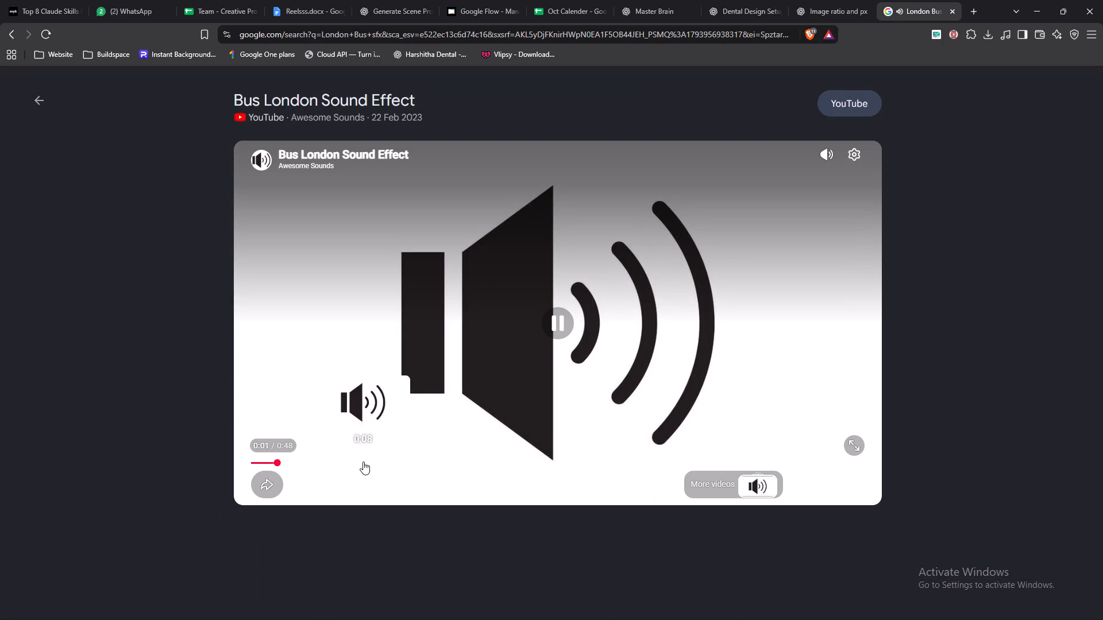
left_click(363, 462)
left_click(460, 467)
left_click(538, 457)
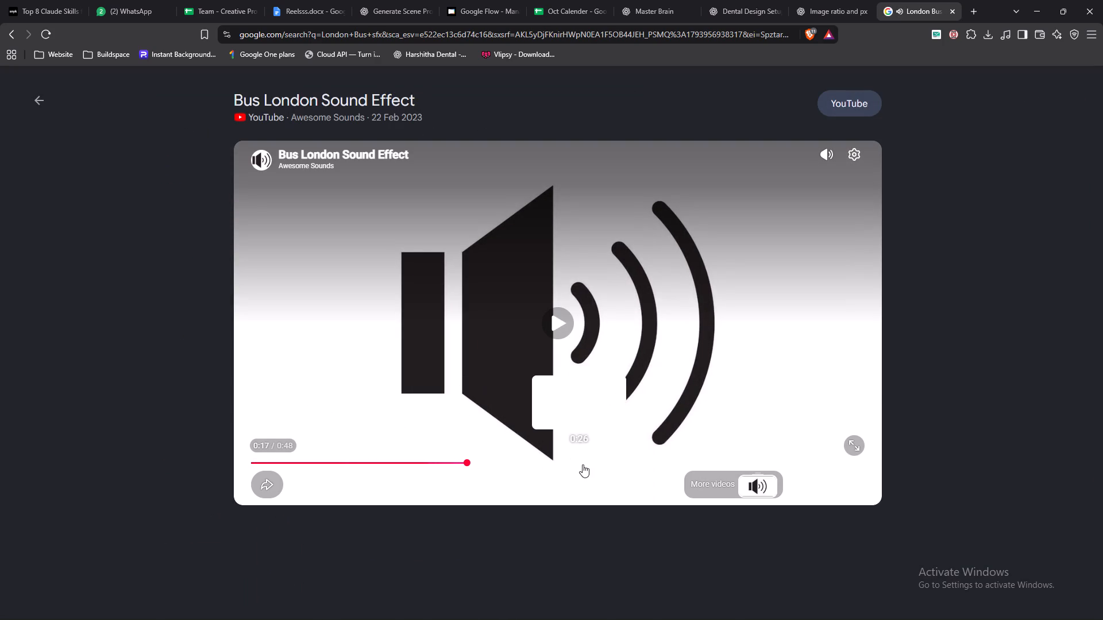
left_click(583, 464)
left_click(611, 366)
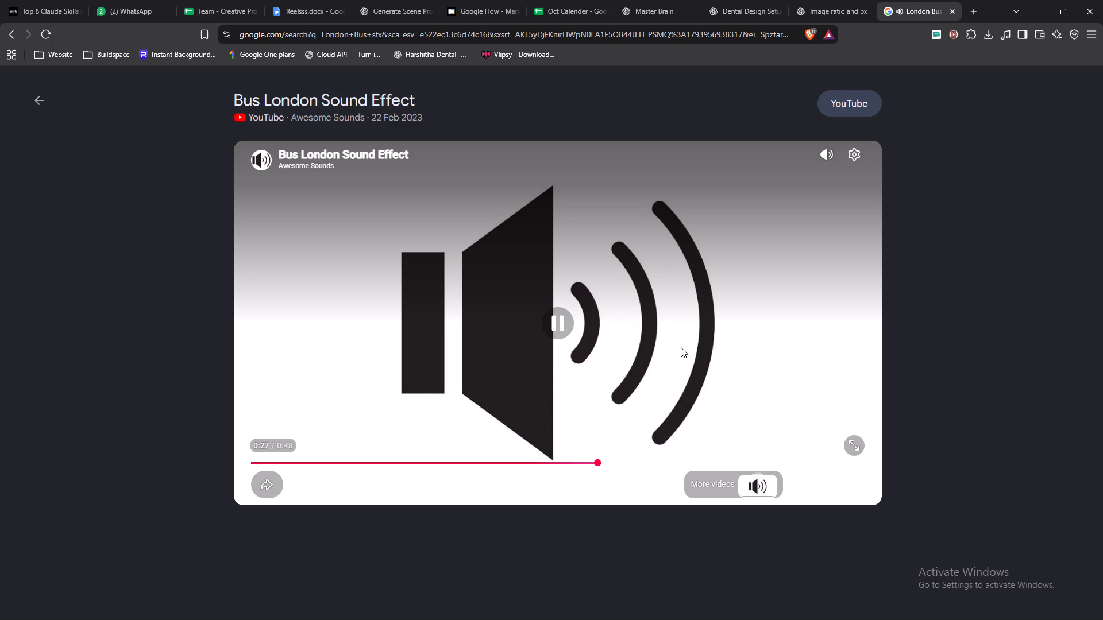
key("Escape")
left_click(34, 93)
Sample several parts of the video The Sound Of The TFL London/Urban Bus - Zelig Sound.
scroll(244, 379, "down", 3)
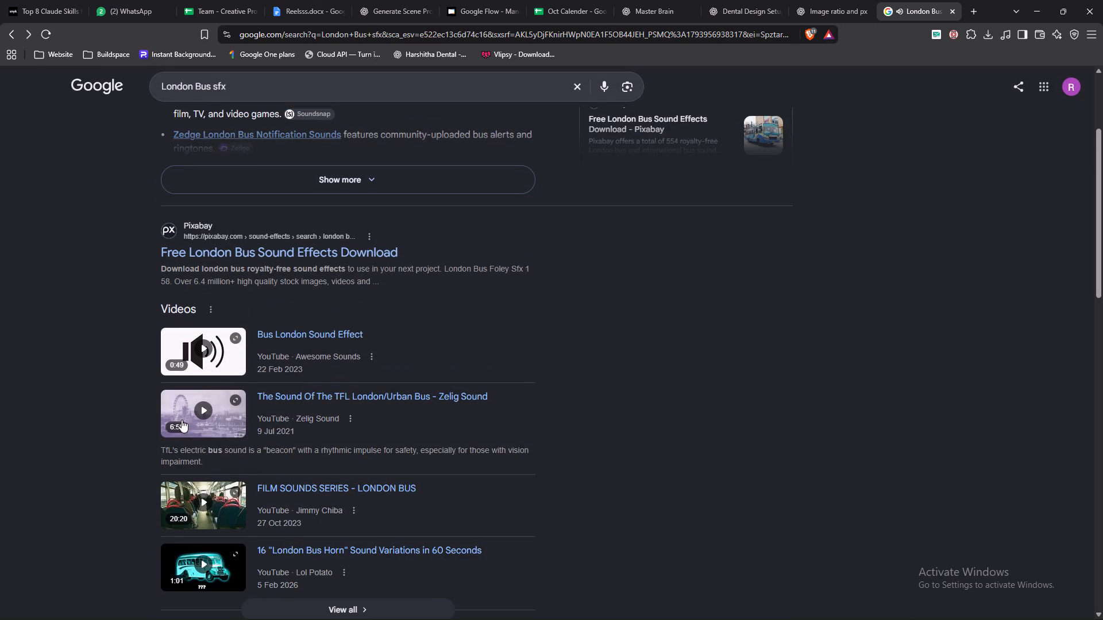
left_click(196, 418)
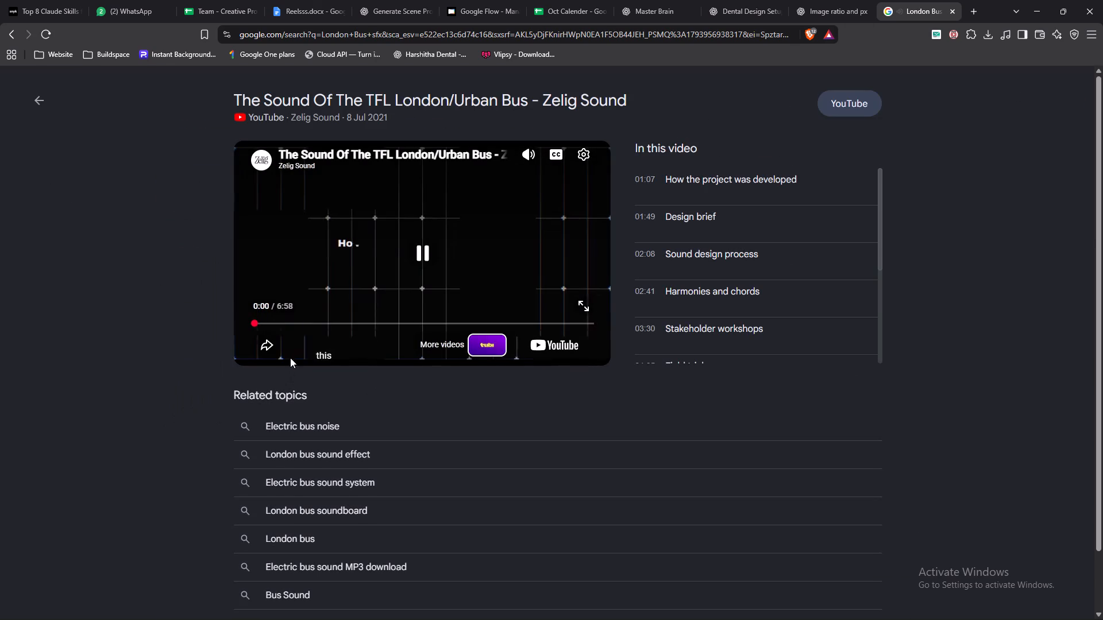
left_click(297, 320)
left_click(346, 324)
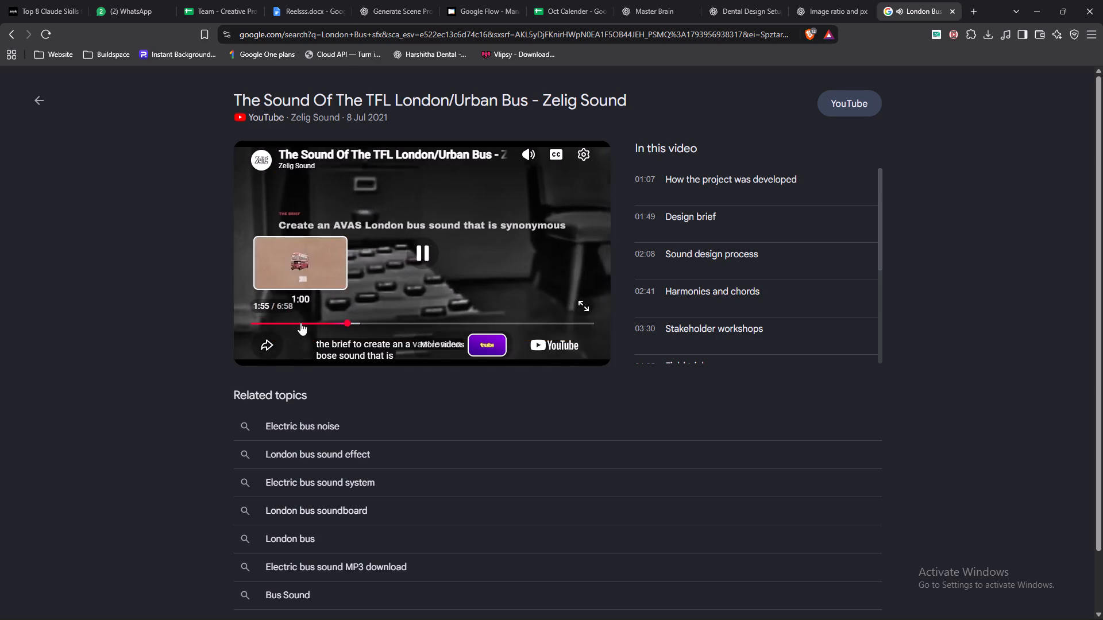
left_click(300, 323)
left_click(311, 323)
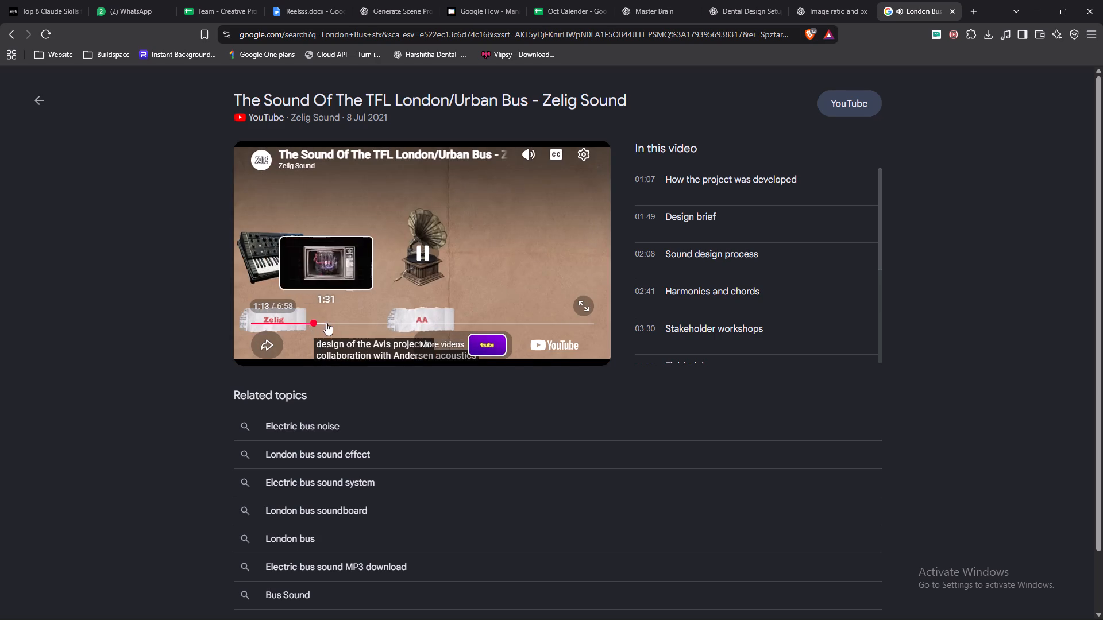
left_click(326, 323)
left_click(336, 322)
left_click(349, 321)
left_click(366, 318)
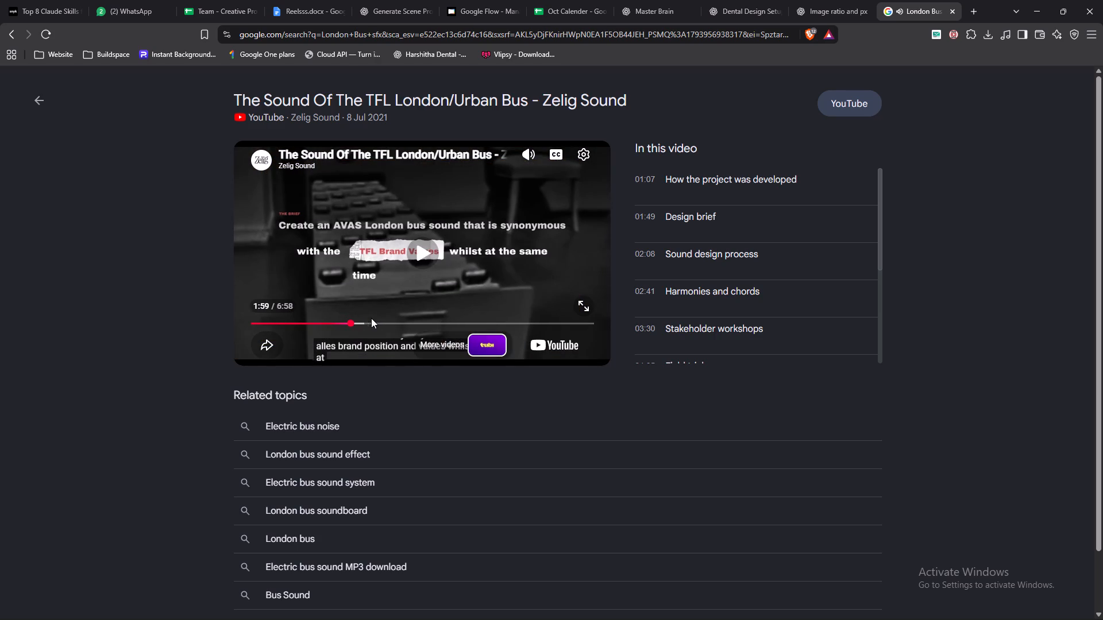
left_click(405, 322)
left_click(469, 272)
left_click(441, 323)
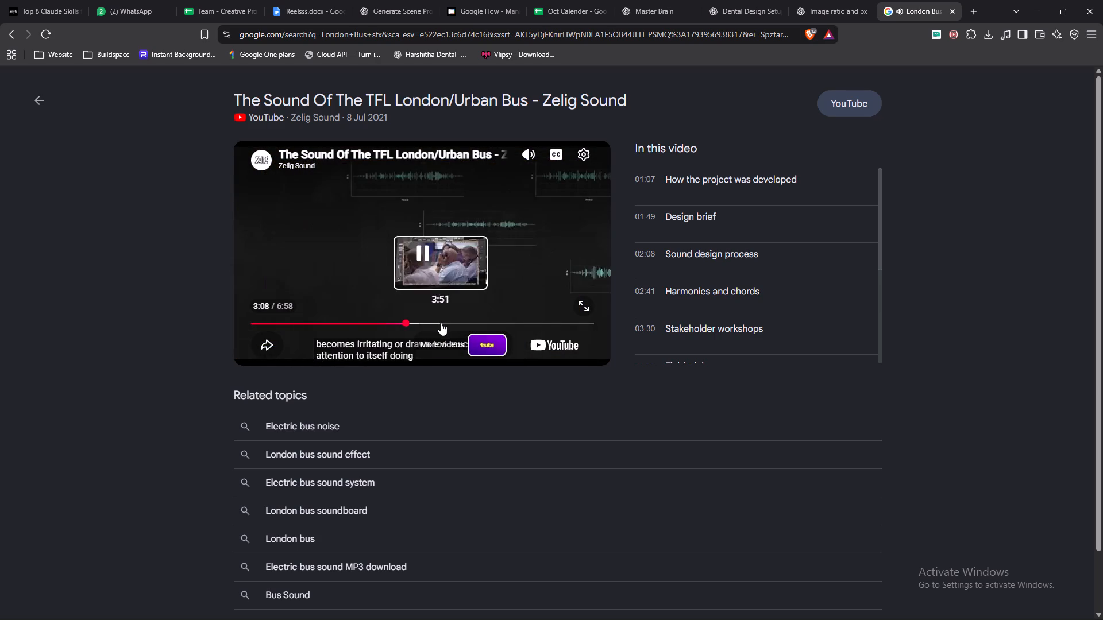
left_click(468, 319)
left_click(473, 307)
Sample the horn variations throughout the video 16 "London Bus Horn" Sound Variations in 60 Seconds.
scroll(270, 369, "down", 3)
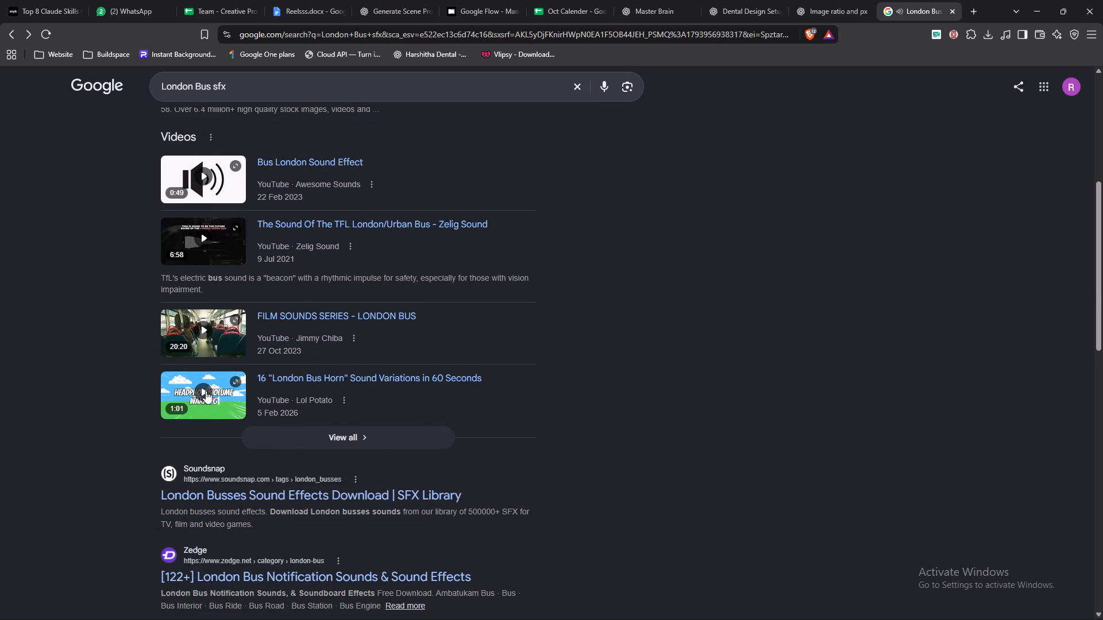
scroll(206, 391, "down", 2)
left_click(205, 287)
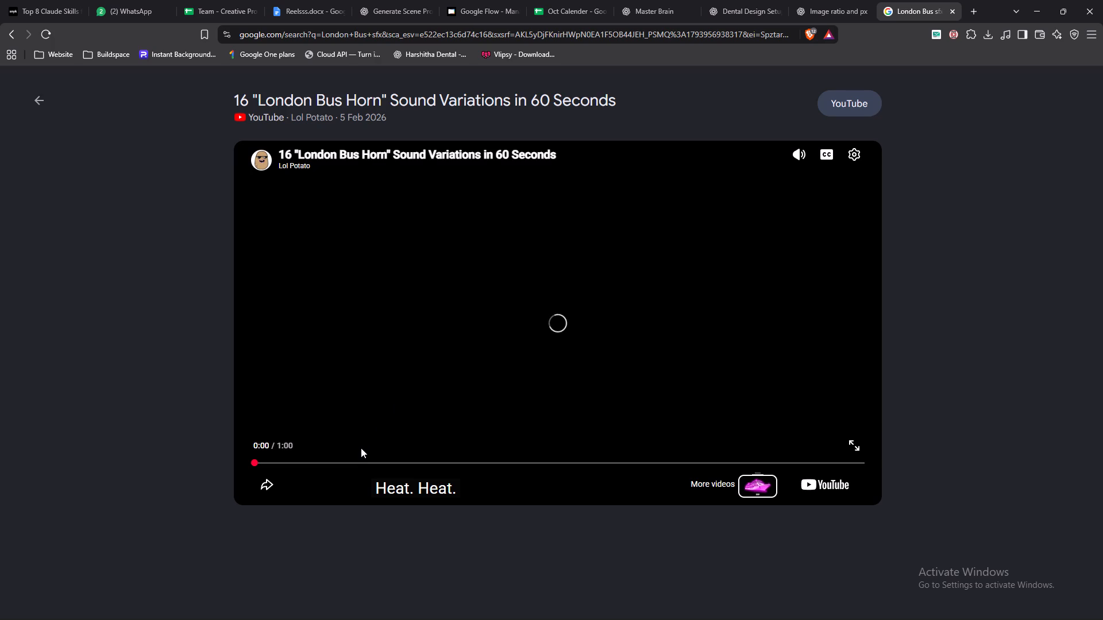
left_click(302, 460)
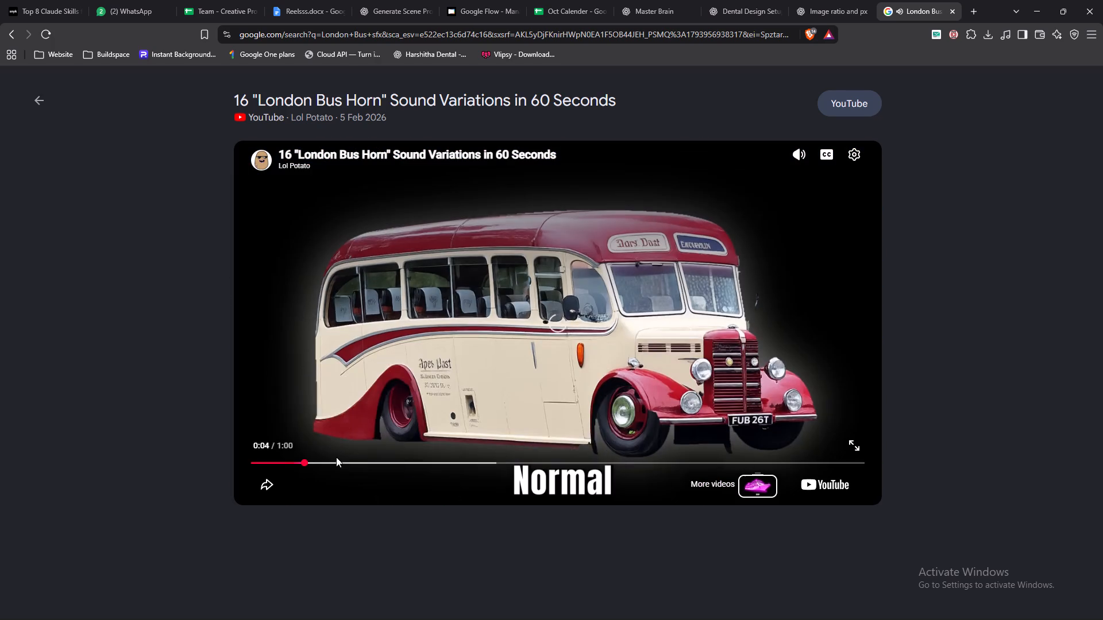
left_click(403, 458)
left_click(410, 466)
left_click(510, 406)
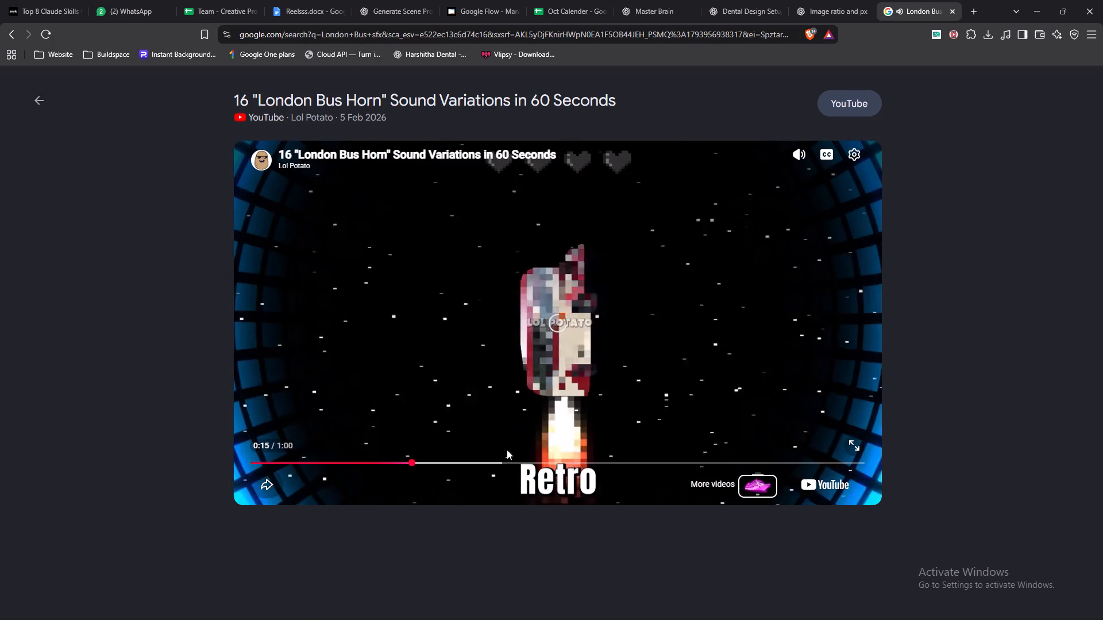
left_click(487, 465)
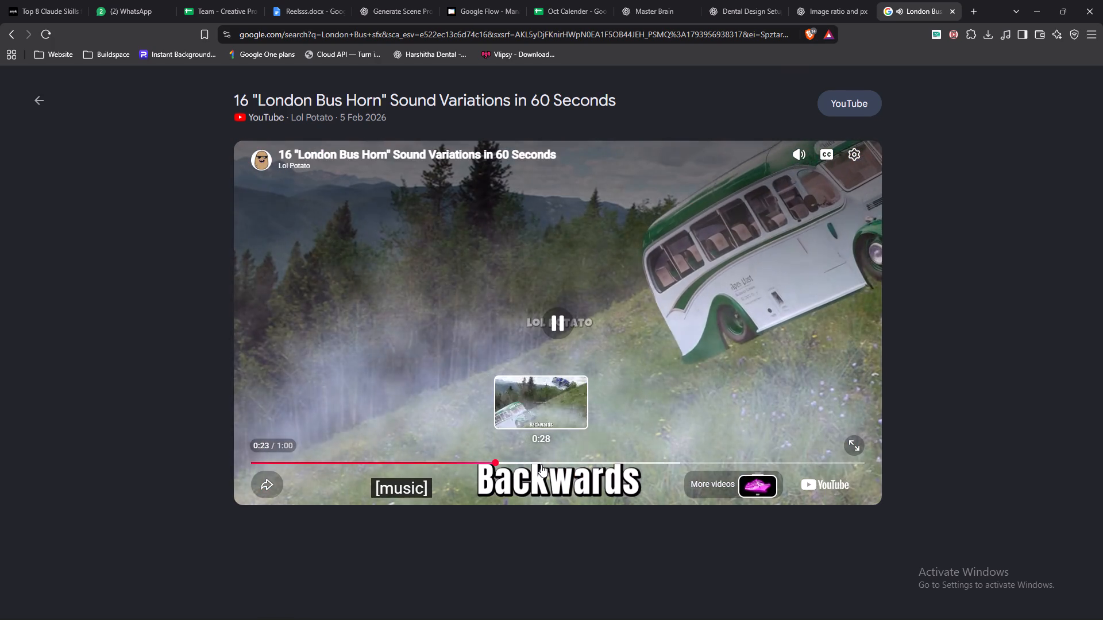
left_click(548, 464)
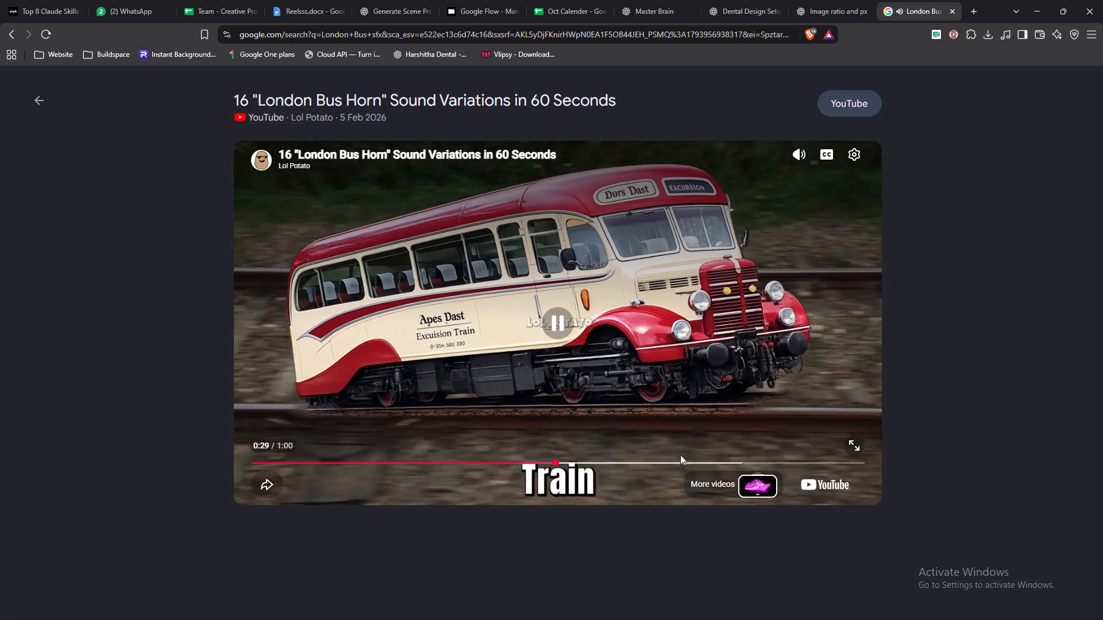
left_click(692, 460)
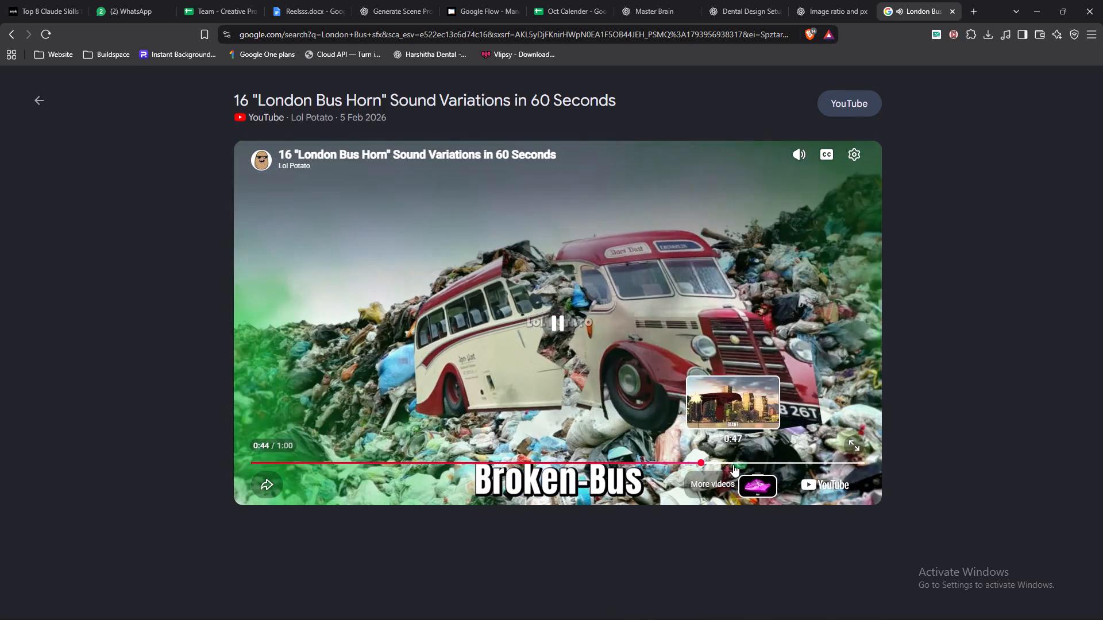
left_click(743, 464)
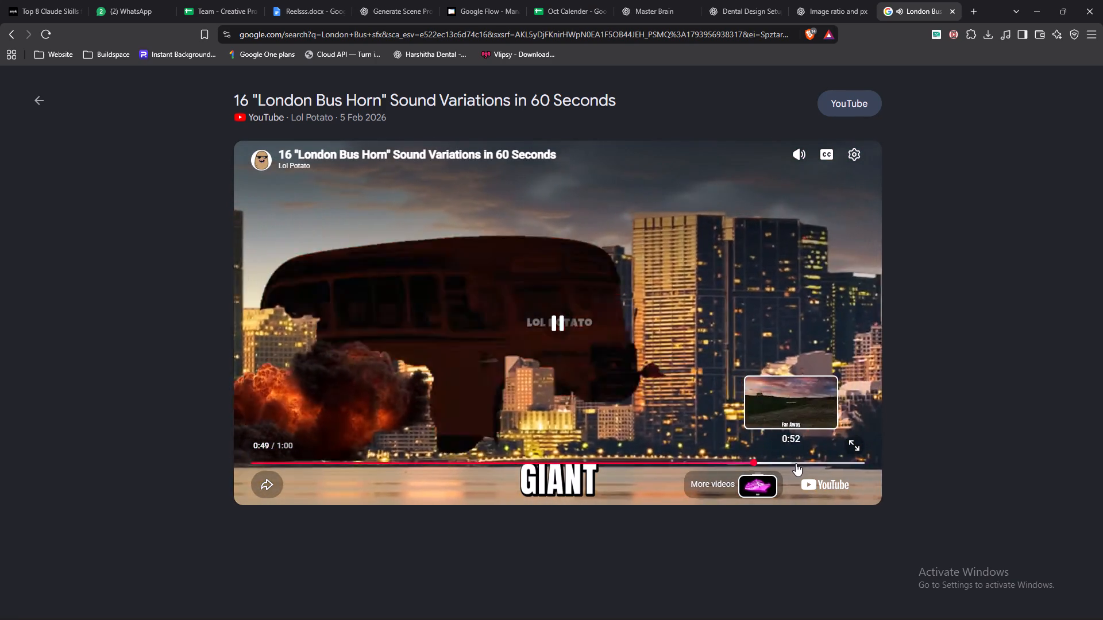
left_click(804, 463)
left_click(745, 432)
Open Soundsnap's London busses page from the search results and sample several parts of the hydrogen busses near London Bridge clip.
scroll(599, 439, "down", 2)
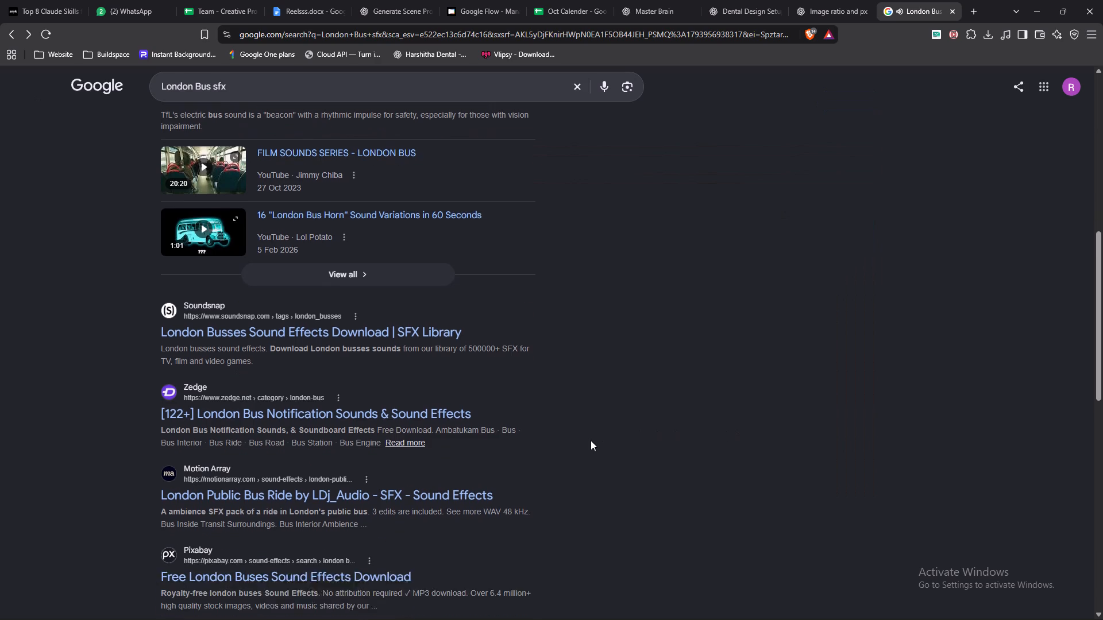
left_click(292, 270)
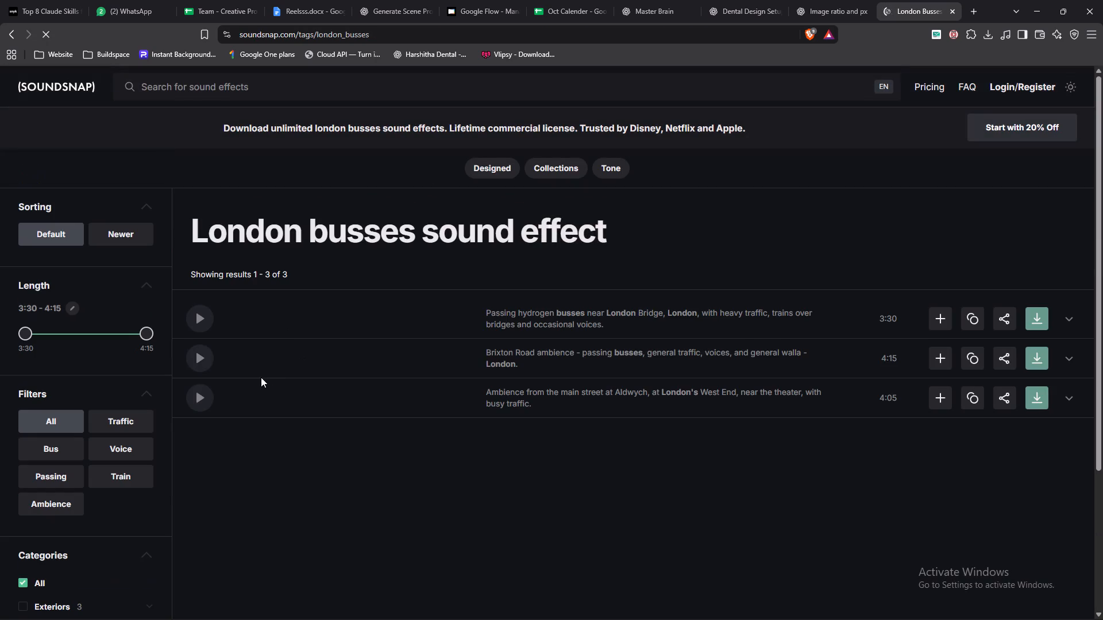
left_click(195, 318)
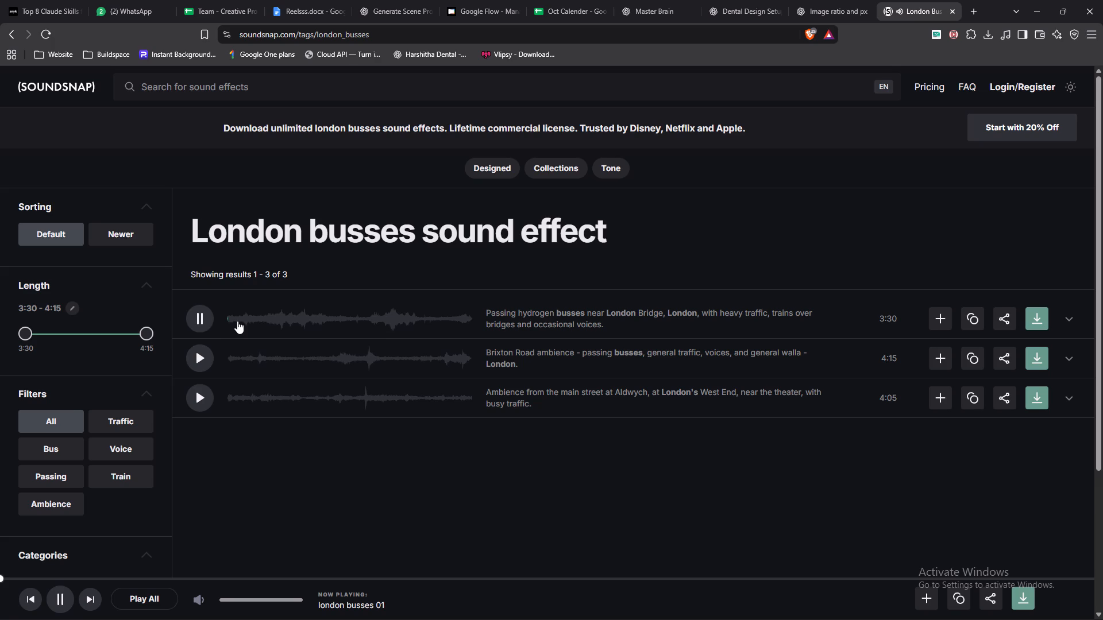
left_click(241, 319)
key("space")
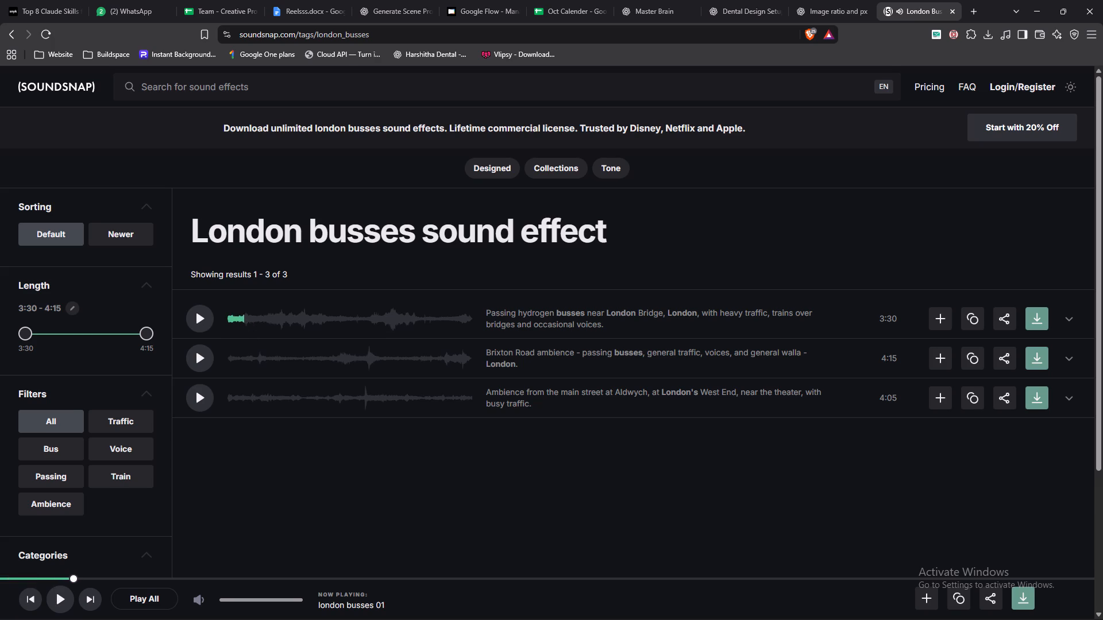
key("space")
left_click(268, 315)
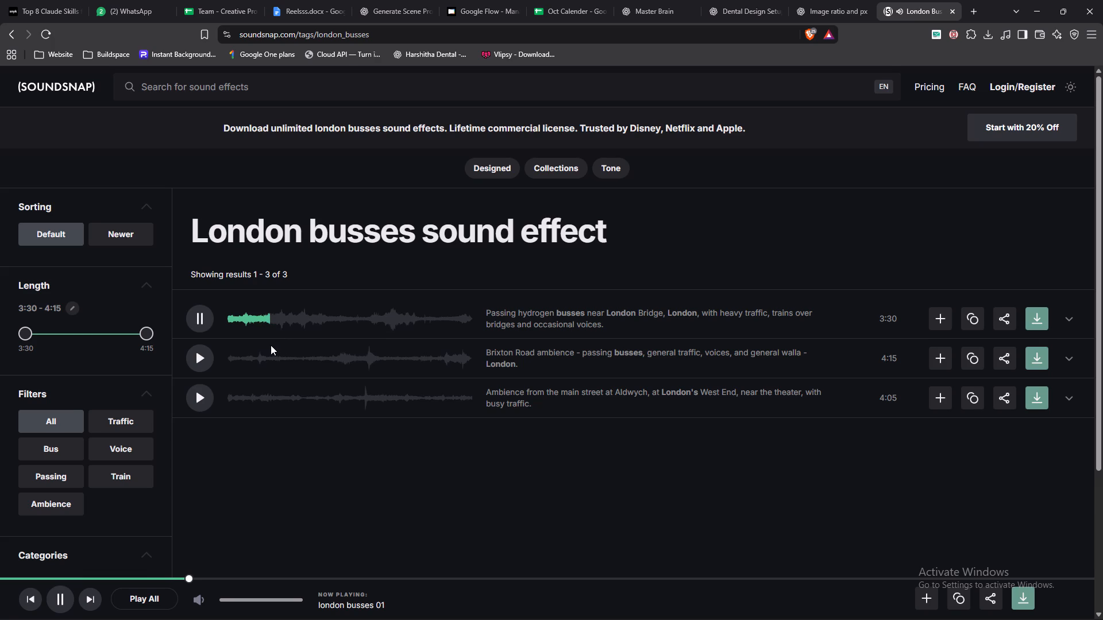
left_click(281, 320)
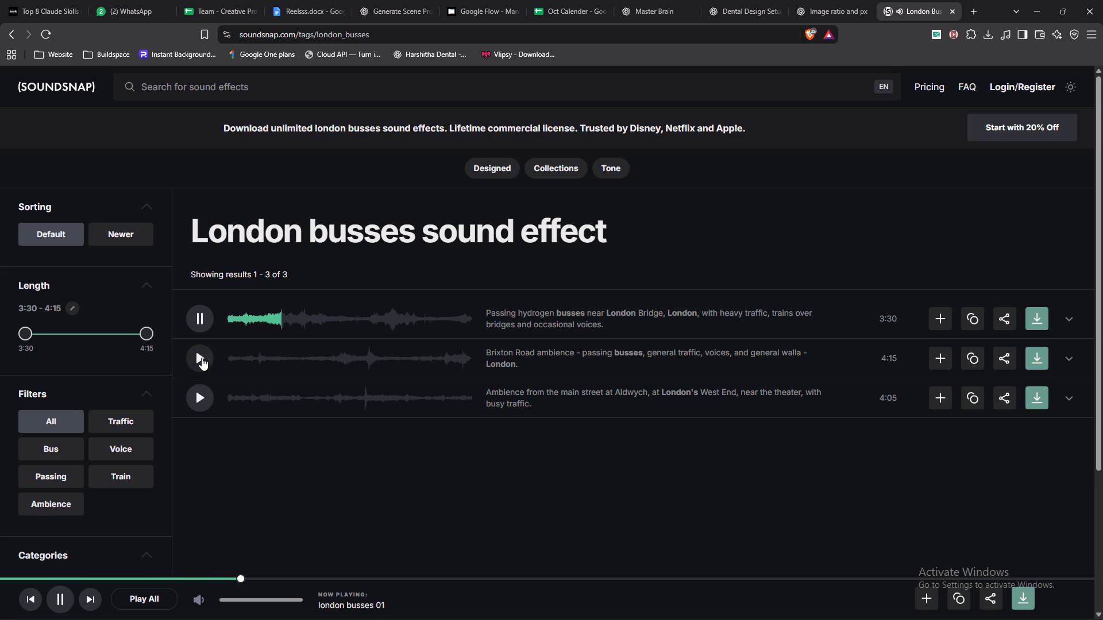
Listen to parts of the Brixton Road ambience clip and the Aldwych main street ambience clip.
left_click(202, 358)
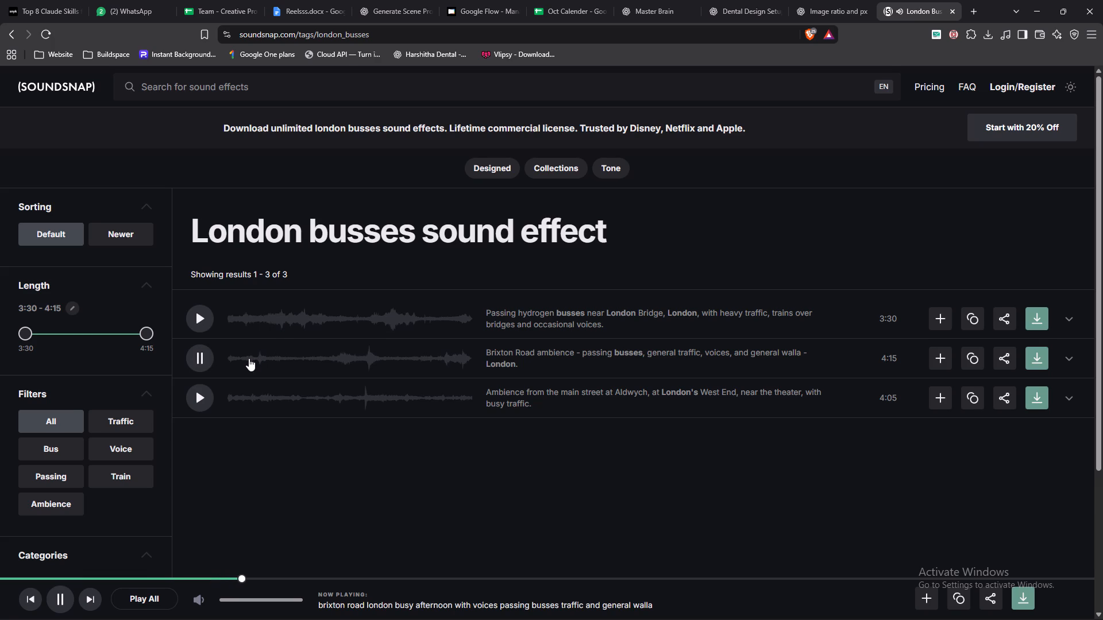
left_click(249, 358)
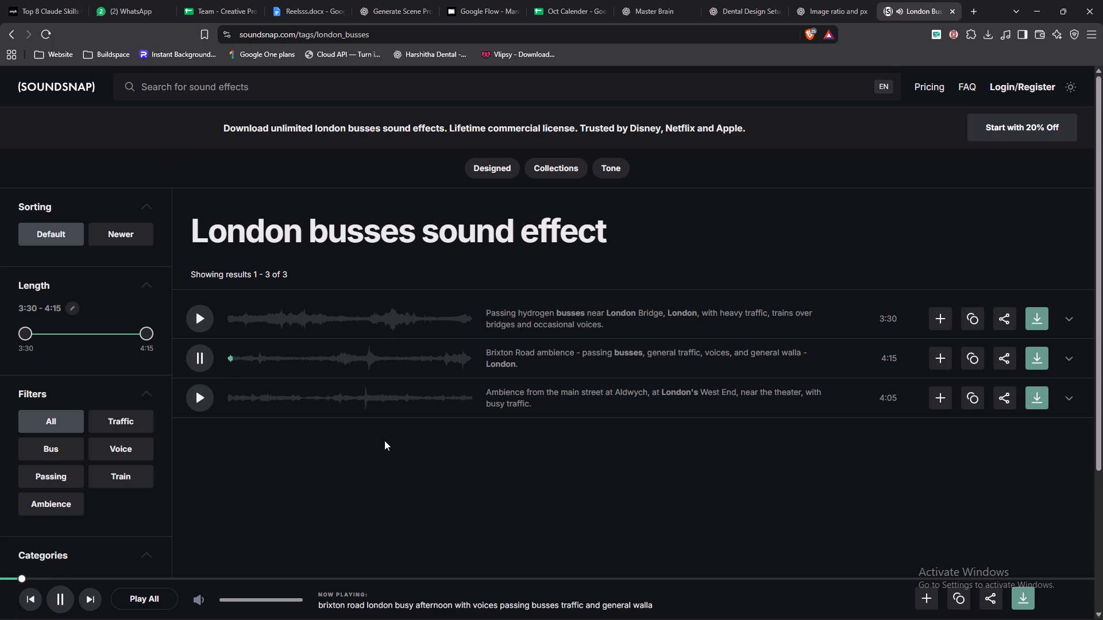
left_click(260, 363)
left_click(198, 388)
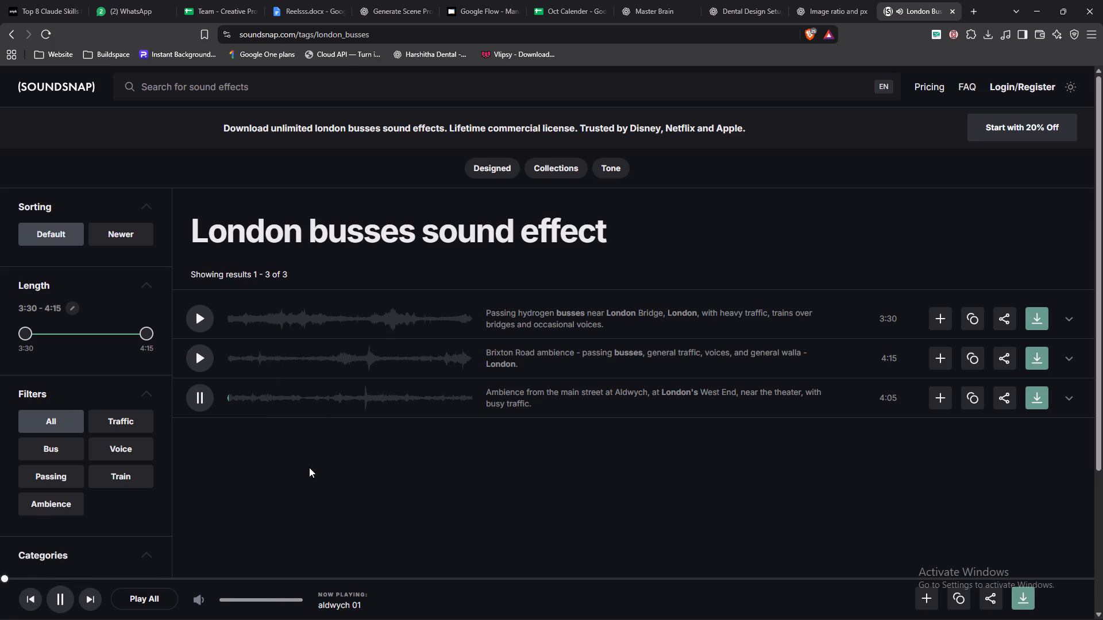
left_click(258, 400)
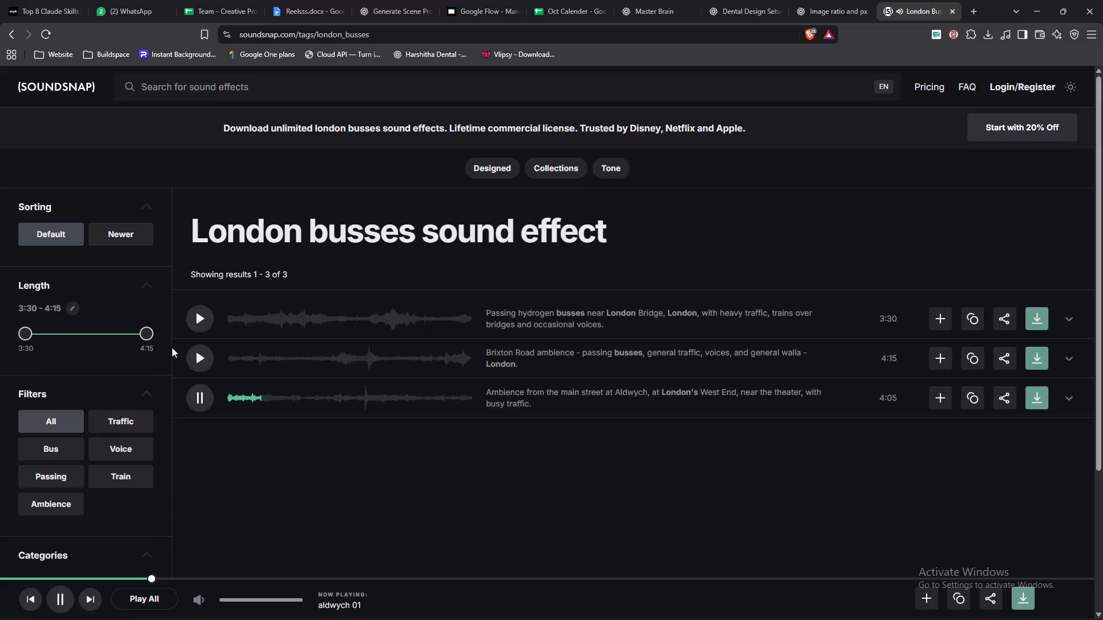
Replay the hydrogen busses near London Bridge clip, sampling its early part and the louder passage in its second half.
left_click(199, 322)
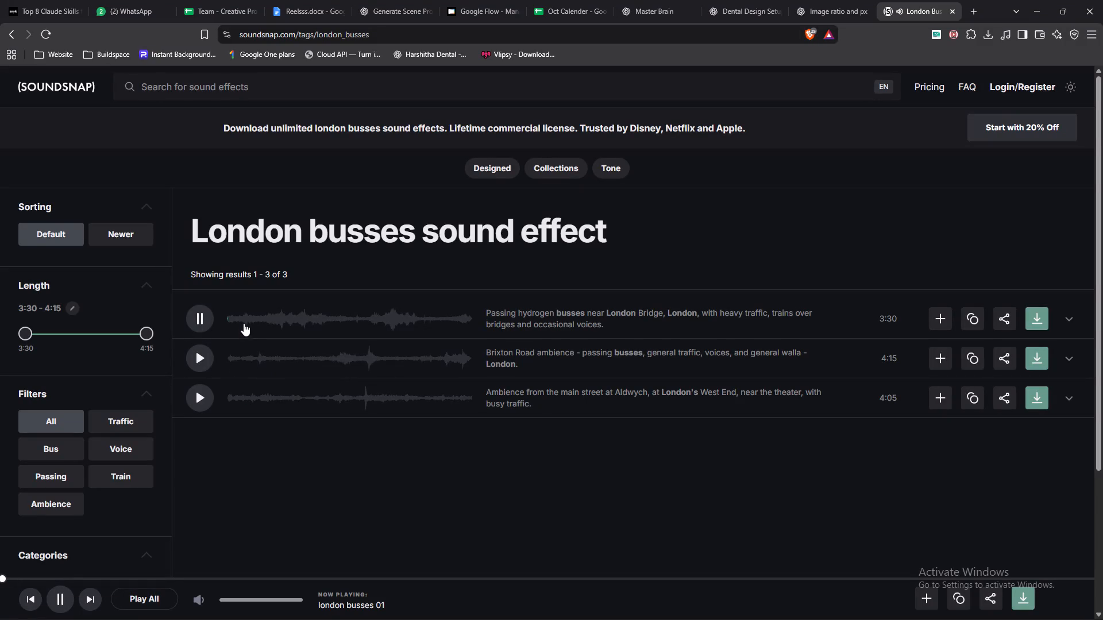
left_click(243, 321)
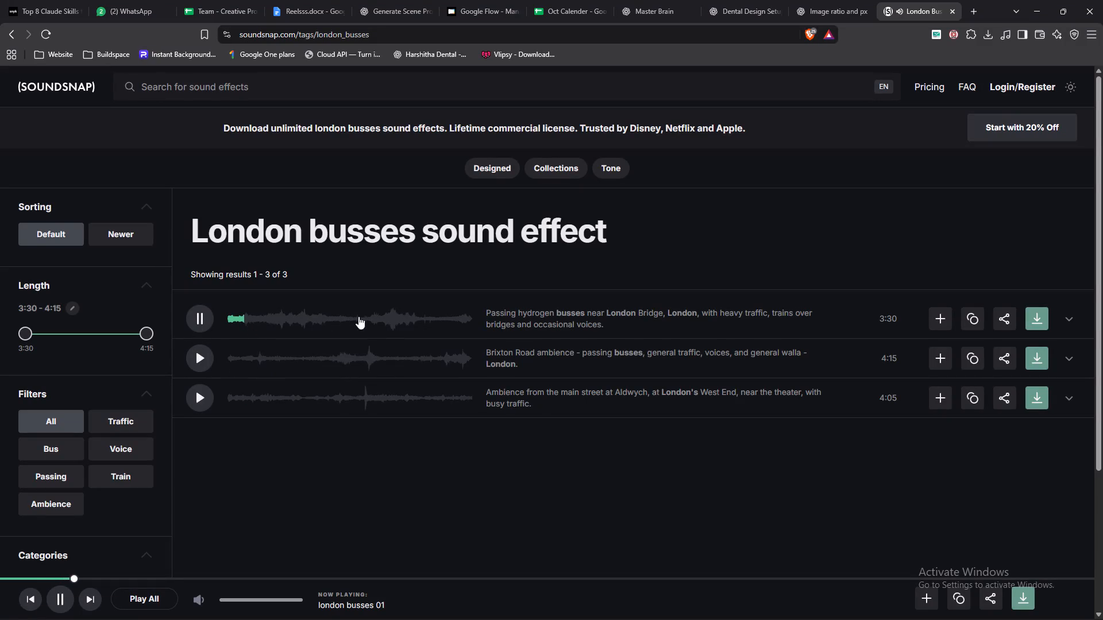
left_click(370, 316)
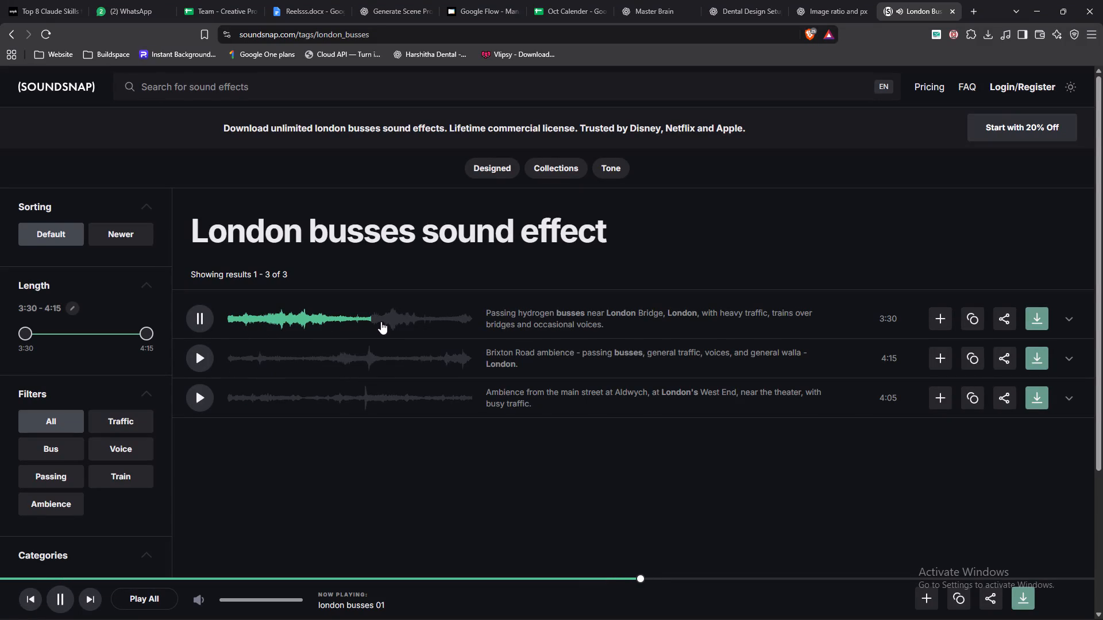
left_click(381, 318)
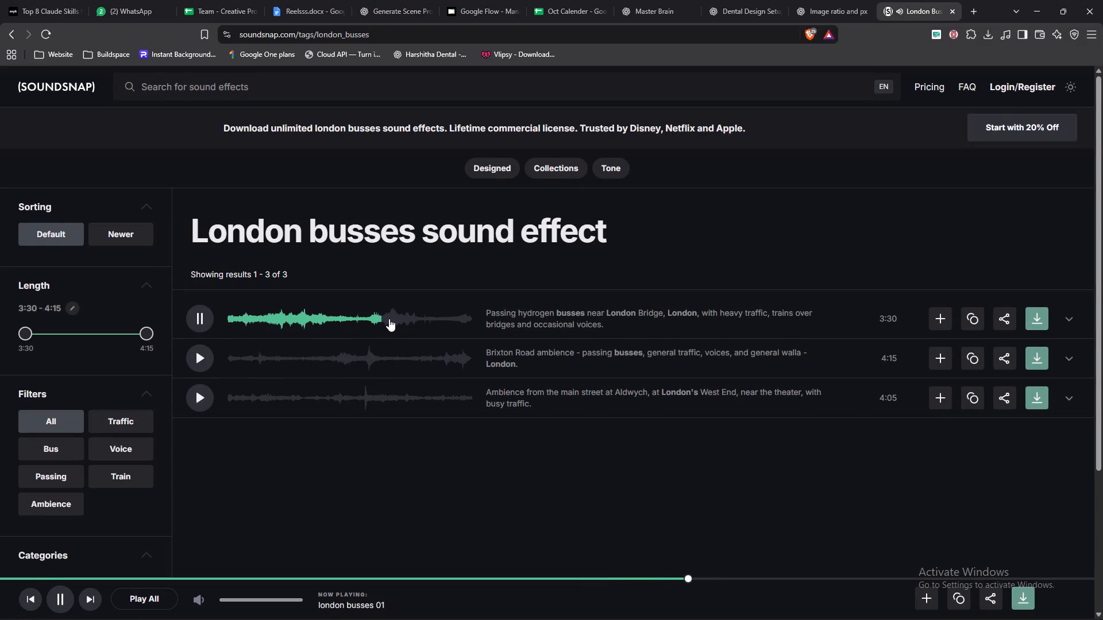
left_click(389, 319)
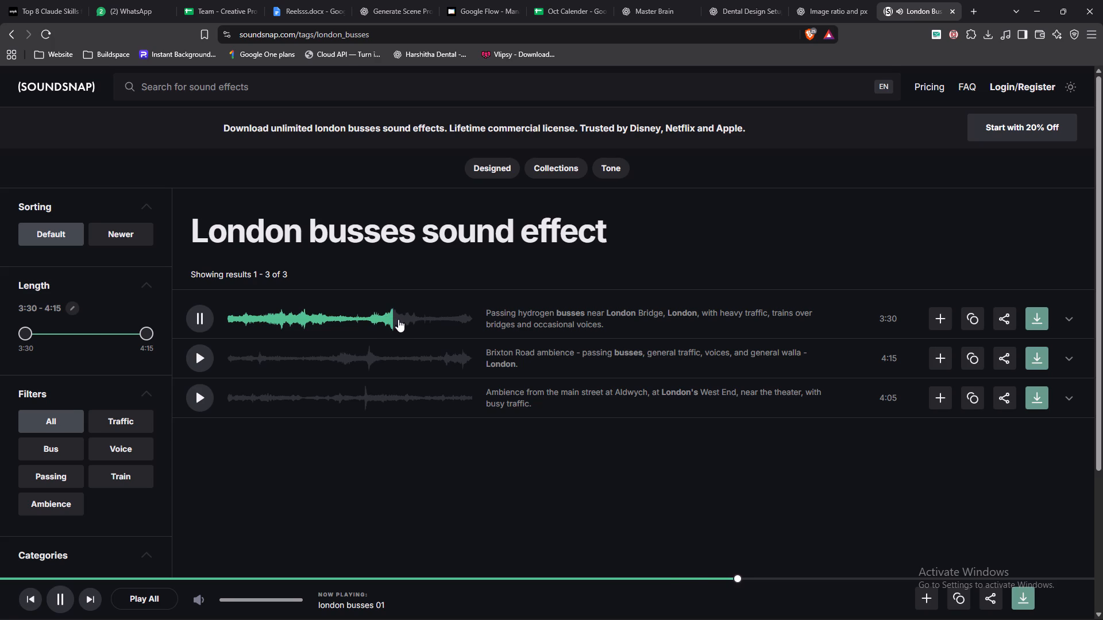
Replay the Brixton Road ambience clip with passing busses, sampling its early part and the loud peaks past the middle.
left_click(201, 355)
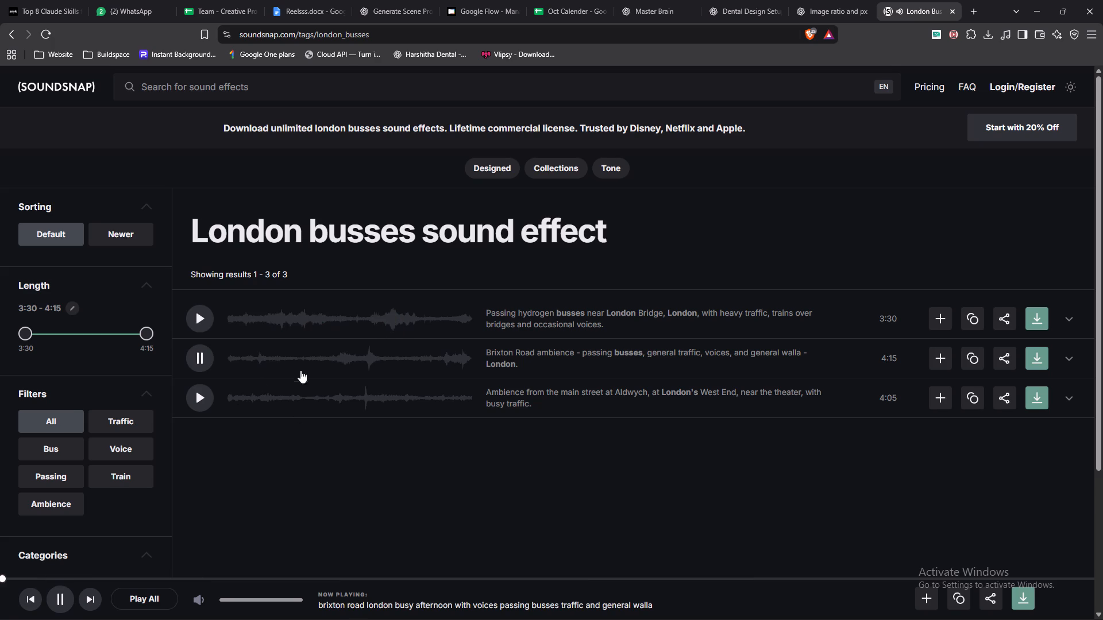
left_click(250, 362)
left_click(258, 359)
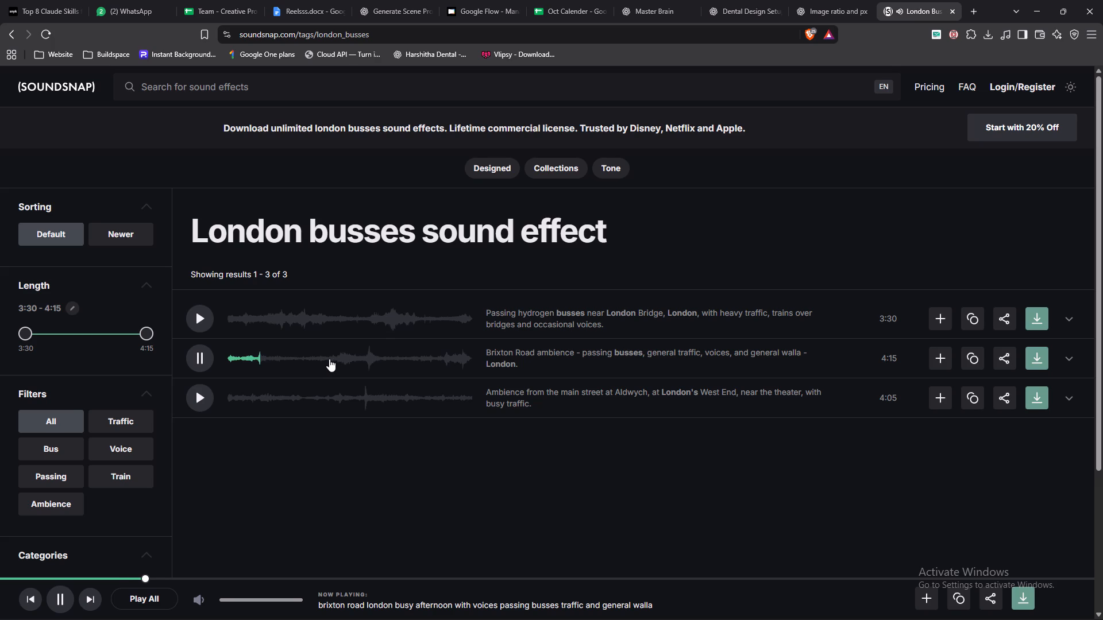
left_click(332, 359)
left_click(343, 359)
left_click(364, 355)
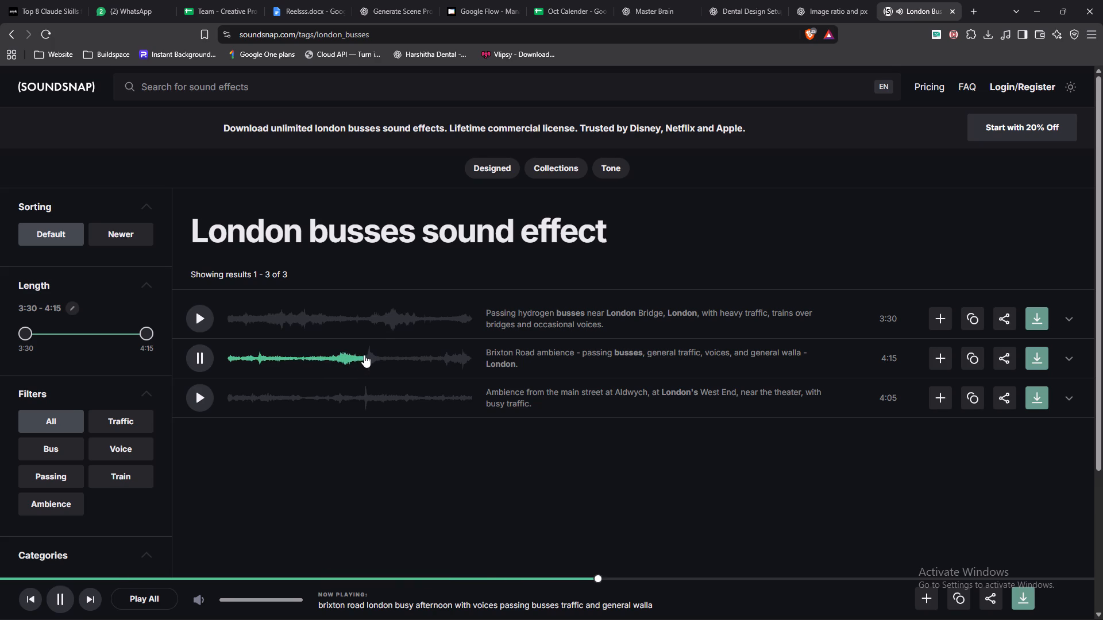
left_click(366, 358)
left_click(368, 358)
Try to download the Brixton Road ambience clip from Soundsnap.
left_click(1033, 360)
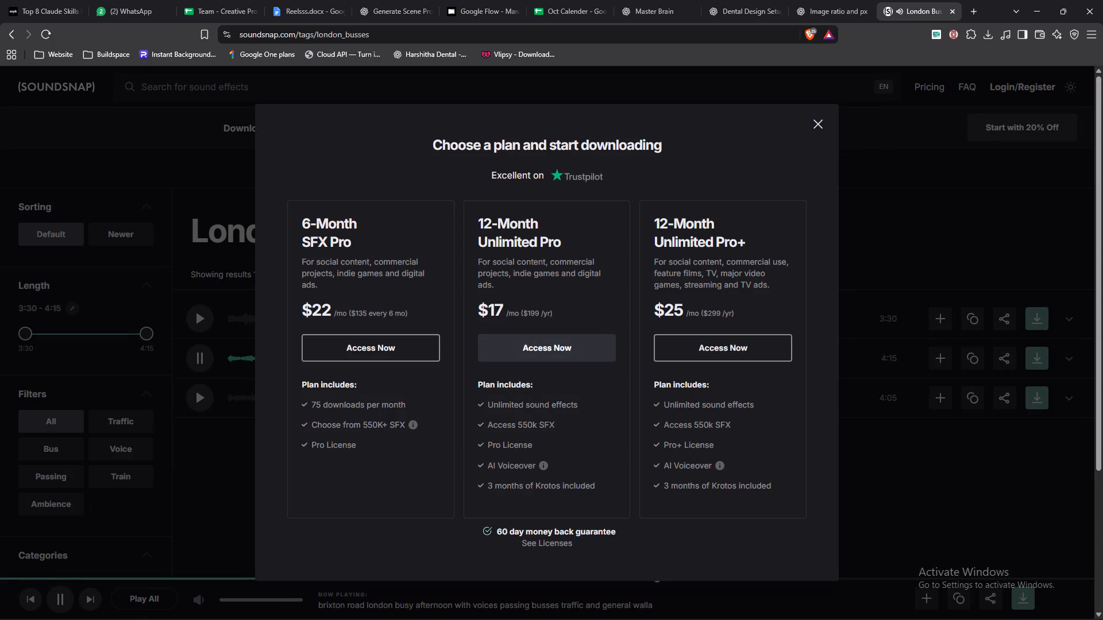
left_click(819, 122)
Go back to the Google results, open Zedge's London Bus notification sounds page, and listen to Bus Bell and Bus leaving.
left_click(488, 202)
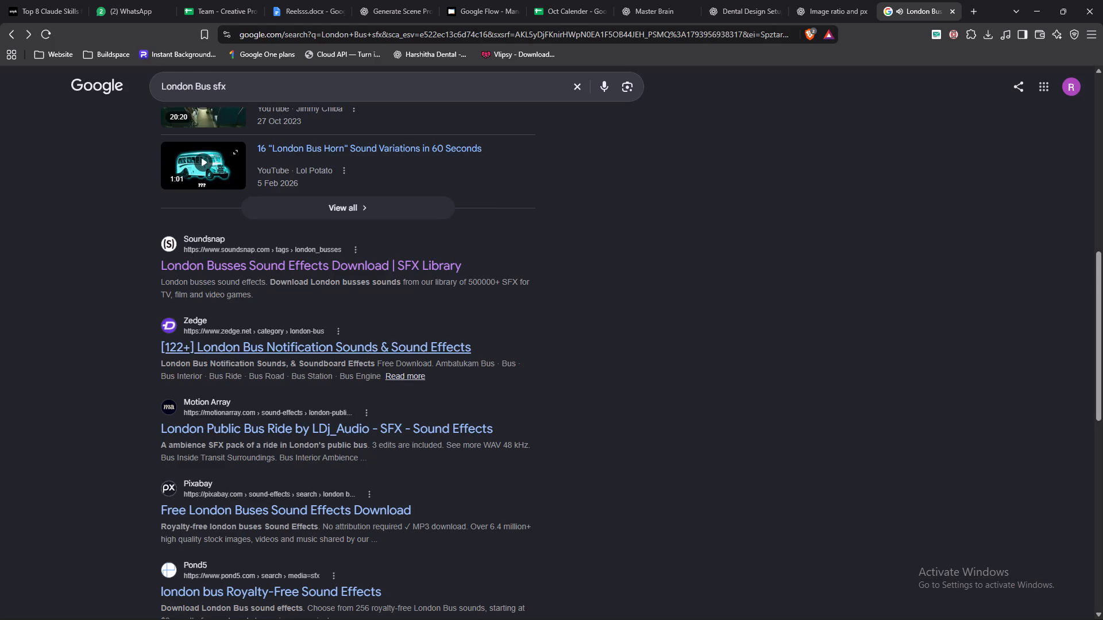
left_click(279, 342)
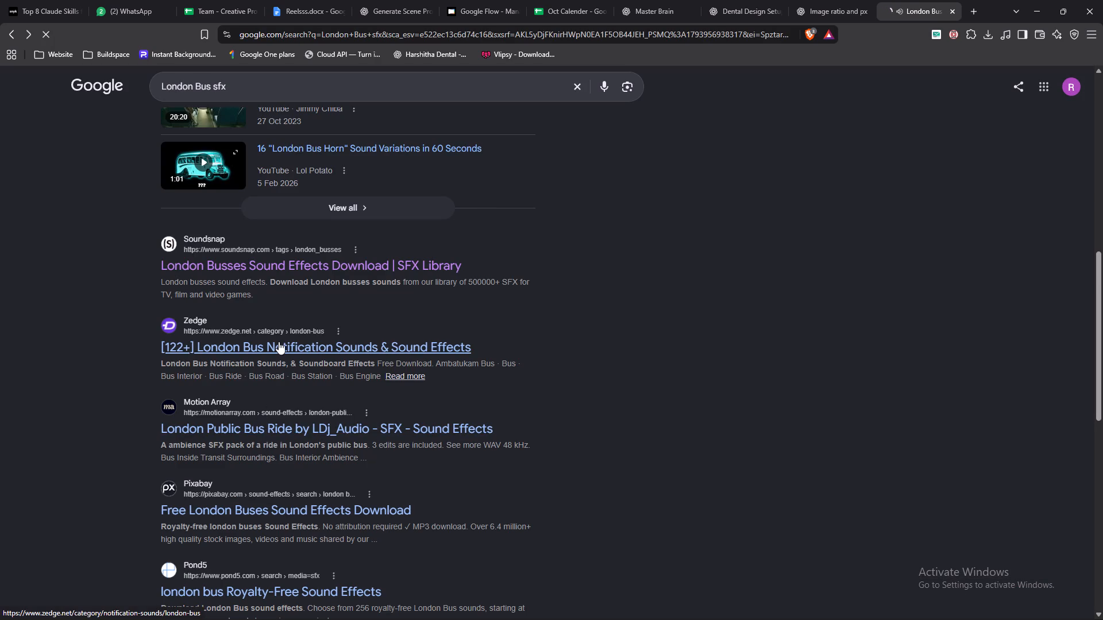
left_click(245, 251)
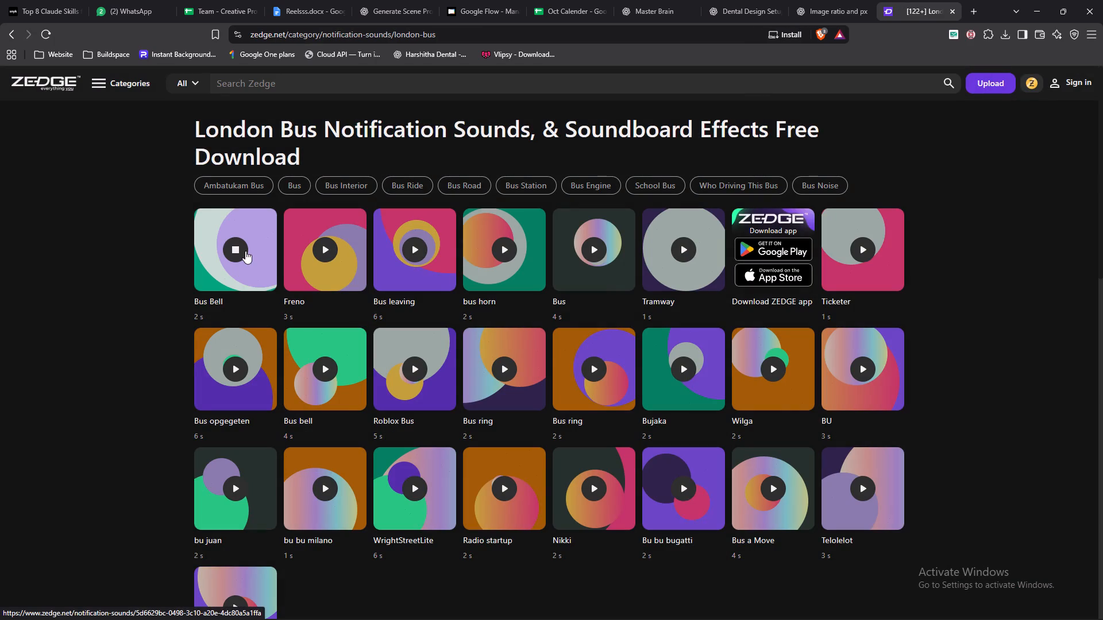
left_click(406, 265)
left_click(421, 272)
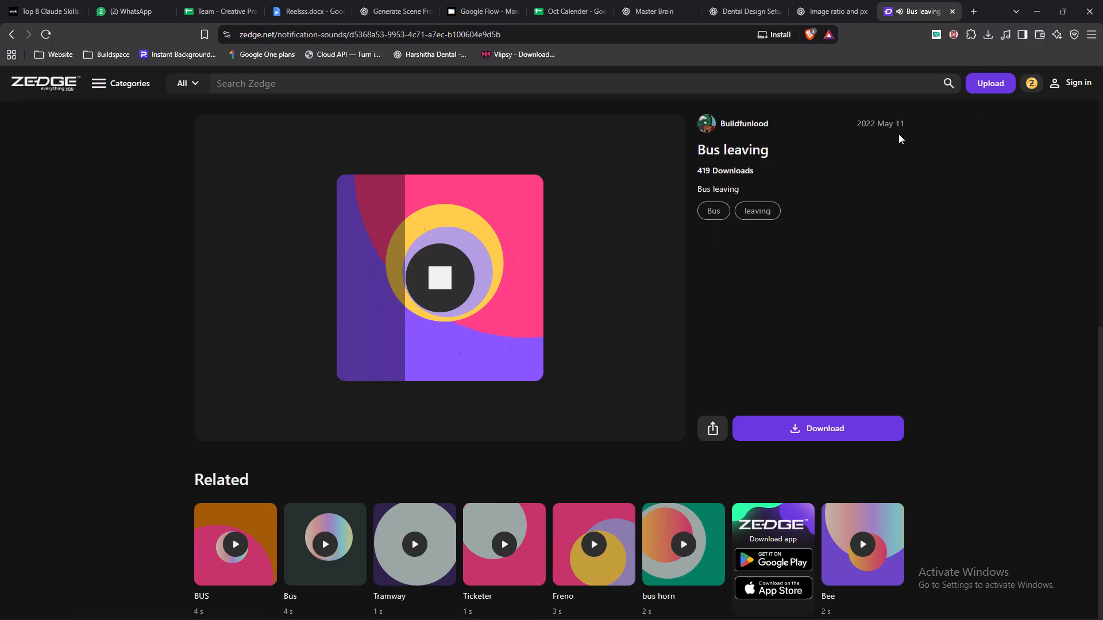
key("Escape")
left_click(150, 237)
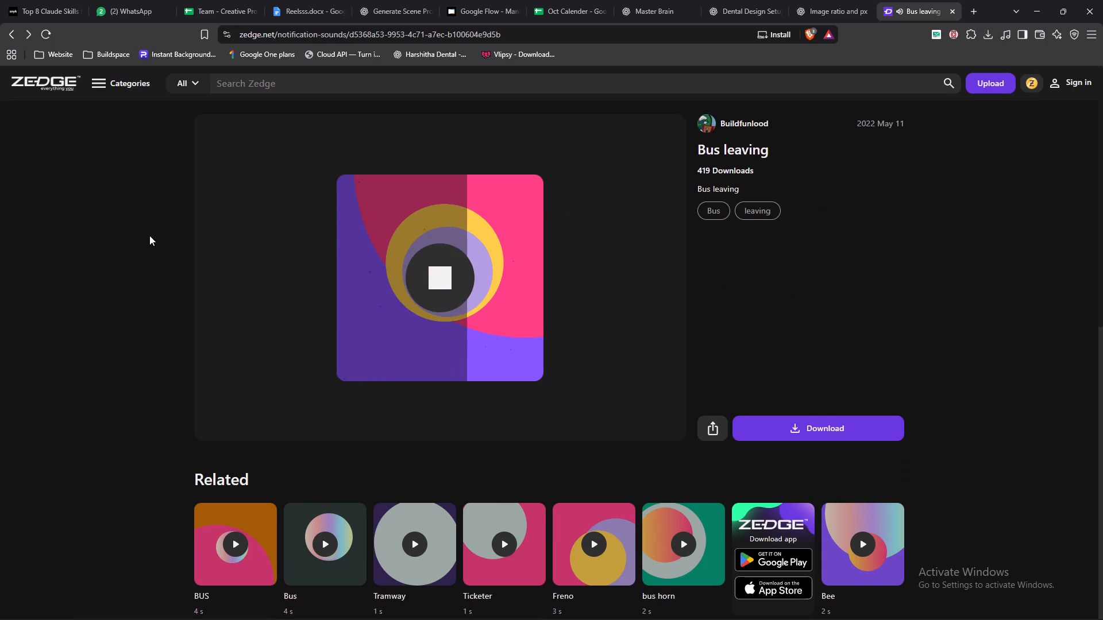
Listen to the Zedge sounds bus horn, Bus, Tramway, Ticketer, Bus opgegeten and the 4-second Bus bell.
left_click(509, 247)
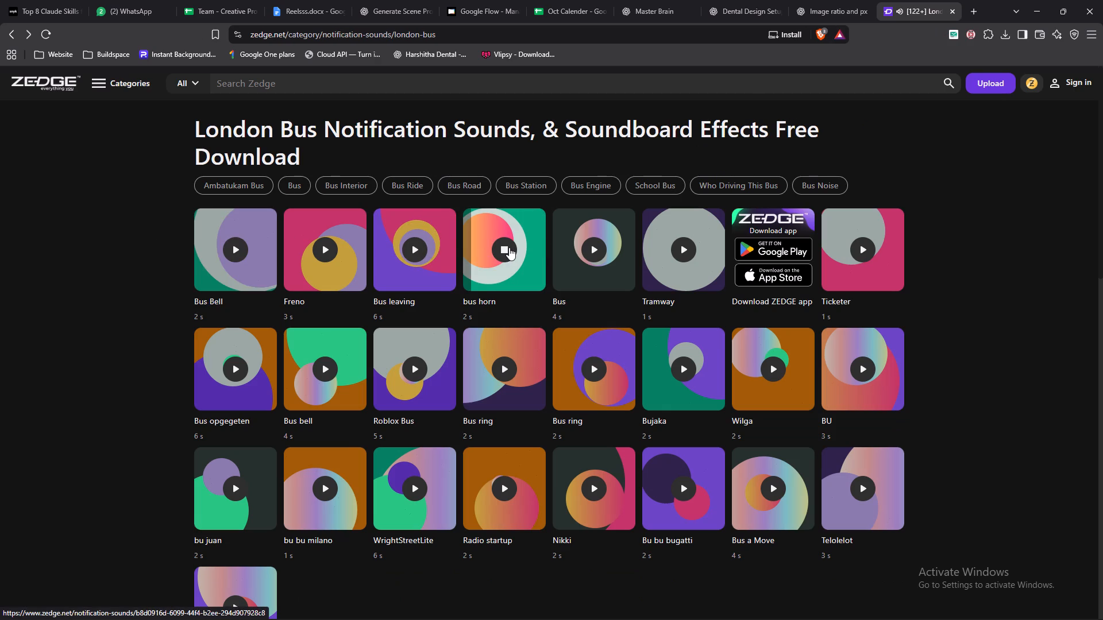
left_click(587, 246)
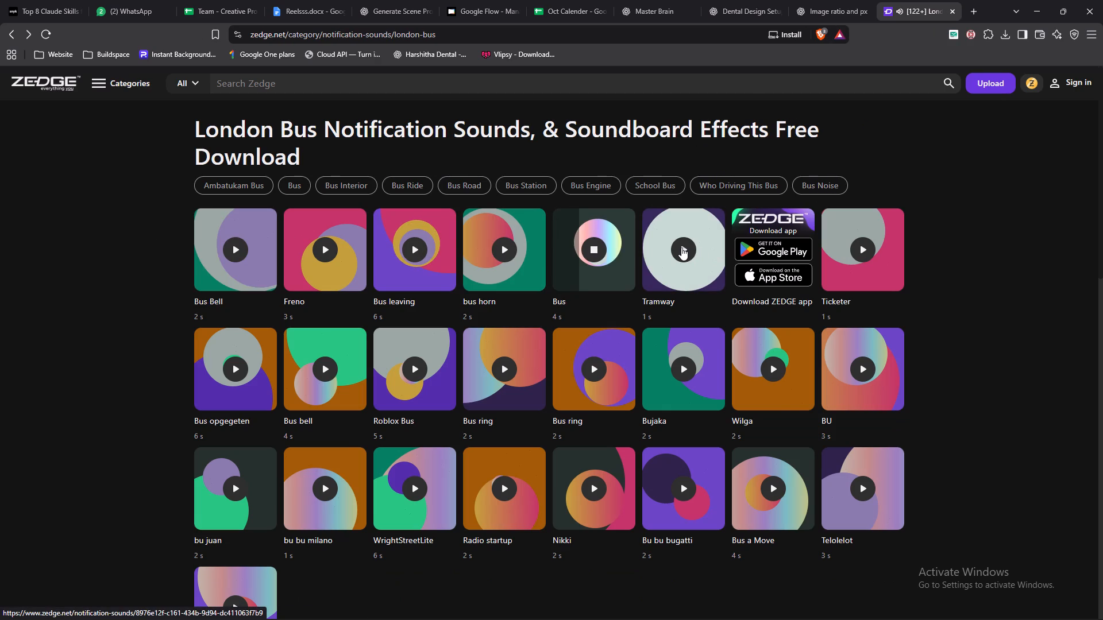
left_click(681, 247)
left_click(861, 245)
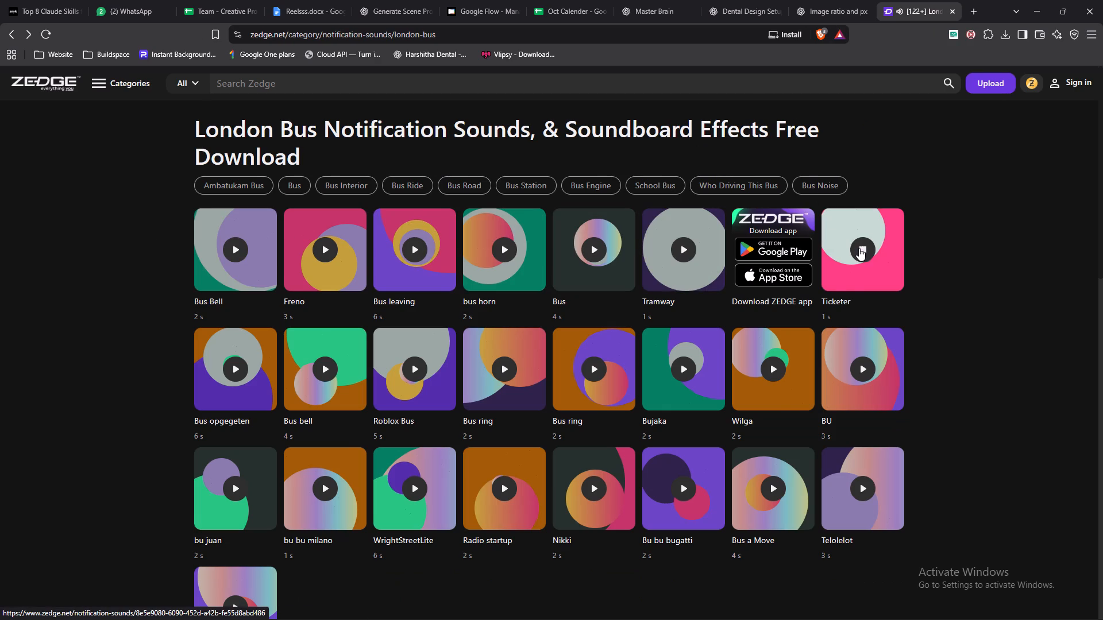
left_click(227, 374)
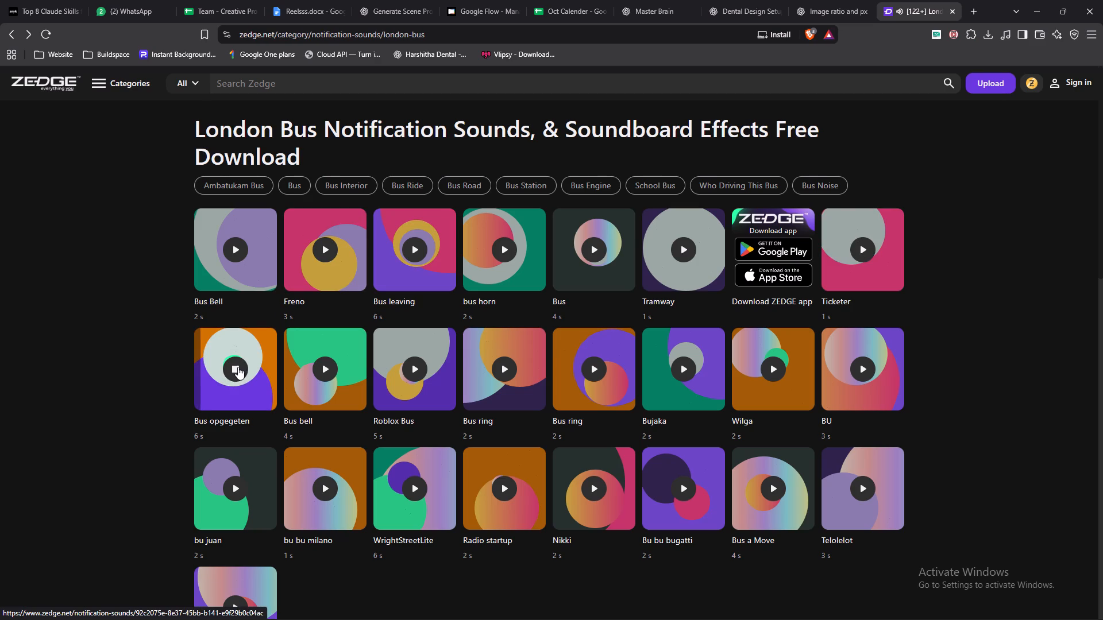
left_click(324, 370)
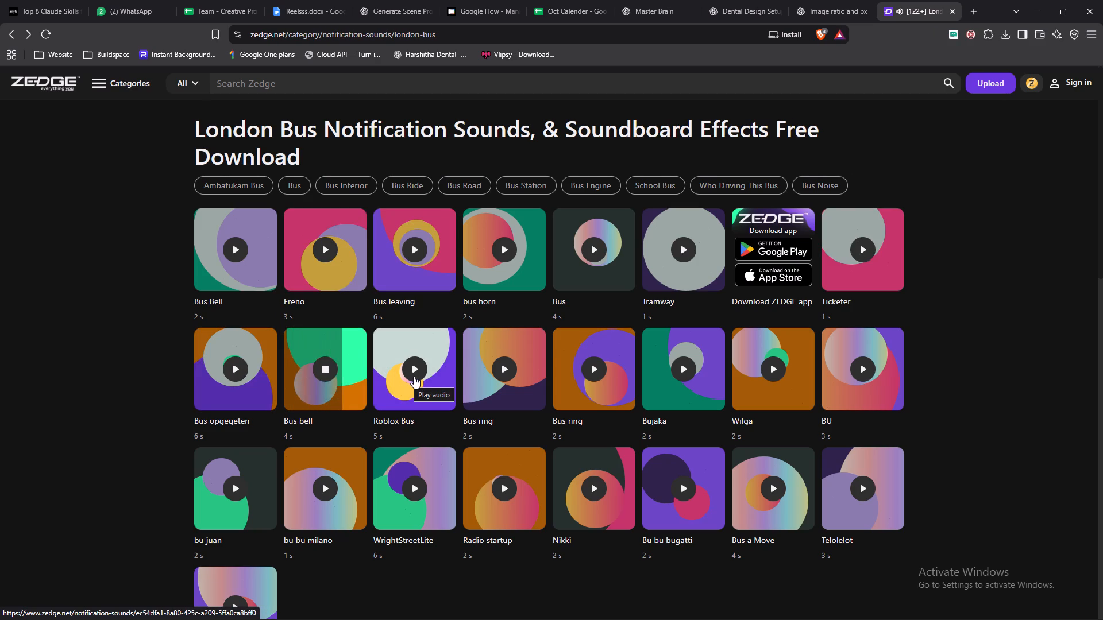
key("Escape")
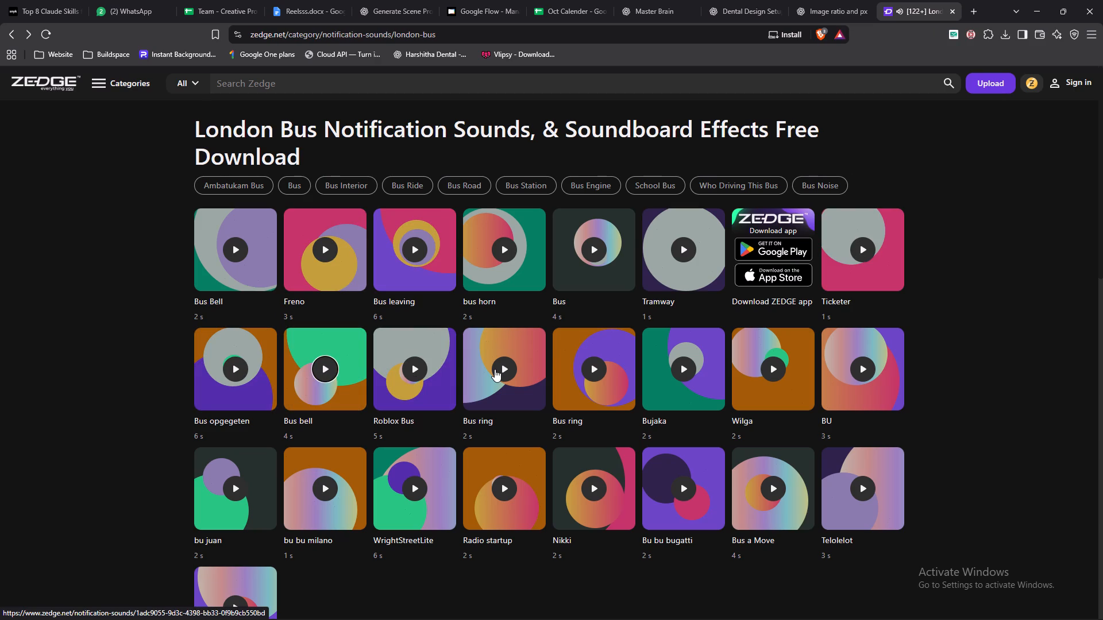
key("Escape")
Return to the London Bus sfx search results and look through them for another sound effect source.
left_click_drag(429, 356, 423, 346)
scroll(346, 336, "down", 1)
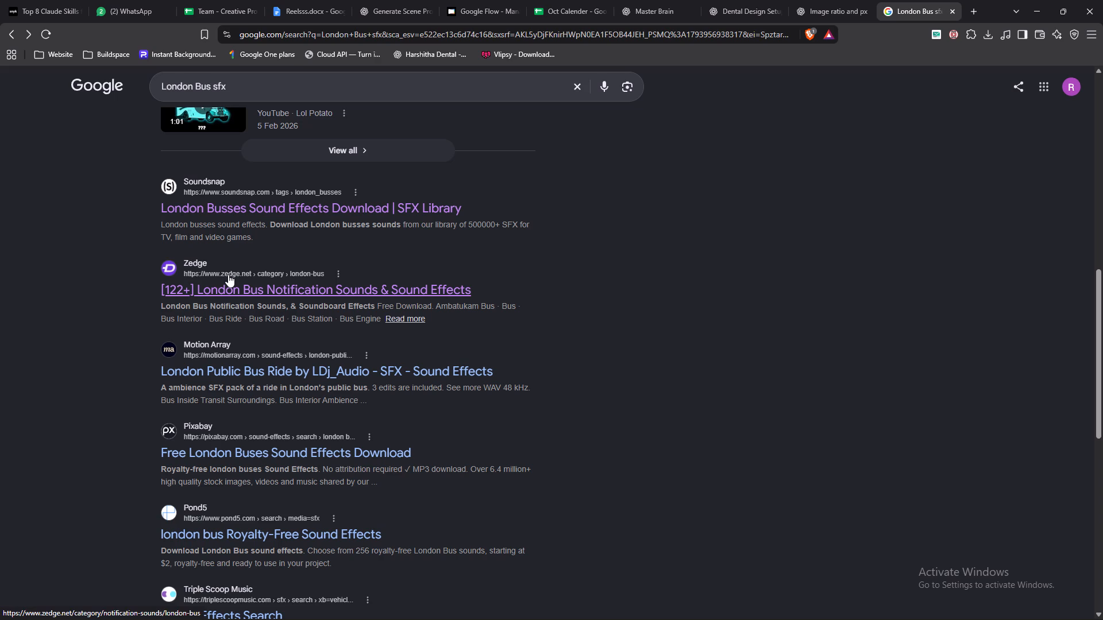
scroll(315, 219, "up", 10)
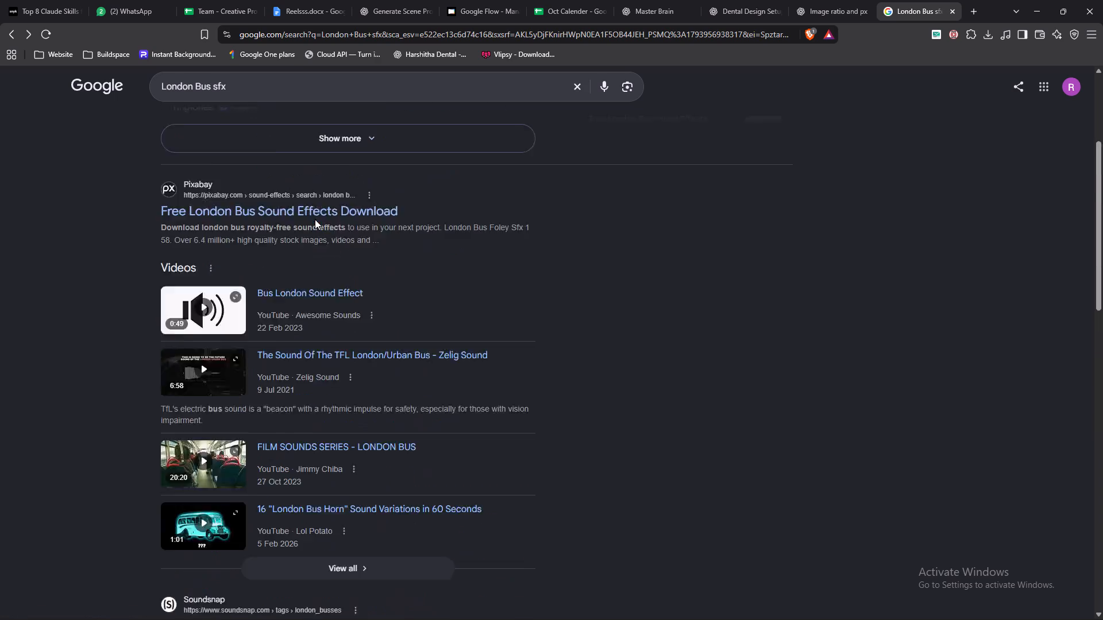
scroll(284, 224, "up", 2)
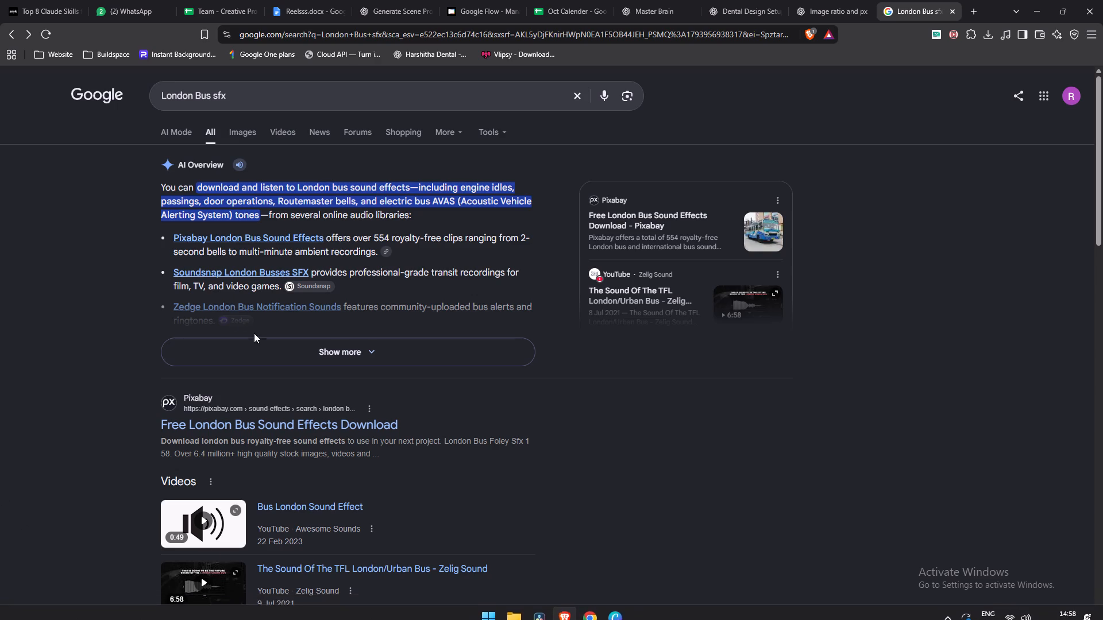
Look through the expanded London Bus sfx search results and open Pixabay's London Bus Sound Effects page.
left_click(283, 344)
scroll(315, 362, "down", 4)
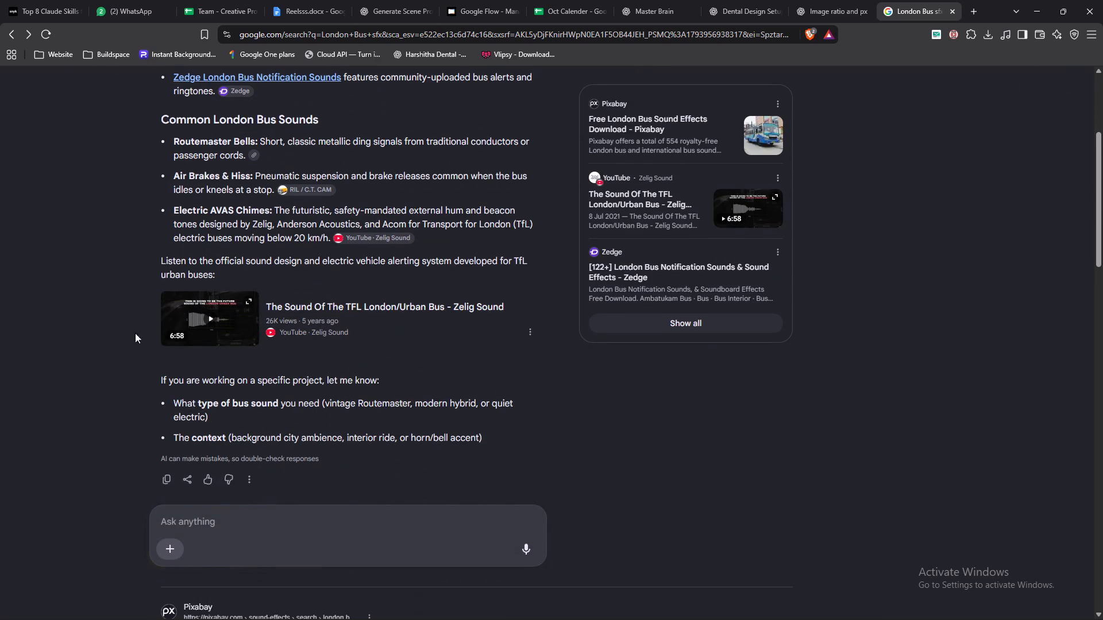
scroll(388, 344, "down", 7)
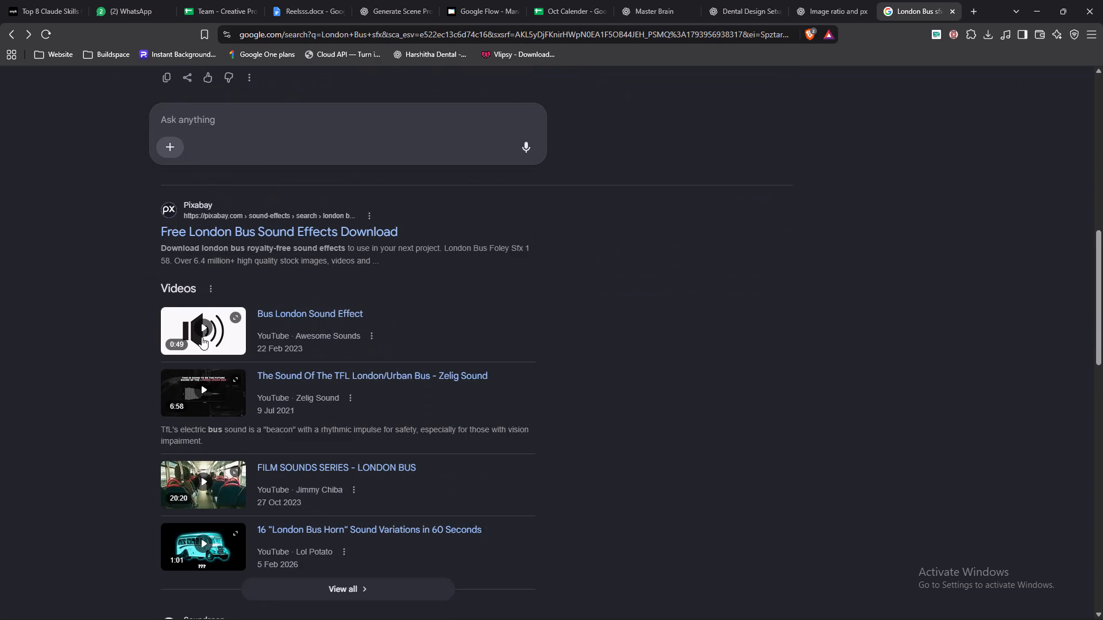
scroll(504, 180, "up", 11)
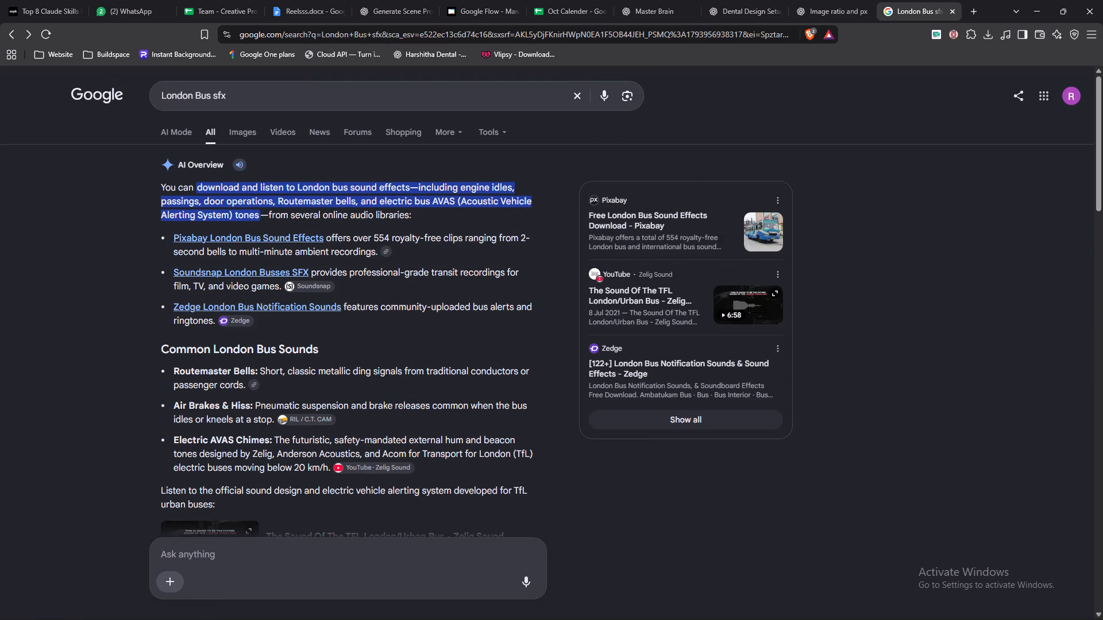
left_click(229, 234)
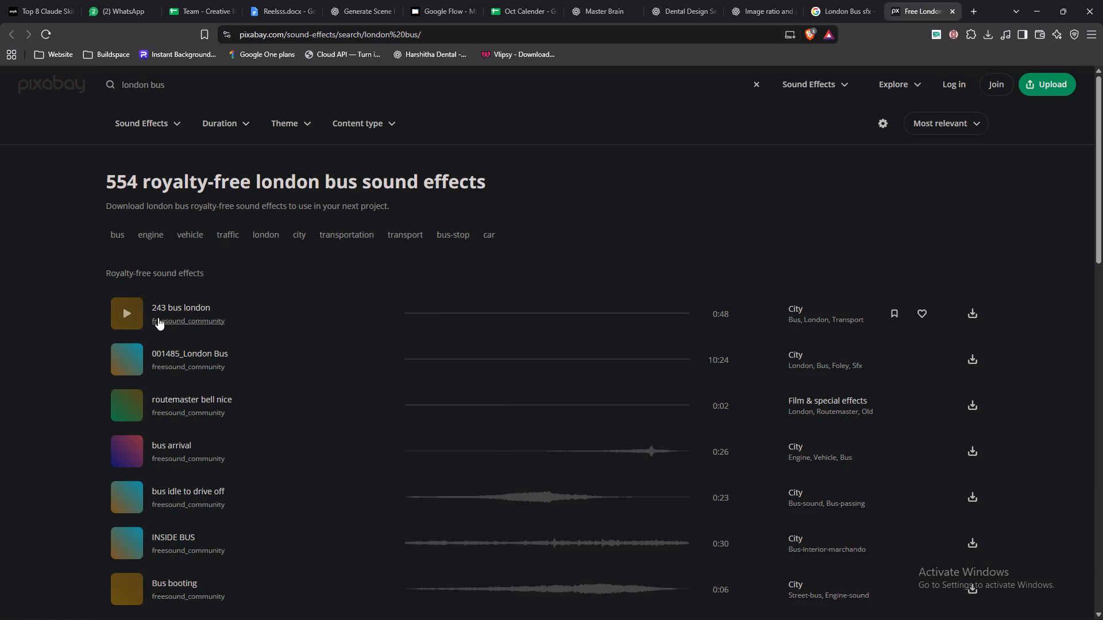
Listen to the Pixabay sounds 243 bus london, routemaster bell nice and bus arrival.
left_click(121, 324)
left_click(124, 309)
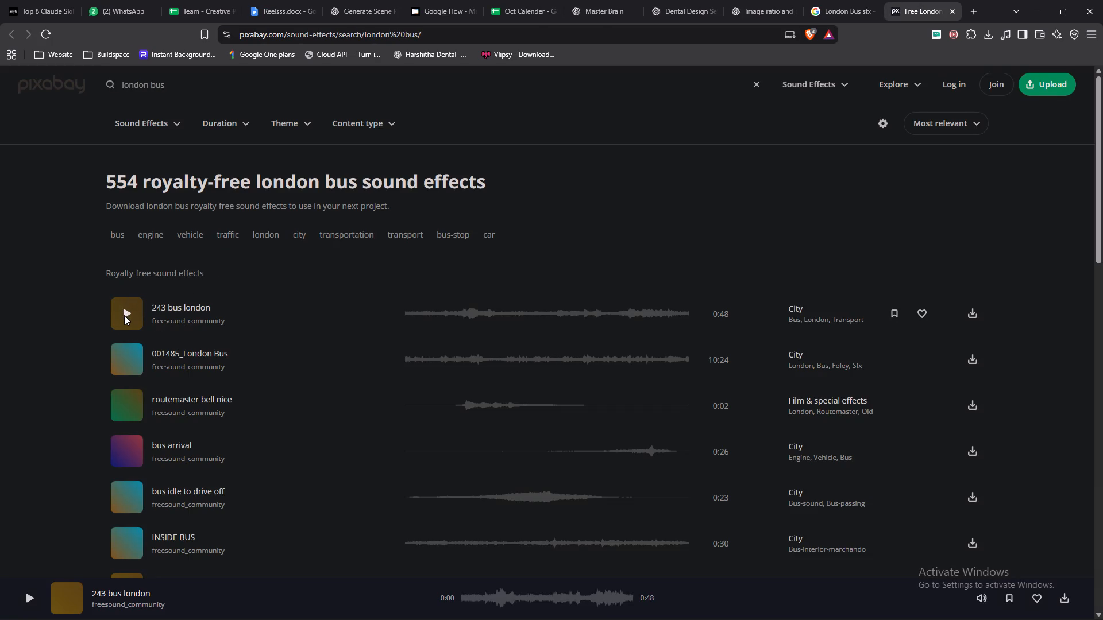
left_click(125, 315)
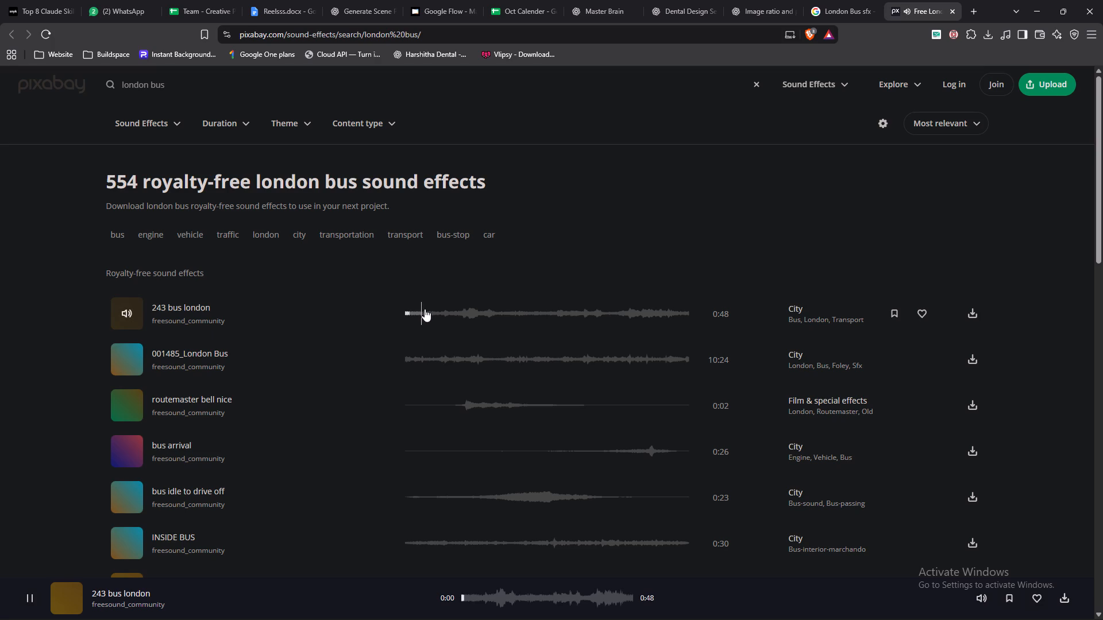
left_click(446, 311)
left_click(464, 312)
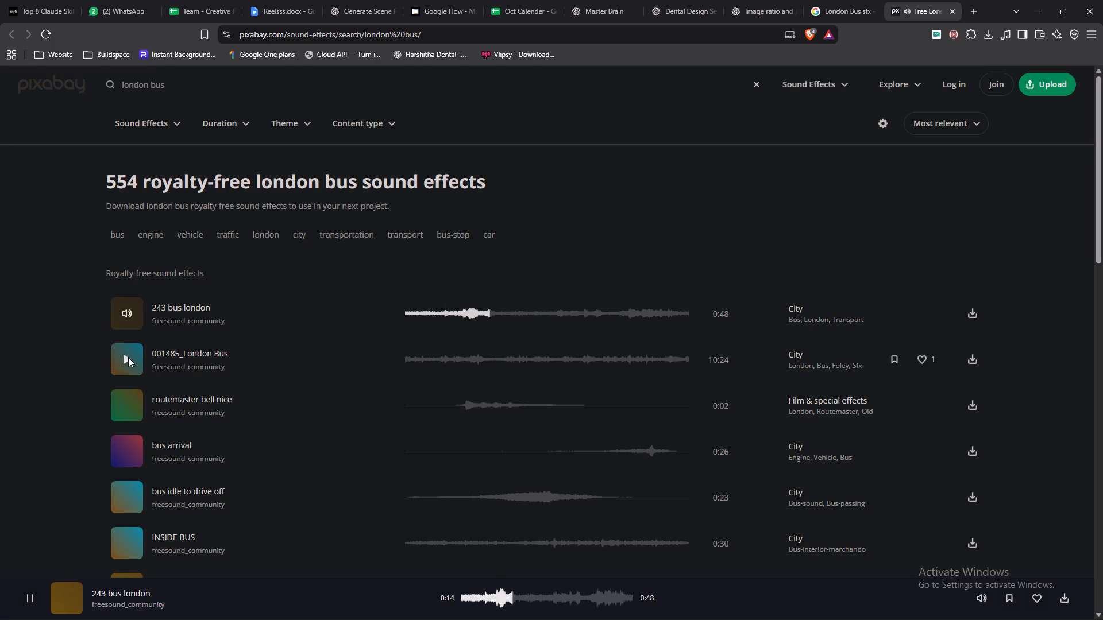
key("space")
scroll(627, 336, "up", 6)
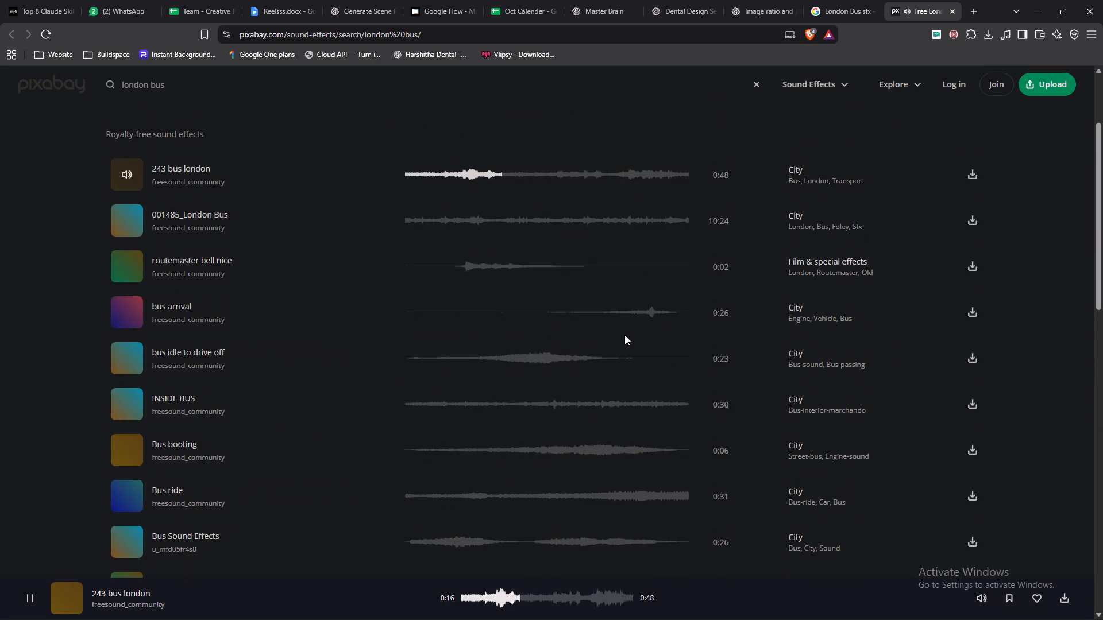
left_click(124, 270)
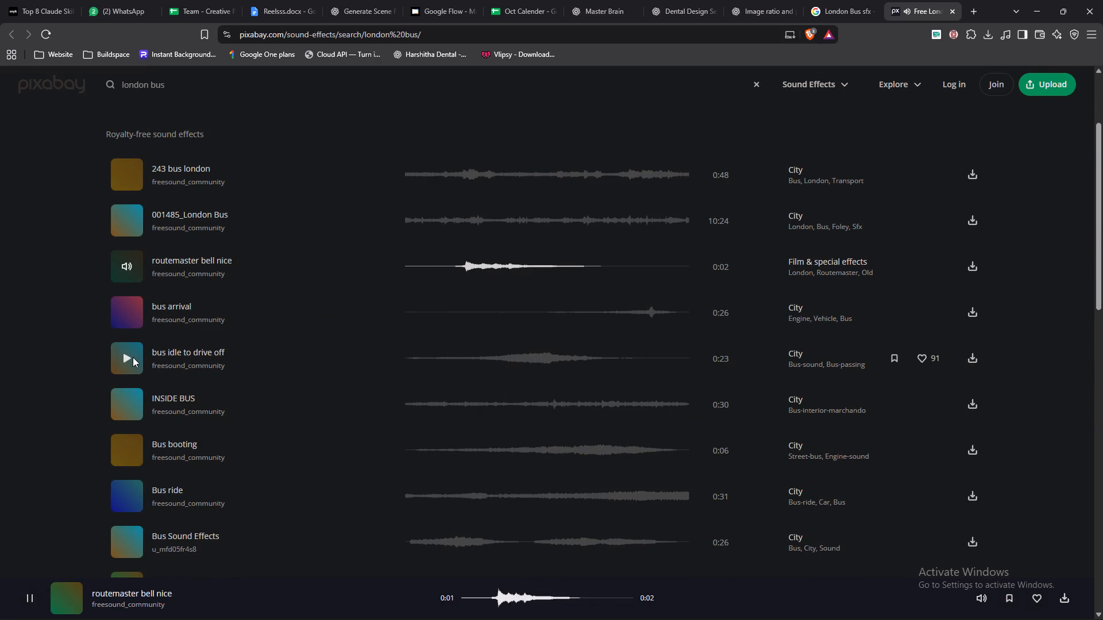
left_click(125, 319)
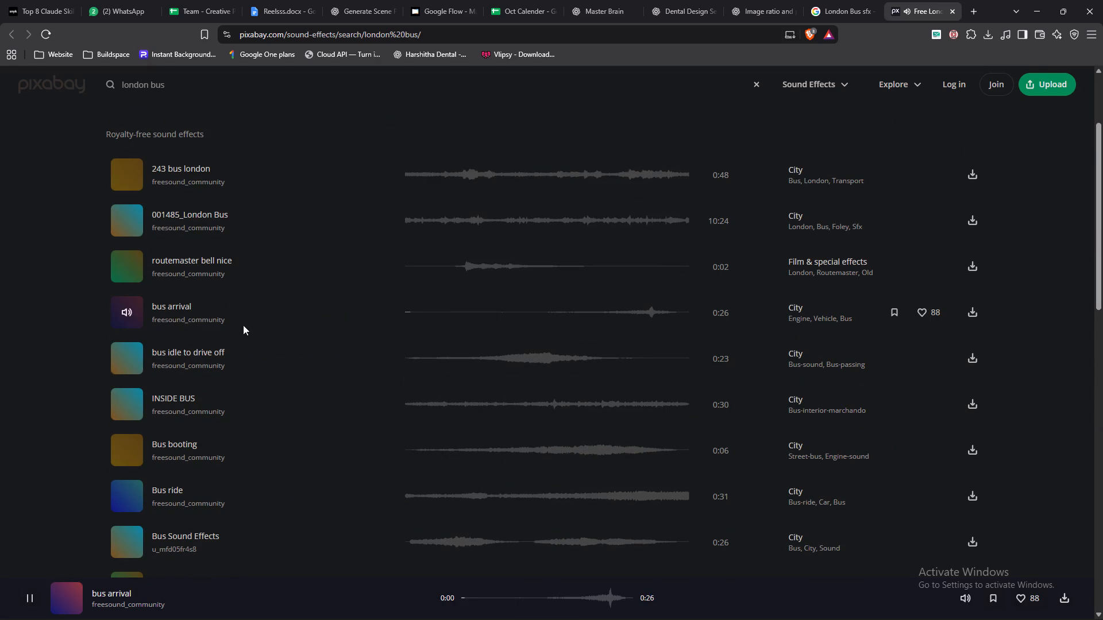
left_click(124, 313)
Download the 243 bus london sound into the Audio & SFX folder inside Mana London Radio's Diwali Reel folder.
left_click(968, 179)
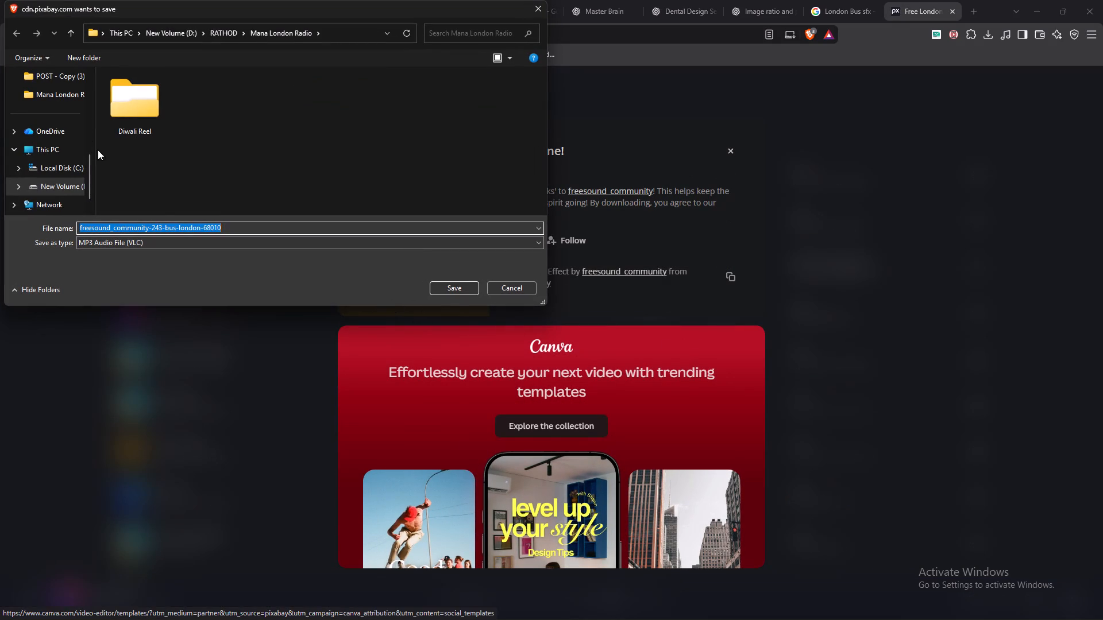
double_click(120, 95)
left_click(111, 87)
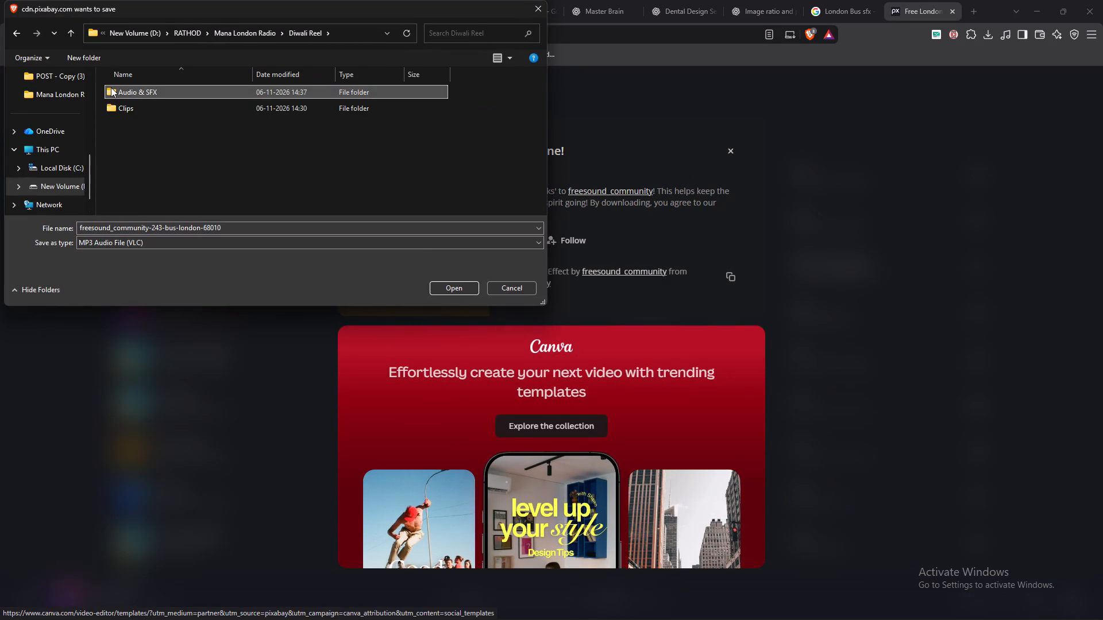
left_click(111, 87)
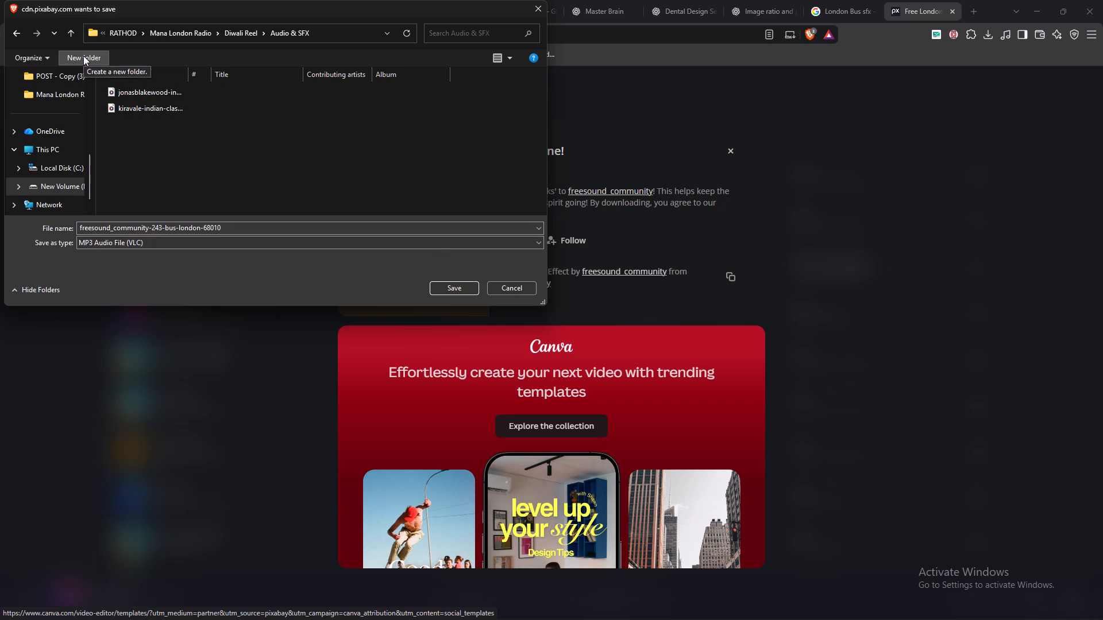
left_click(437, 289)
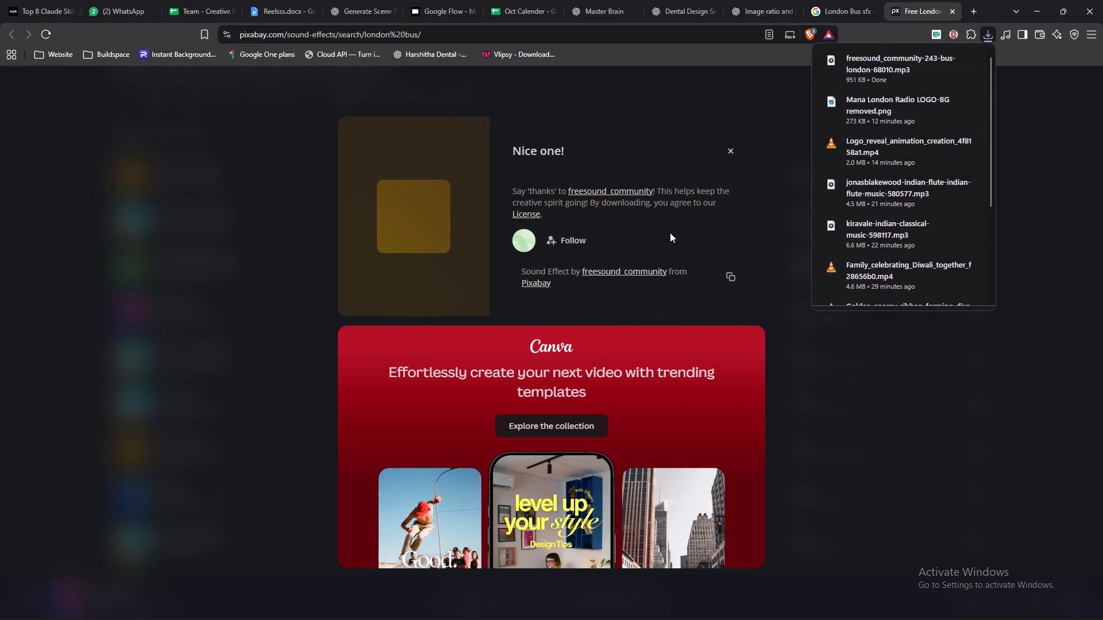
left_click(656, 53)
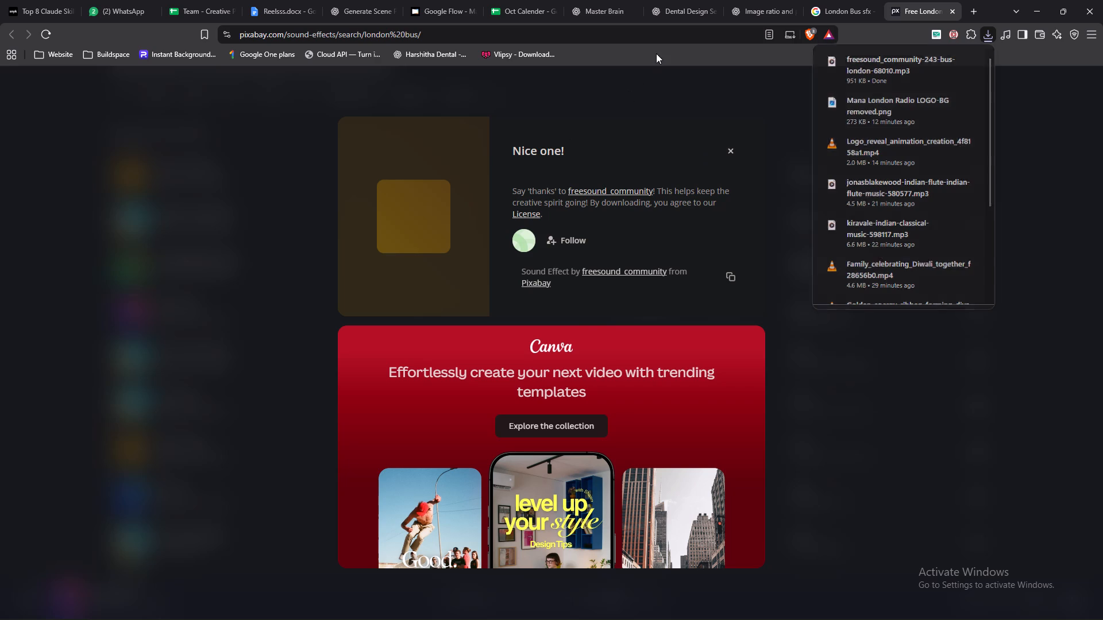
Switch to DaVinci Resolve and rename the Audio & SFX bin in Master as Audio.
key("alt+Tab")
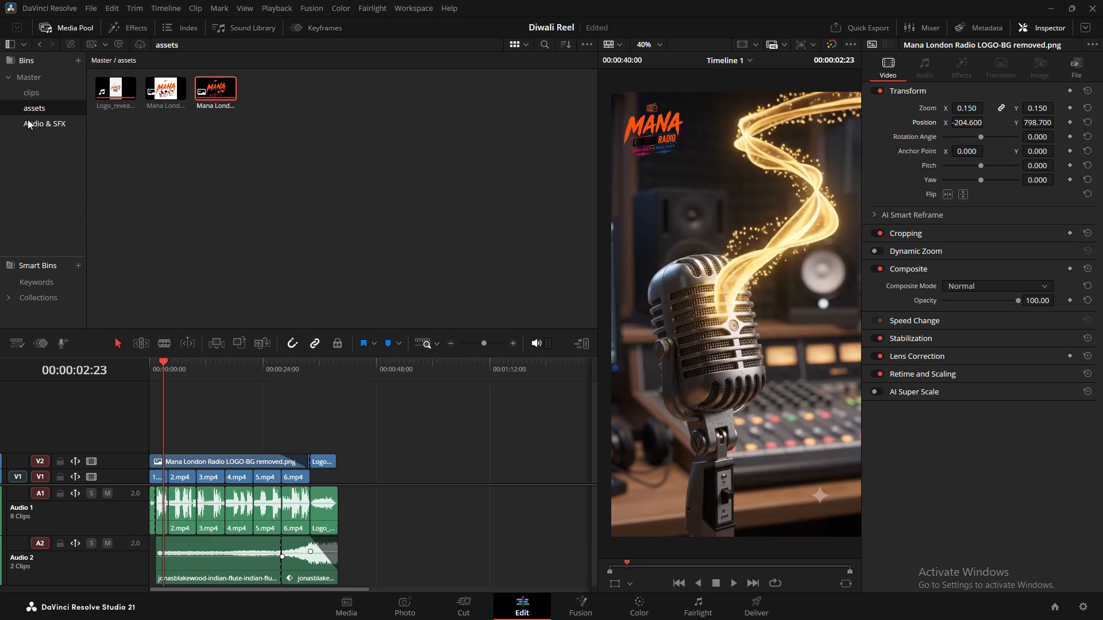
left_click(29, 119)
left_click(32, 63)
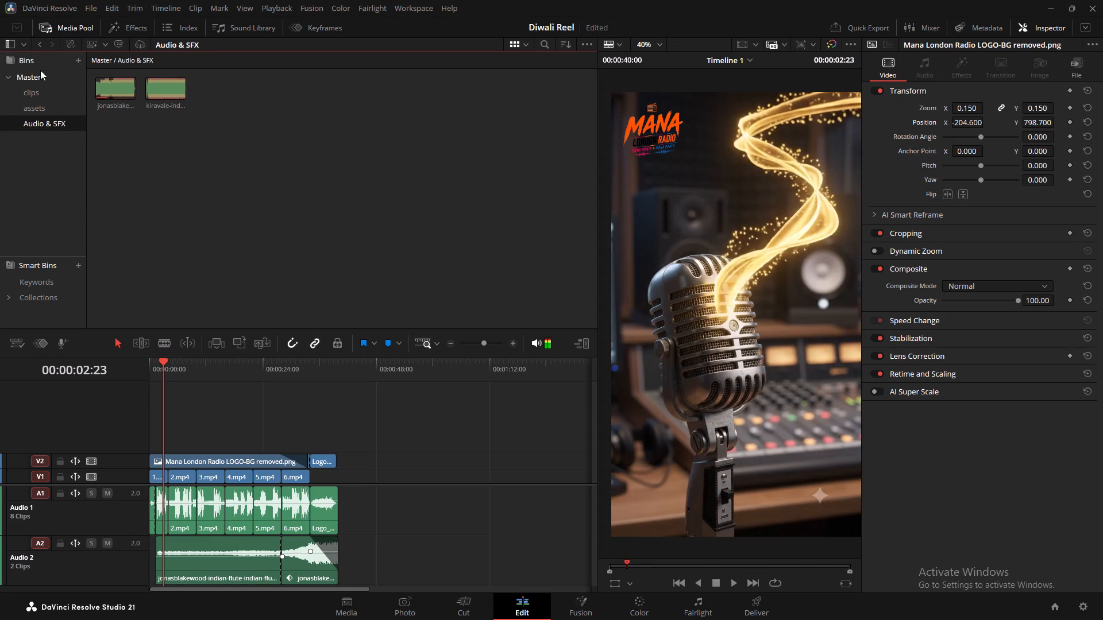
left_click(34, 79)
left_click(153, 100)
right_click(168, 110)
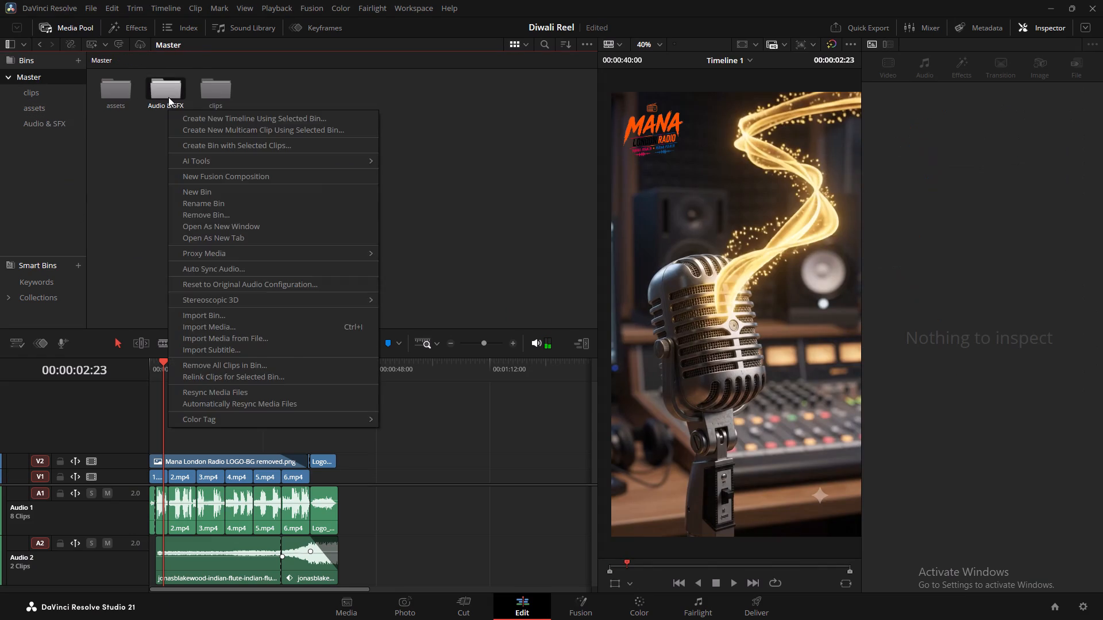
right_click(168, 97)
left_click(236, 195)
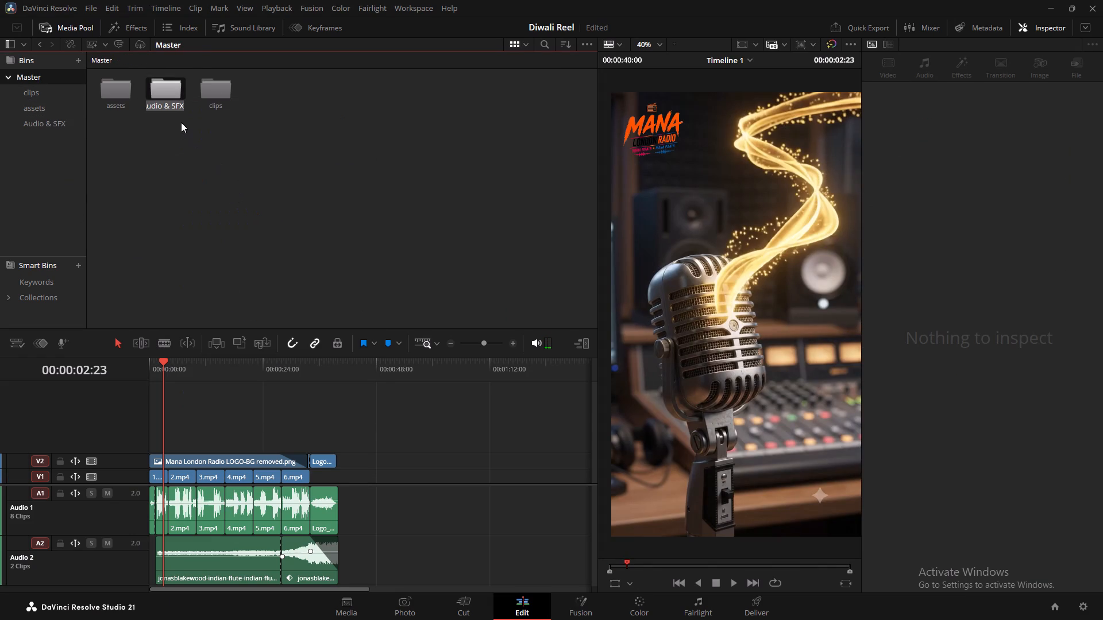
key("Right")
key("BackSpace")
key("BackSpace")
key("BackSpace")
key("BackSpace")
key("BackSpace")
key("BackSpace")
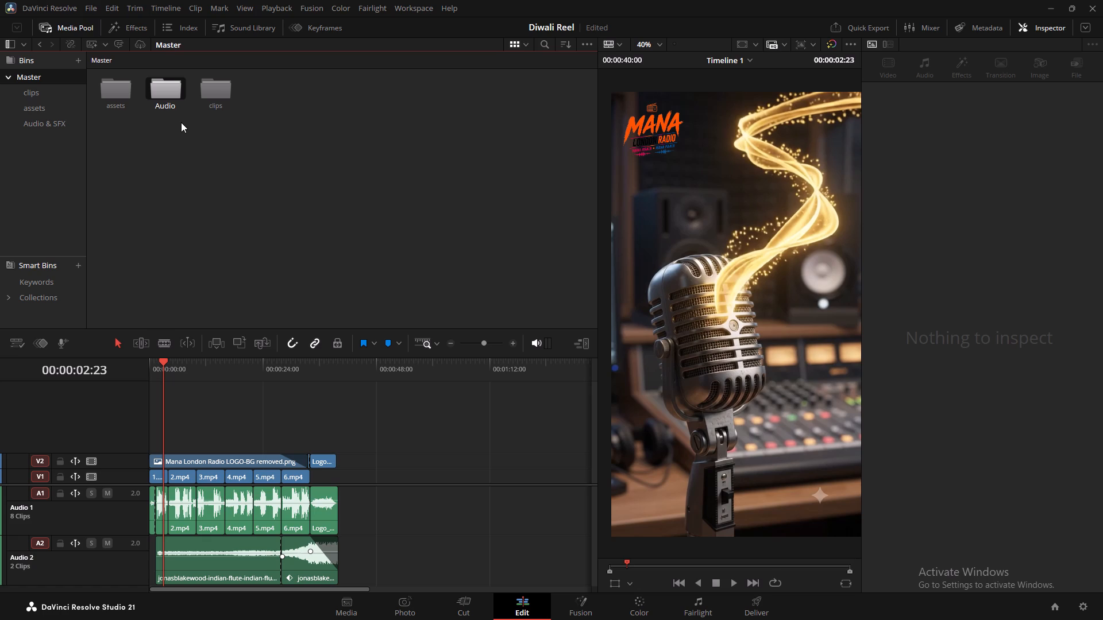
key("Return")
Create a new bin in Master and name it SFX.
left_click(76, 60)
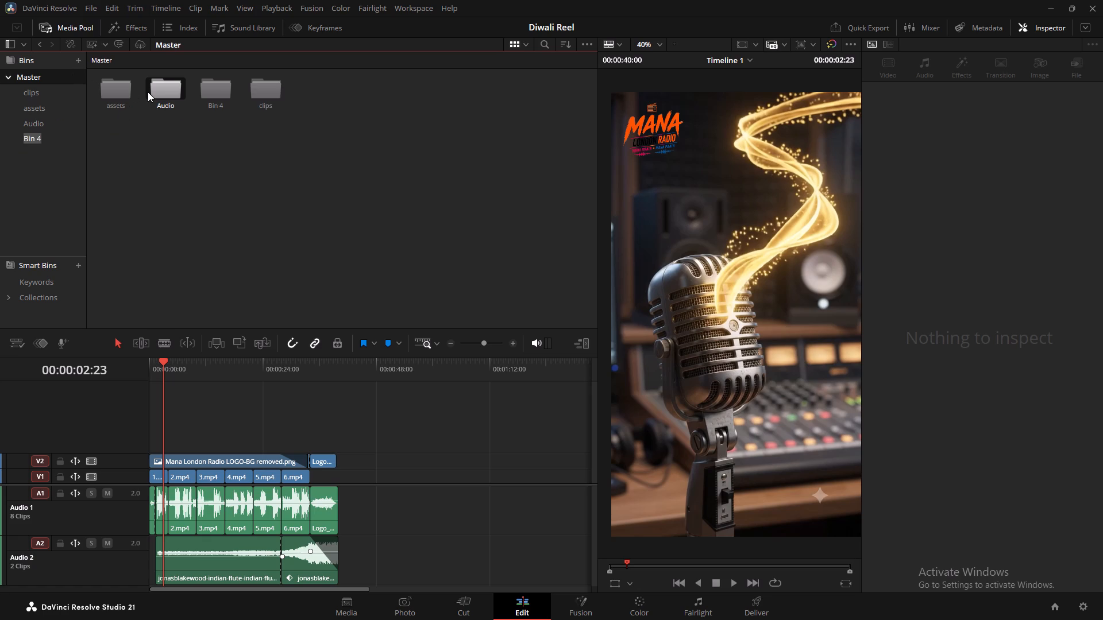
left_click(217, 102)
right_click(218, 108)
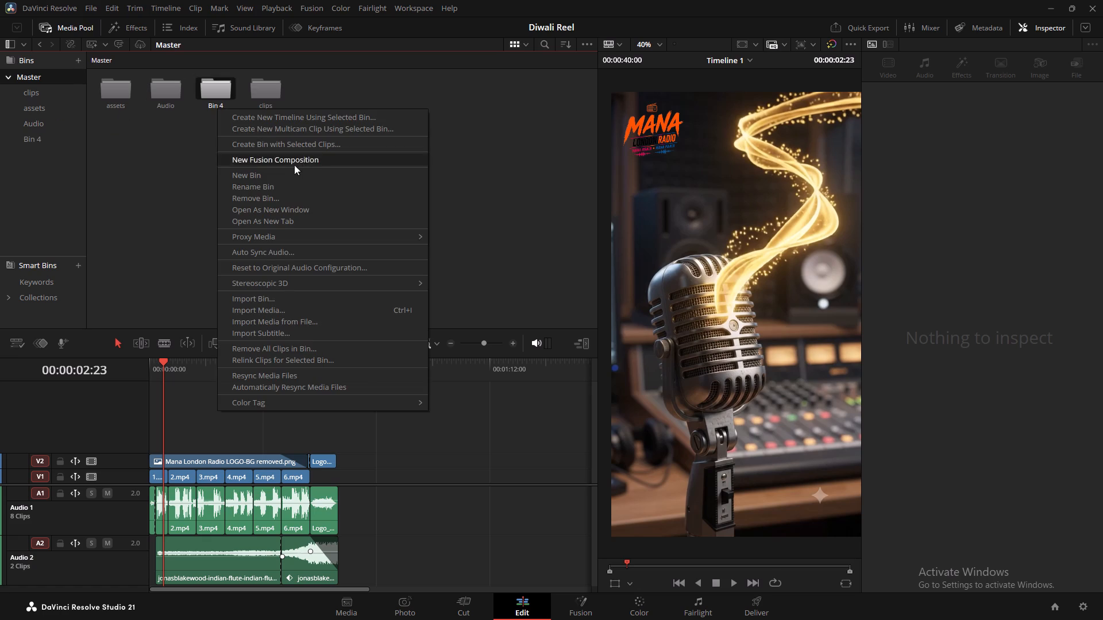
left_click(269, 187)
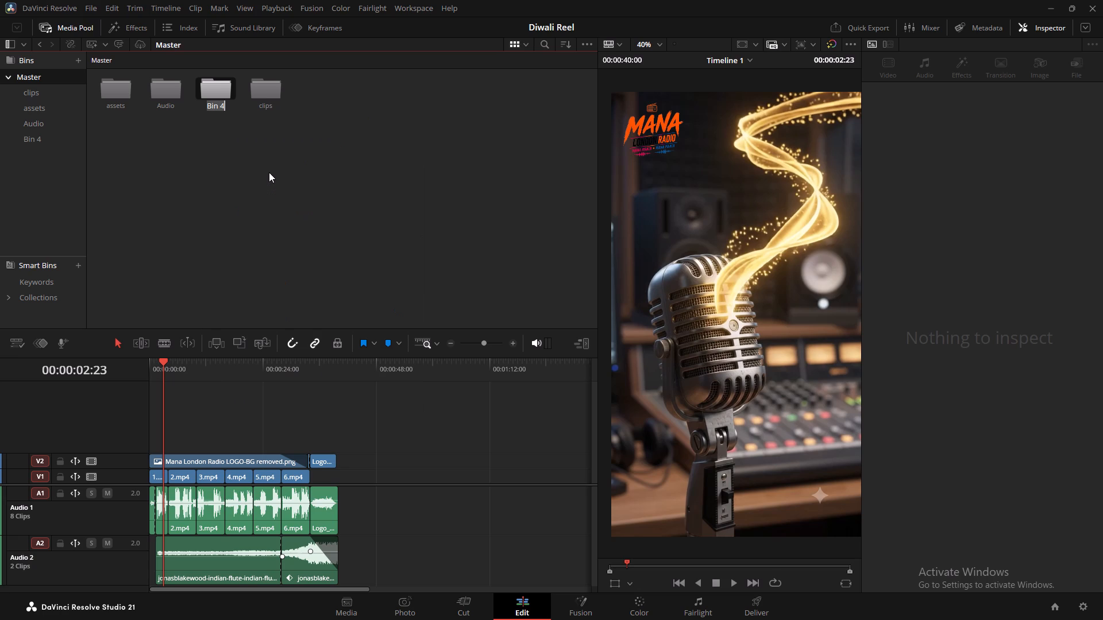
type("SFX")
key("Return")
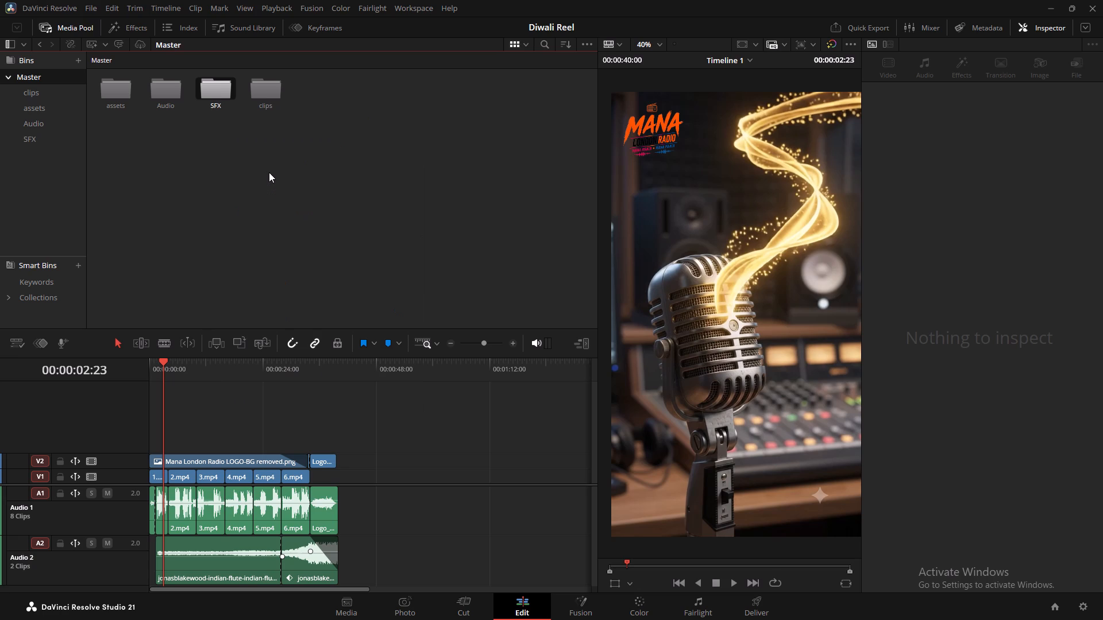
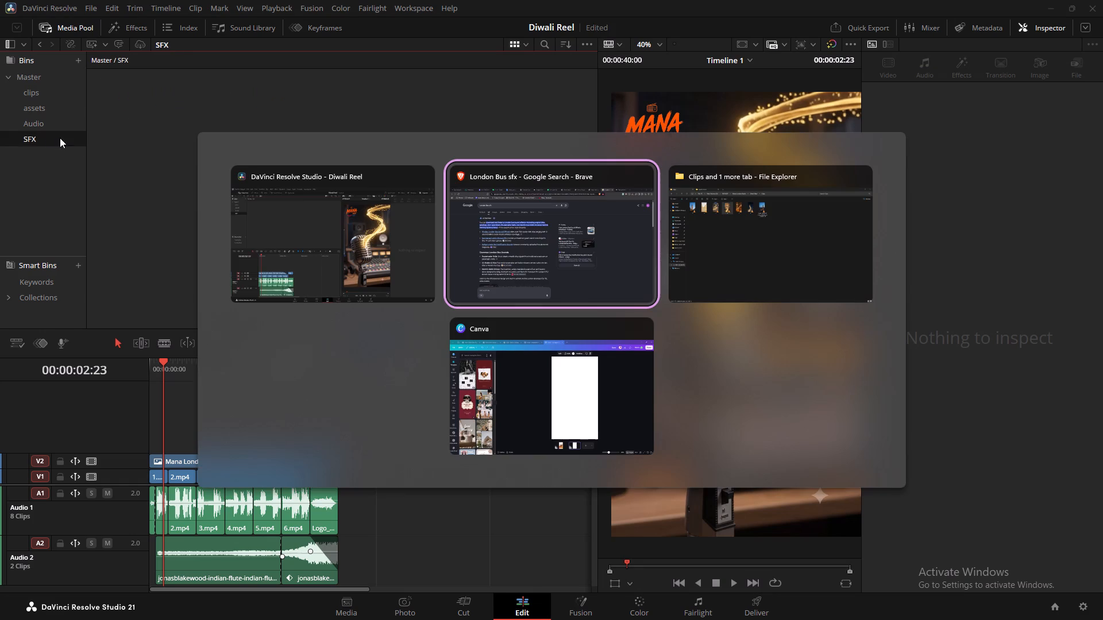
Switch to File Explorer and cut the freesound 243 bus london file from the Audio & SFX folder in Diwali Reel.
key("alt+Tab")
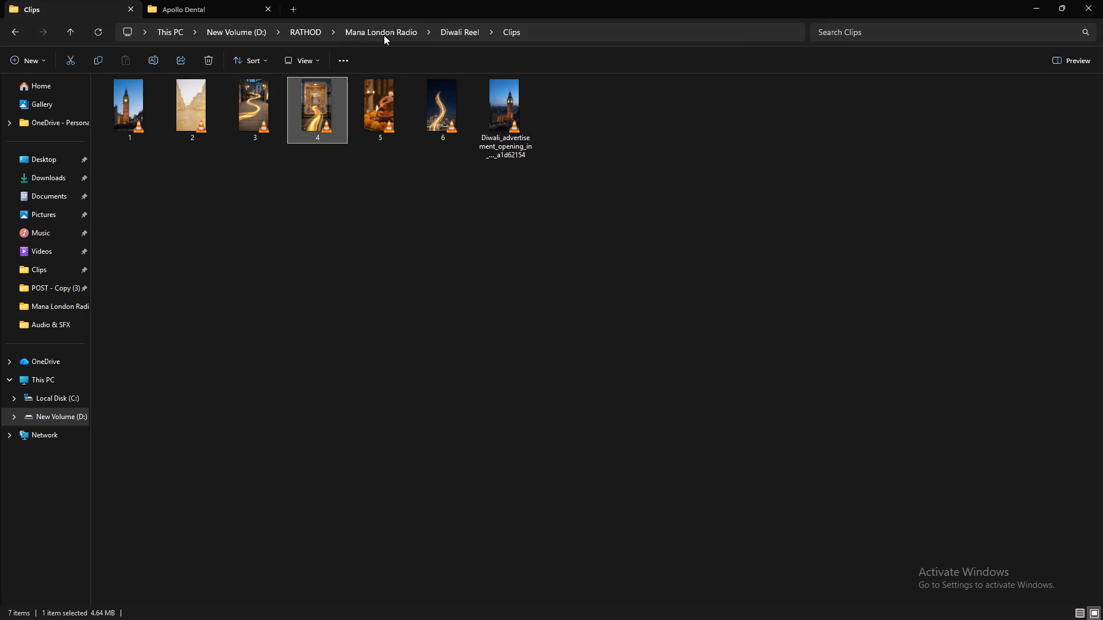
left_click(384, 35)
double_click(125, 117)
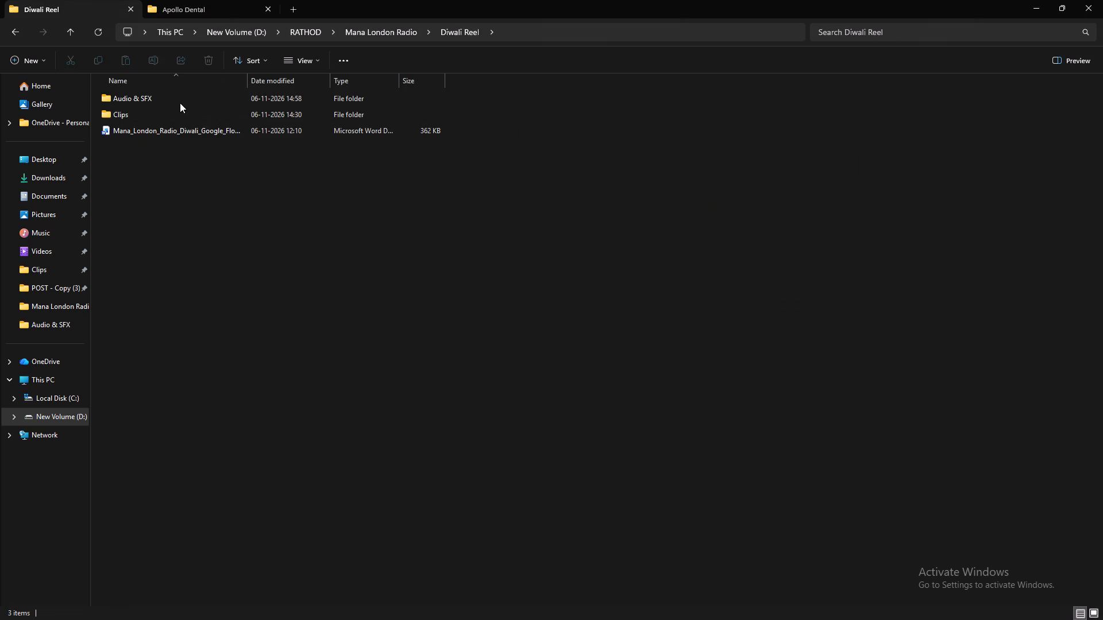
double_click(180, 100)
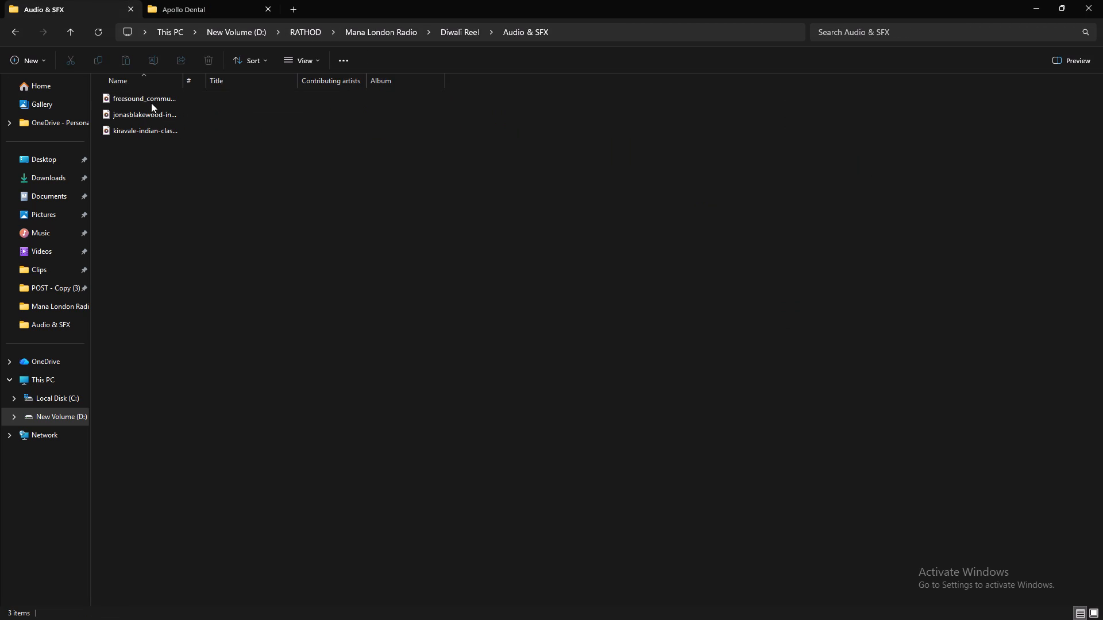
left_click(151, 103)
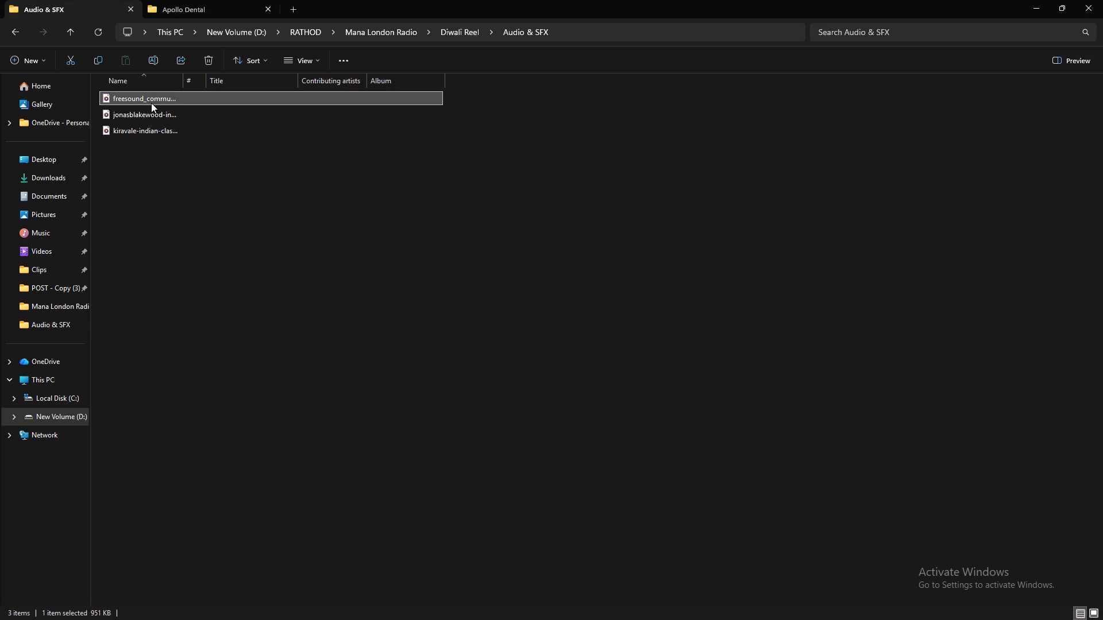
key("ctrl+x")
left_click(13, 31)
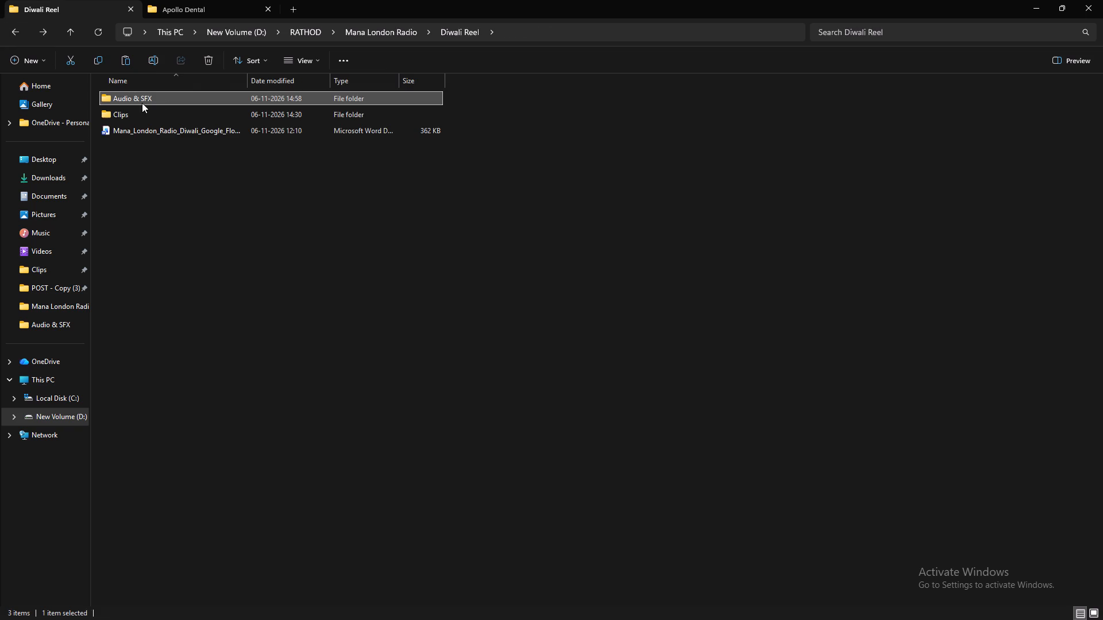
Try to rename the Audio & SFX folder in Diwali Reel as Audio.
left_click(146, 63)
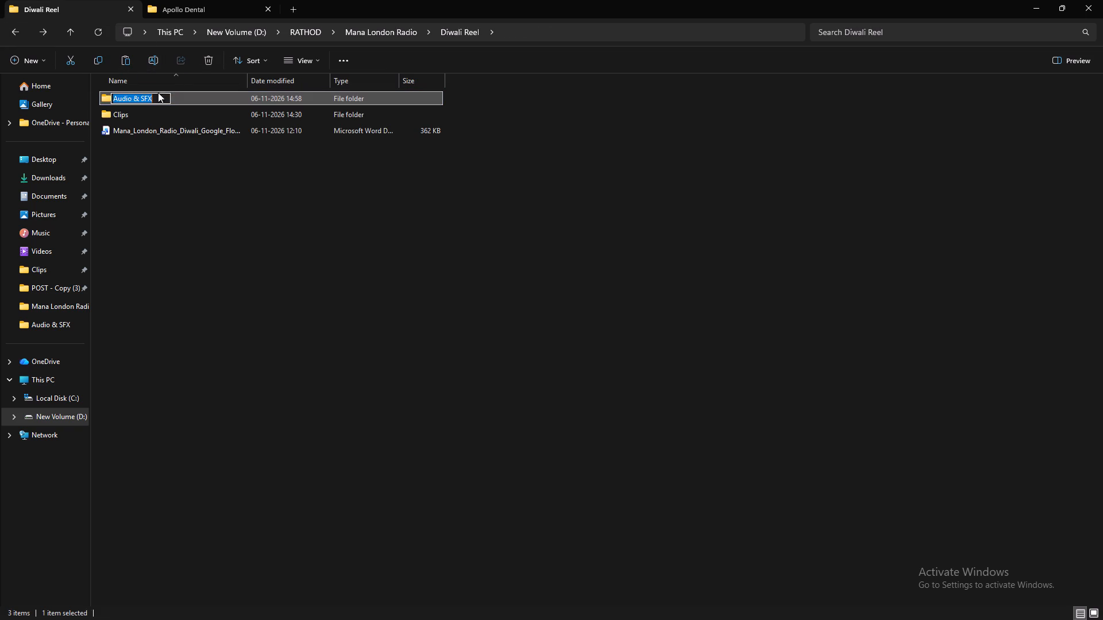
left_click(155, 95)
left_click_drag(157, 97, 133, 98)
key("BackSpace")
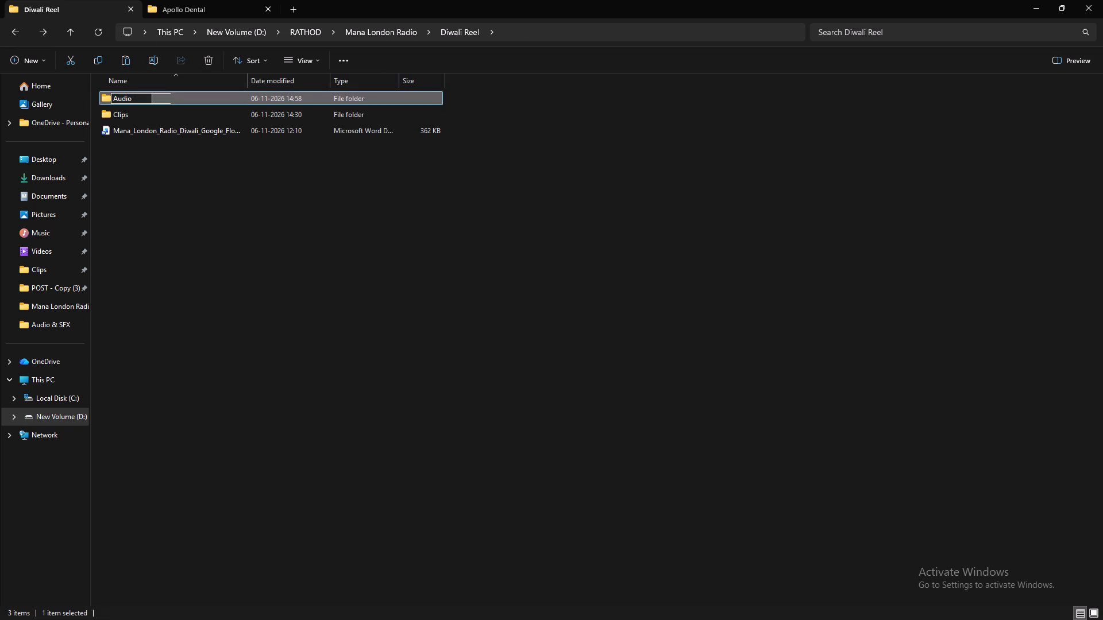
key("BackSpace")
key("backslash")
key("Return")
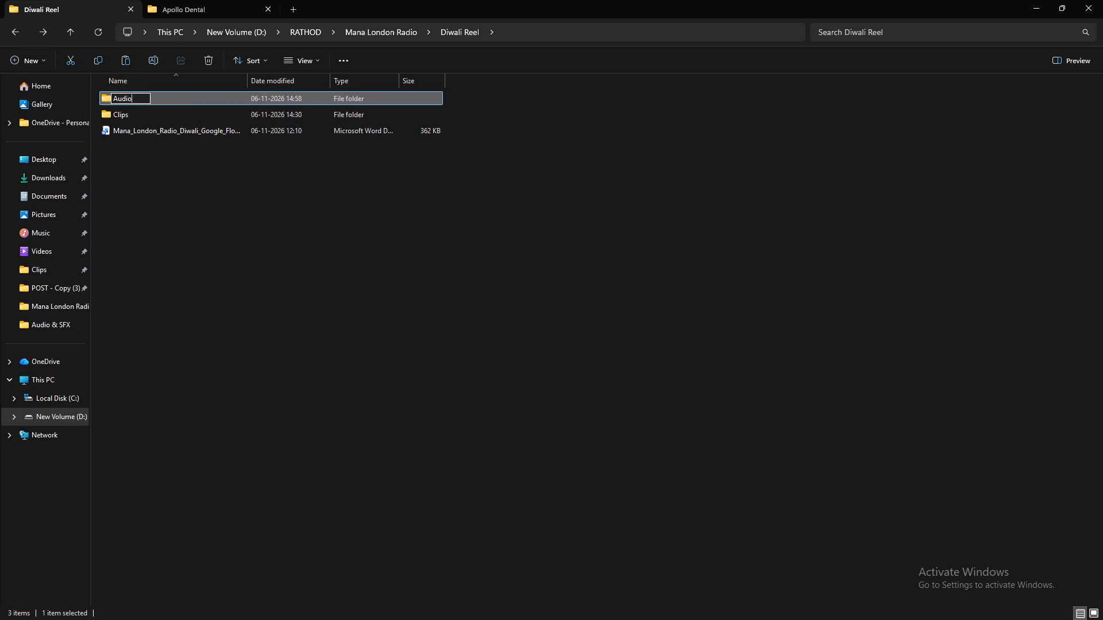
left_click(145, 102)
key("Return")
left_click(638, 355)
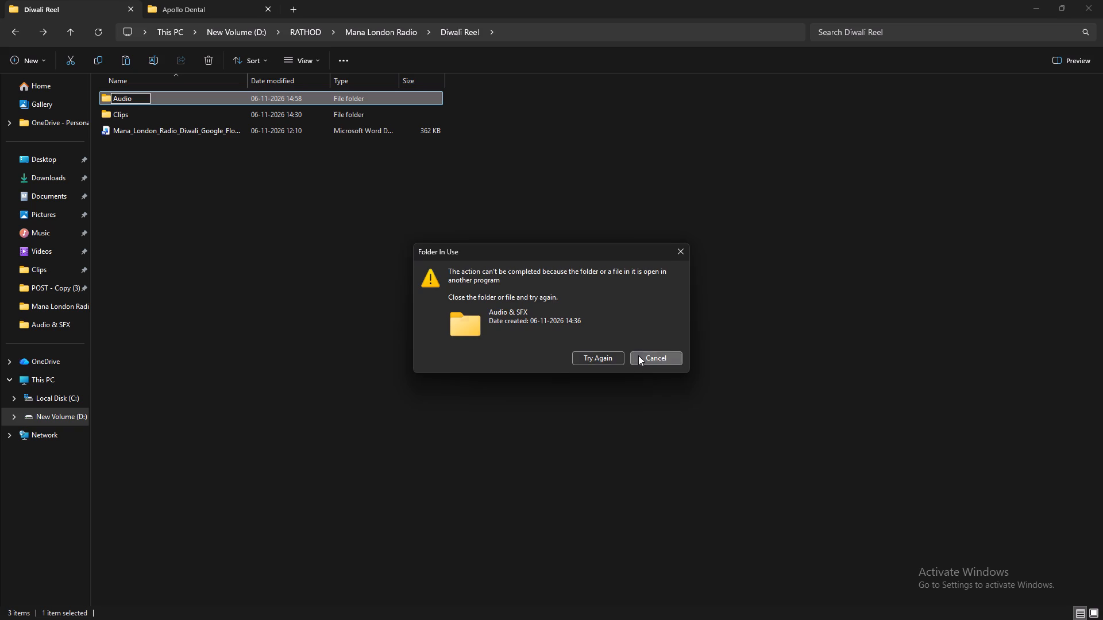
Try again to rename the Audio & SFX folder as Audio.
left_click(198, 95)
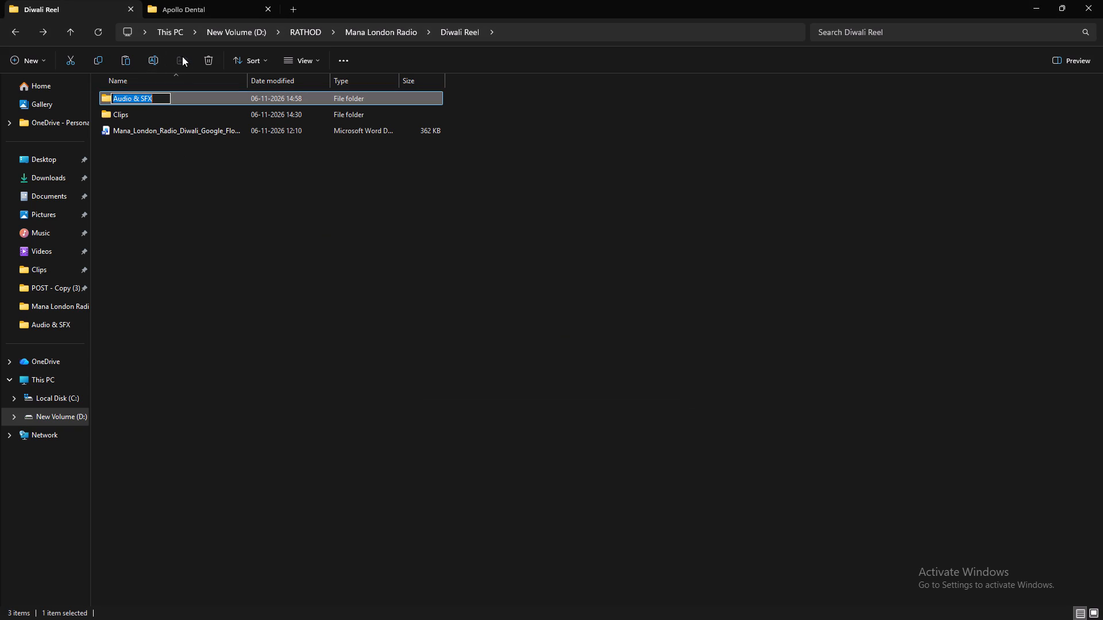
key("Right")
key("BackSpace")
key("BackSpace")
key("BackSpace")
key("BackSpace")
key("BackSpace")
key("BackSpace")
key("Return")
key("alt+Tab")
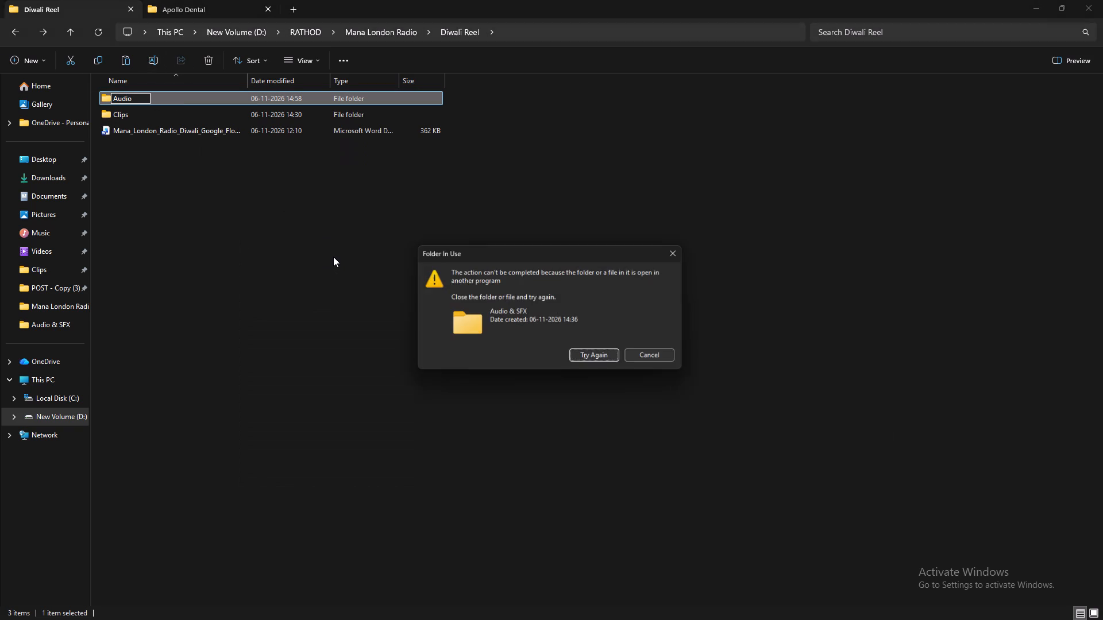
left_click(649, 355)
Switch to DaVinci Resolve, save the Diwali Reel project and close the program.
key("alt+Tab")
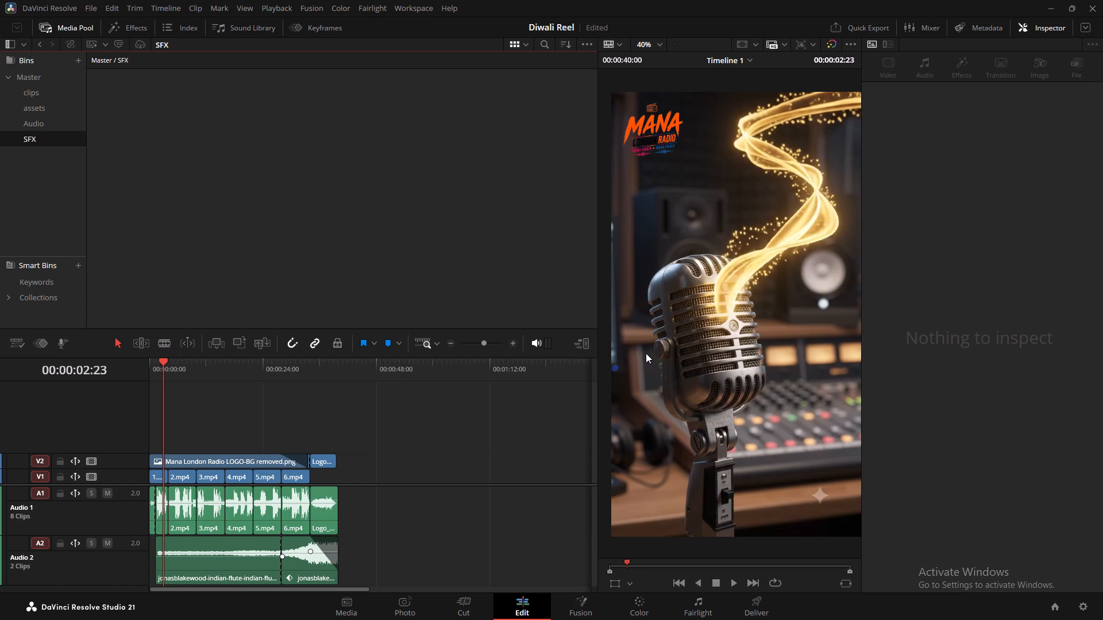
key("ctrl+s")
left_click(44, 94)
key("ctrl+s")
key("ctrl+s")
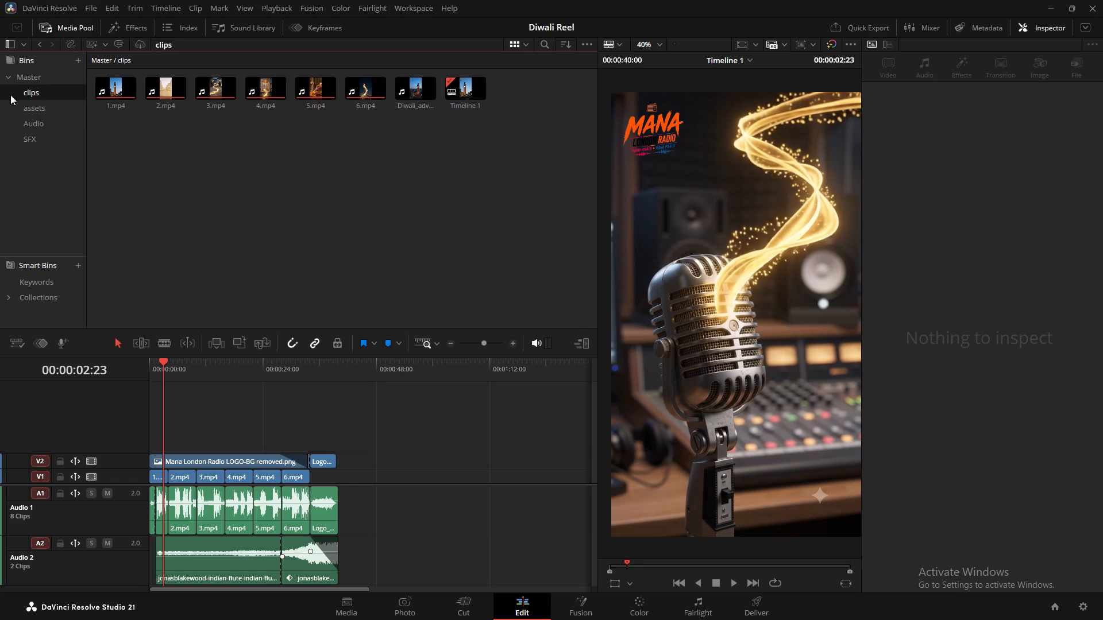
left_click(50, 107)
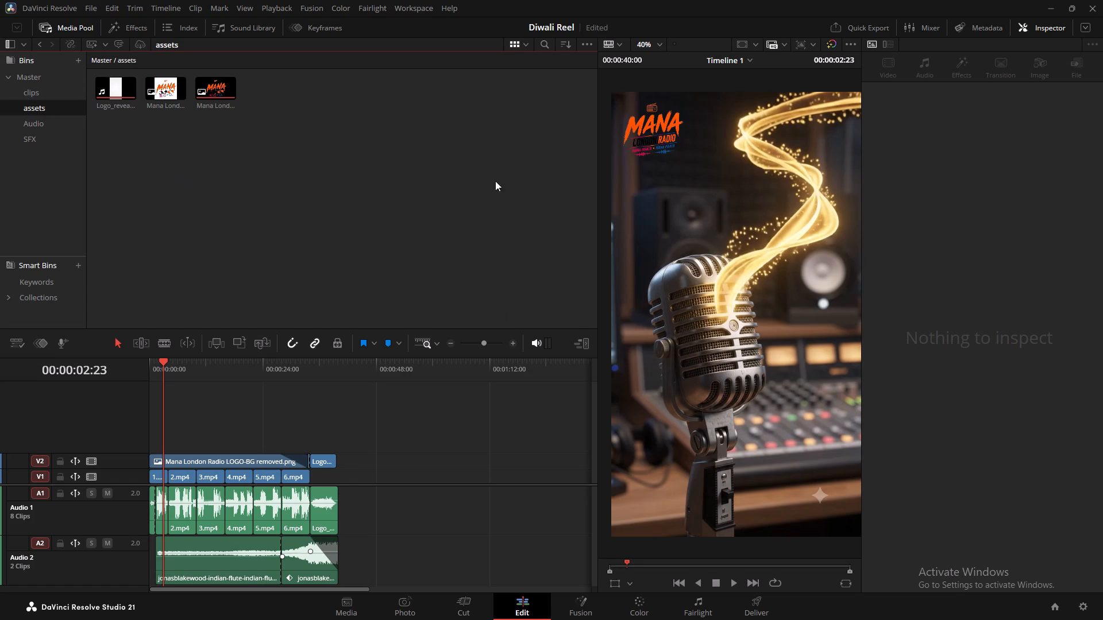
key("ctrl+s")
key("ctrl+s")
left_click(1097, 4)
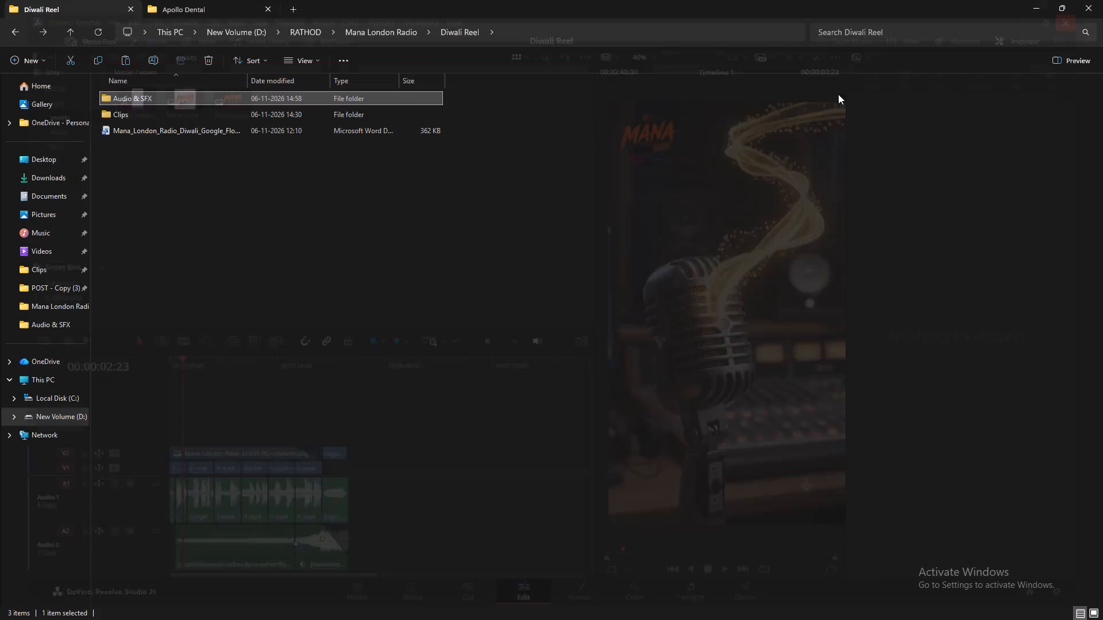
Rename the Audio & SFX folder in Diwali Reel as Audio in File Explorer.
left_click(152, 53)
key("Right")
key("BackSpace")
key("BackSpace")
key("BackSpace")
key("BackSpace")
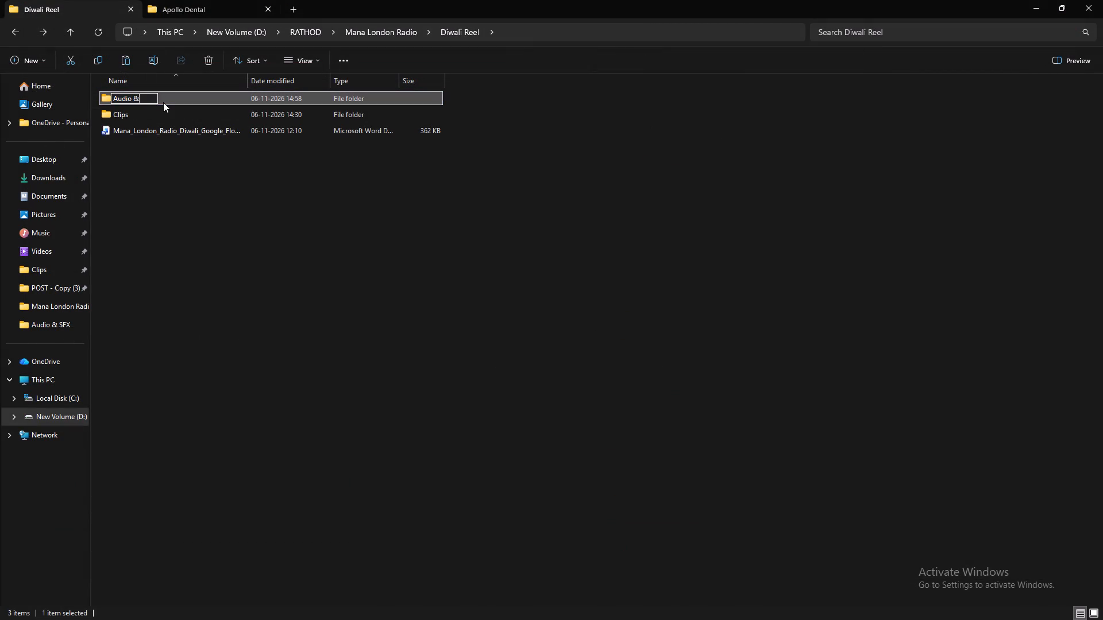
key("BackSpace")
key("BackSpace")
key("Return")
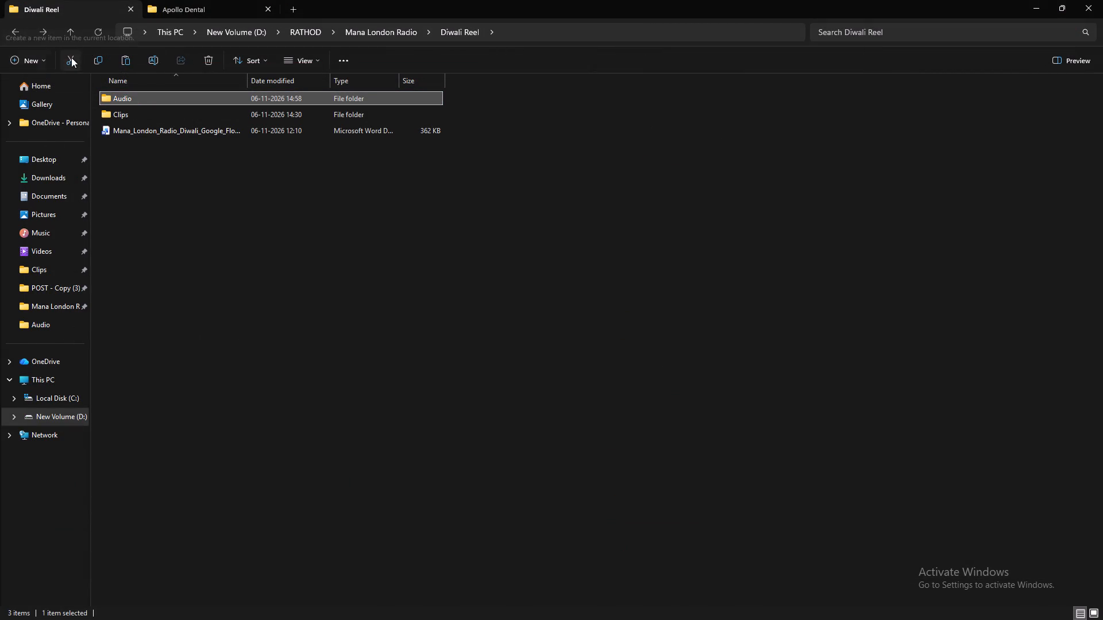
Create a new folder named SFX inside the Diwali Reel folder.
left_click(24, 66)
left_click(68, 84)
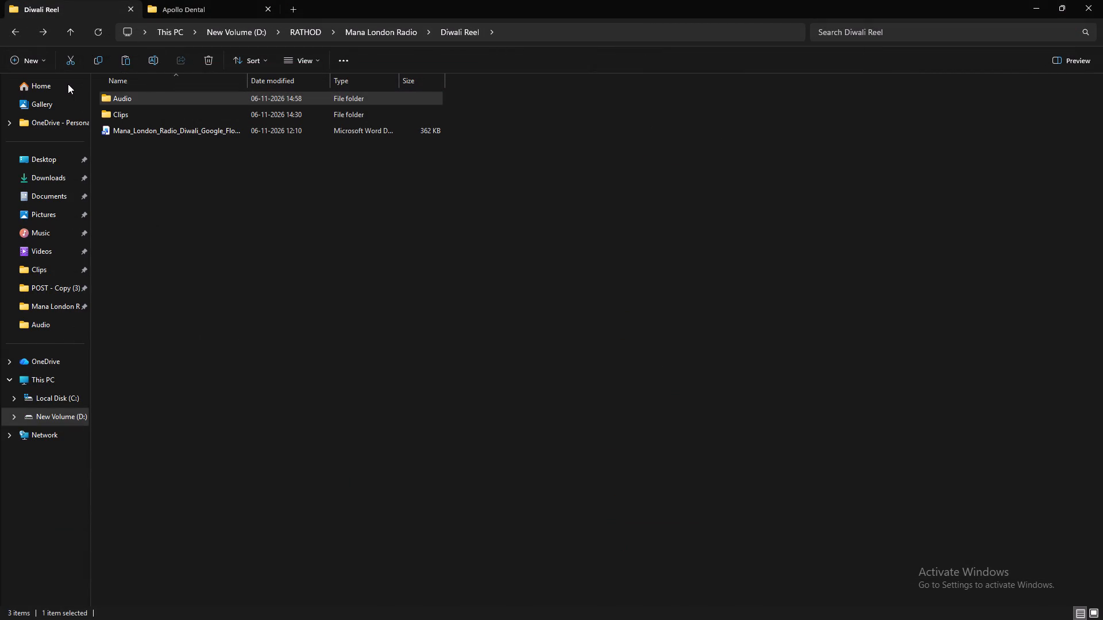
type("SFX")
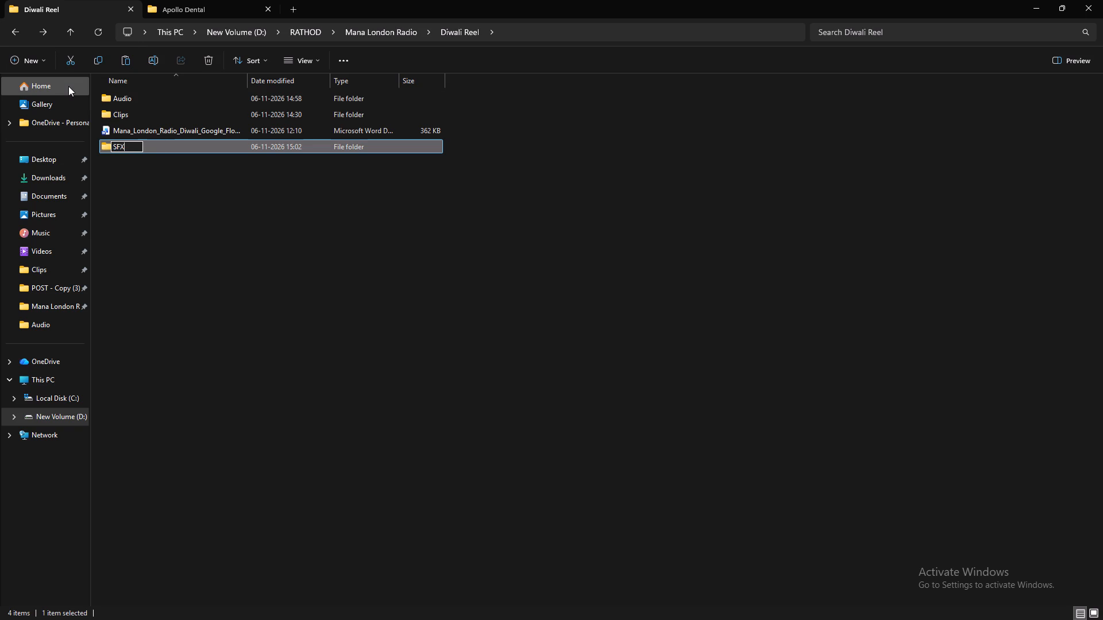
key("Return")
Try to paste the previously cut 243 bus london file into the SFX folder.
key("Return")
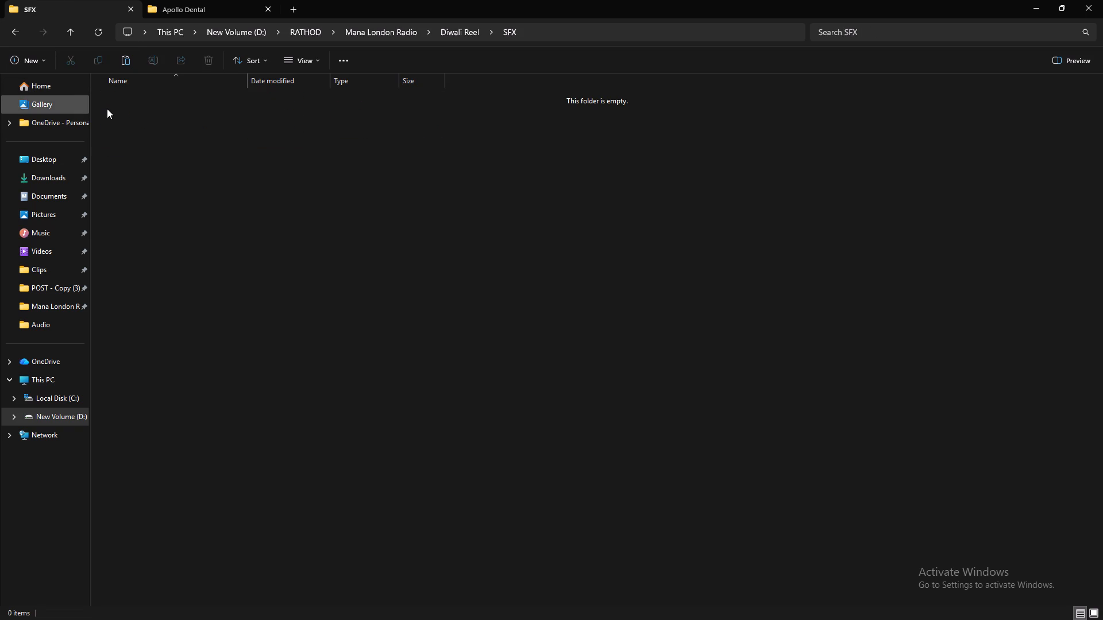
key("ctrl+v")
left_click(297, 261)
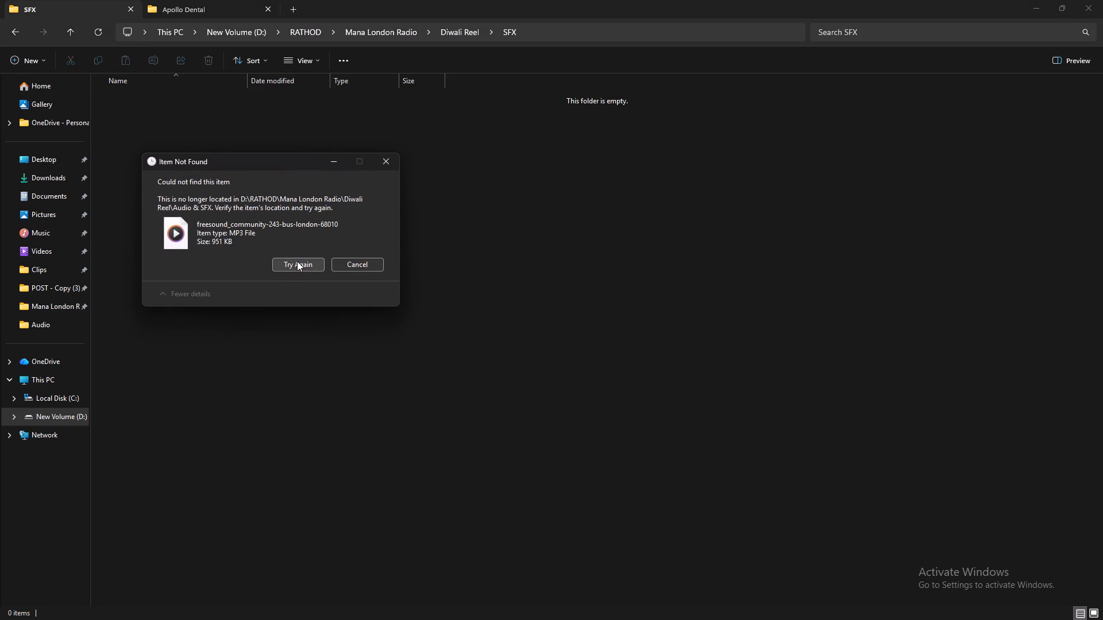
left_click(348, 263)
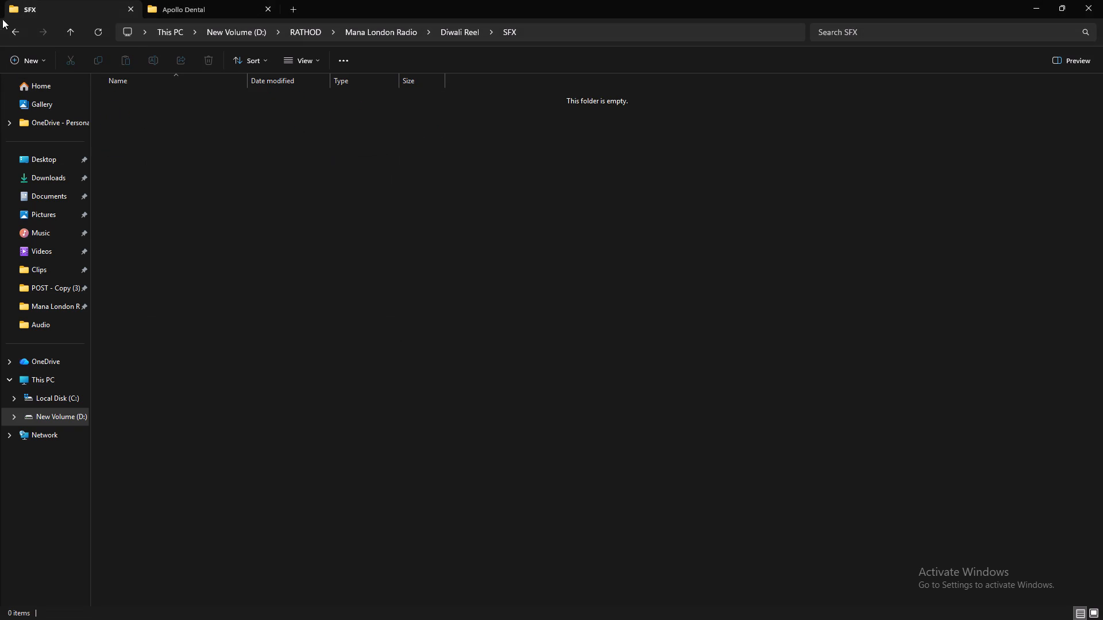
Move the freesound 243 bus london MP3 from the Audio folder into the SFX folder and return to Diwali Reel.
left_click(14, 24)
double_click(140, 93)
left_click(141, 102)
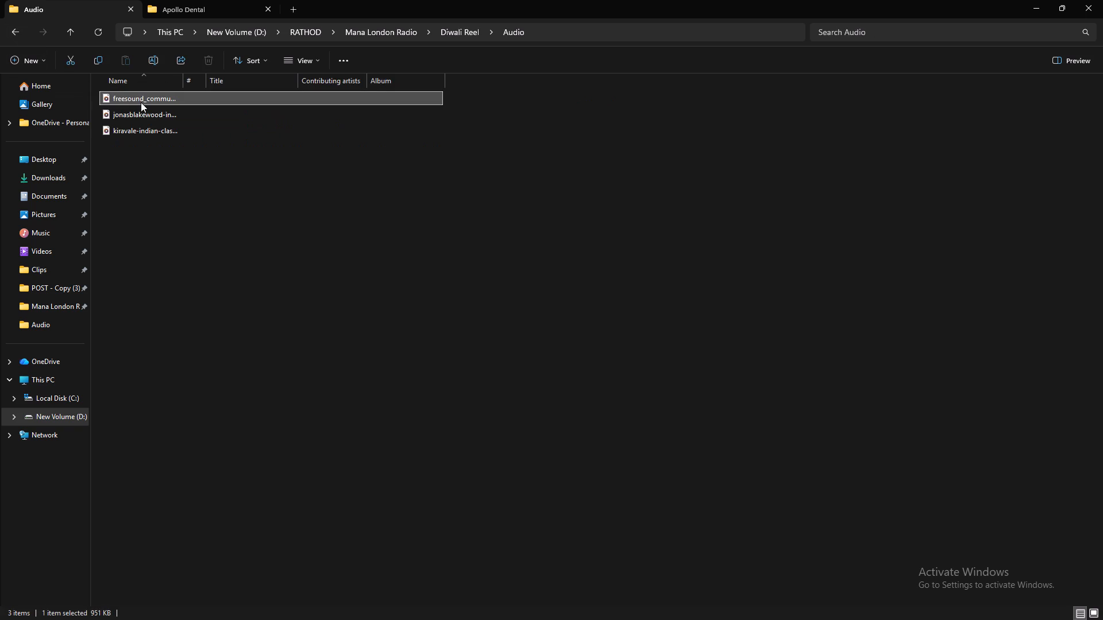
key("ctrl+x")
left_click(17, 34)
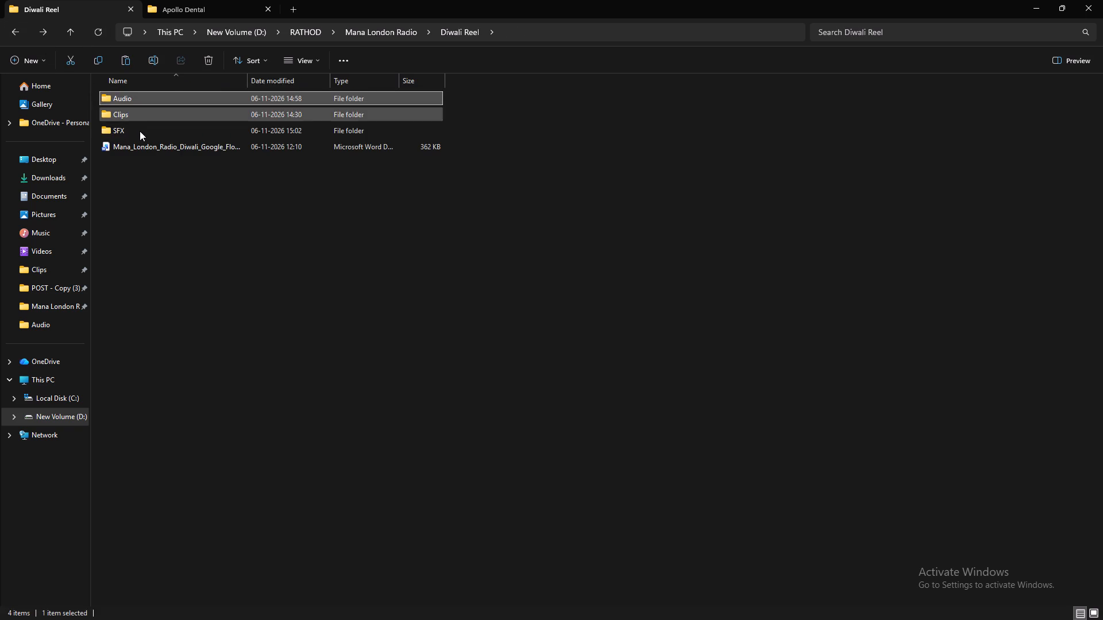
double_click(140, 131)
key("ctrl+v")
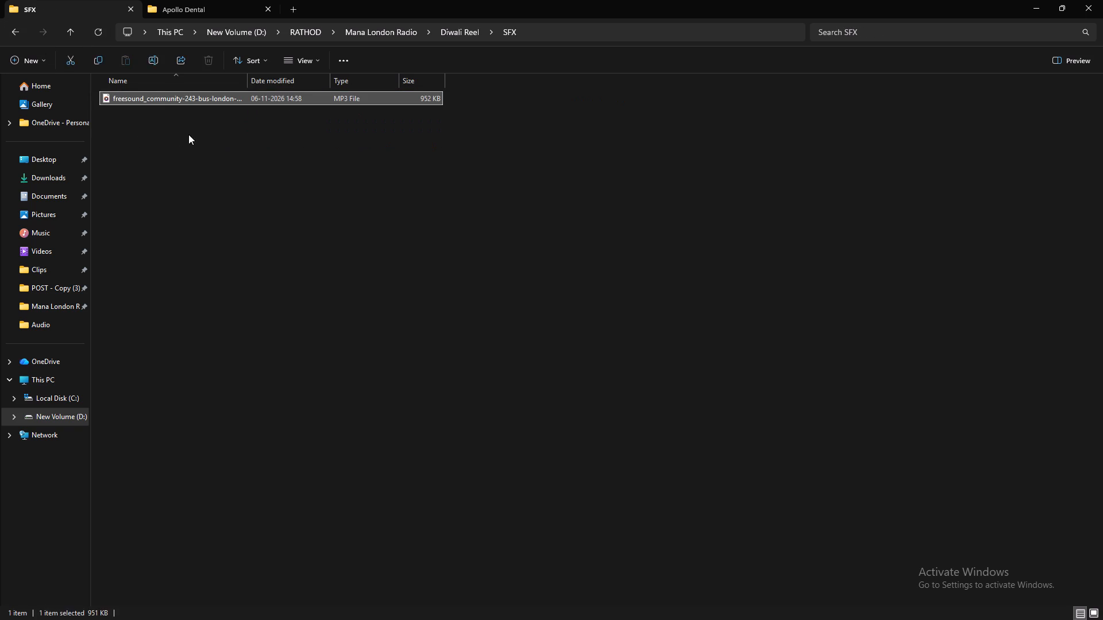
left_click(188, 134)
left_click(8, 33)
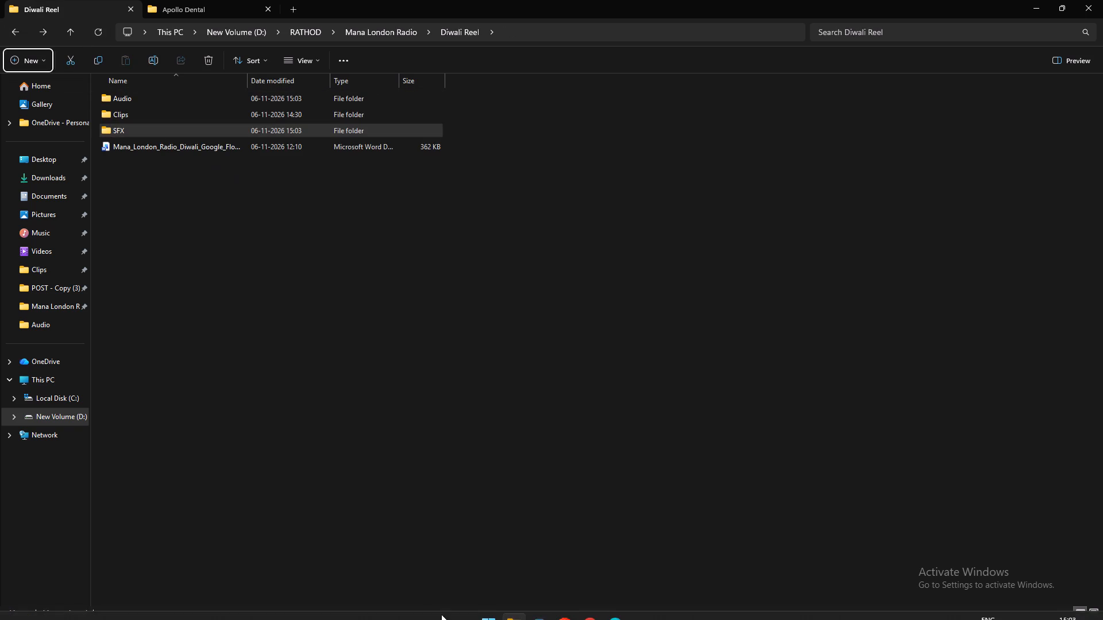
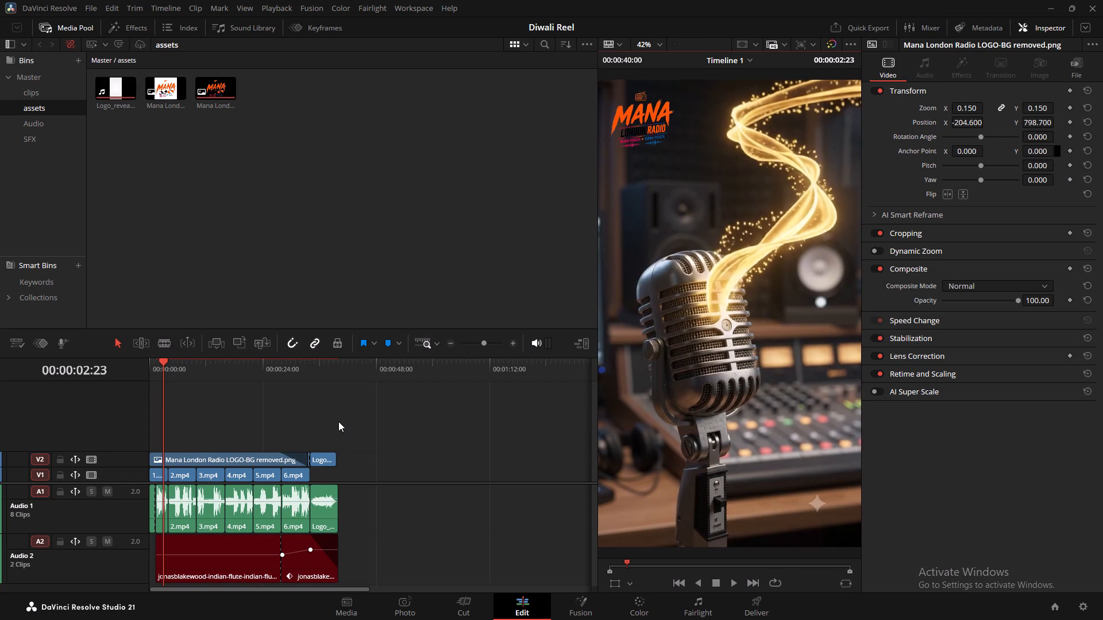
Relink the two missing Audio & SFX clips to the Audio folder inside RATHOD > Mana London Radio > Diwali Reel.
left_click(67, 46)
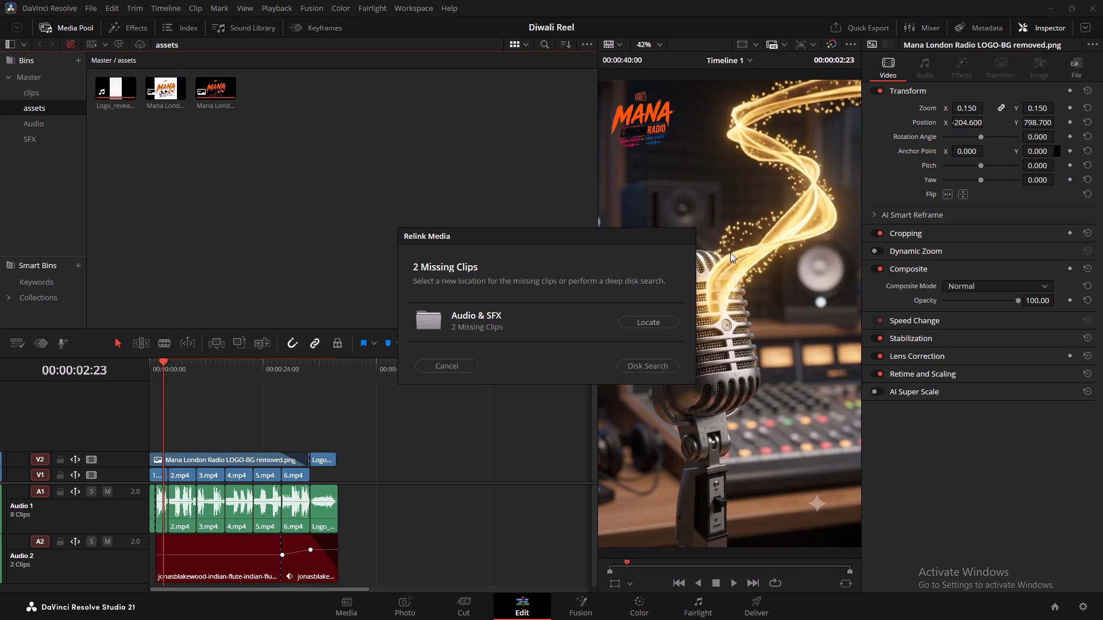
left_click(657, 325)
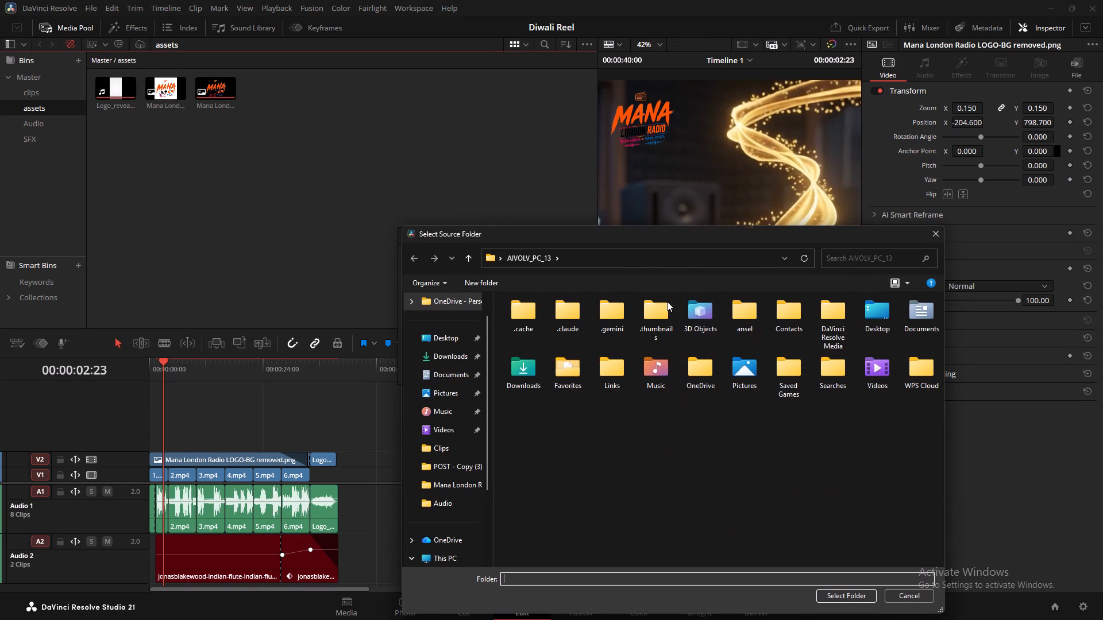
scroll(463, 510, "down", 3)
double_click(458, 504)
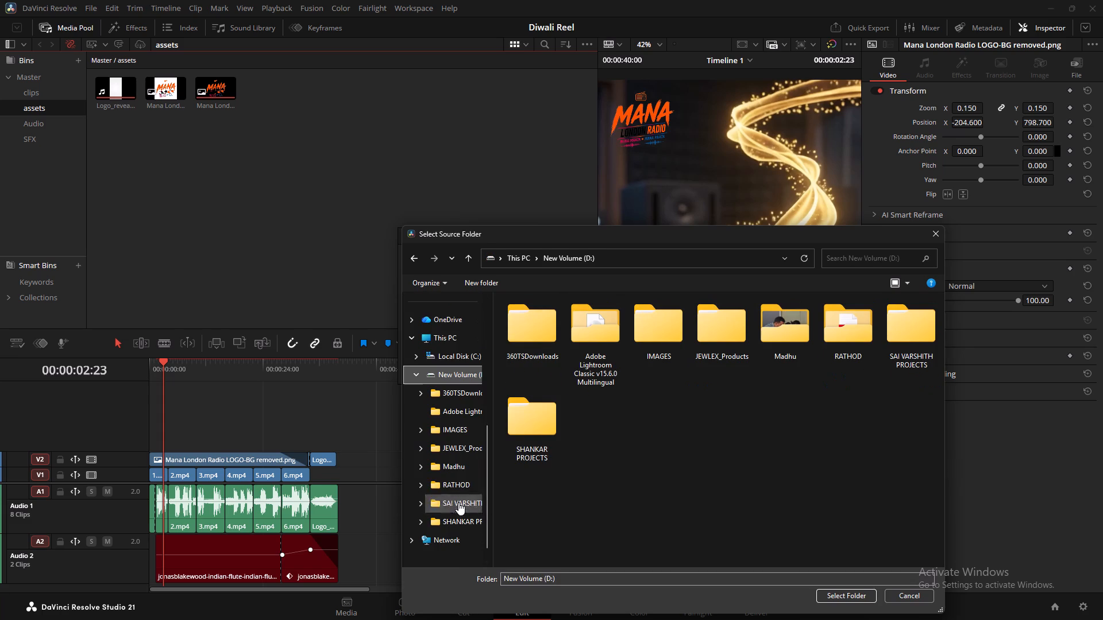
double_click(855, 330)
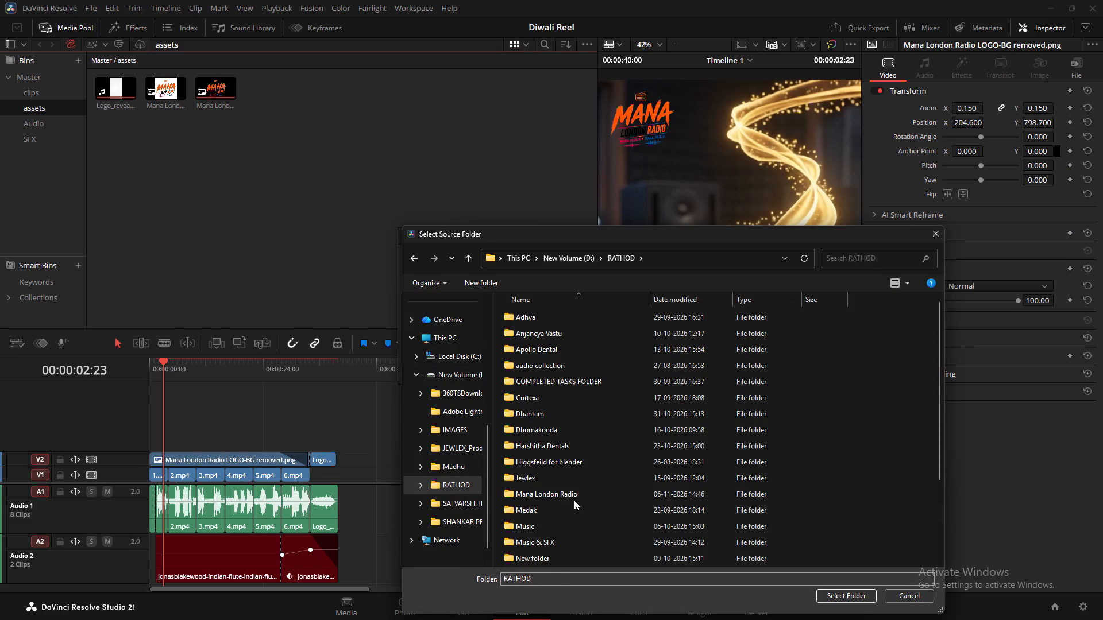
double_click(569, 498)
double_click(540, 313)
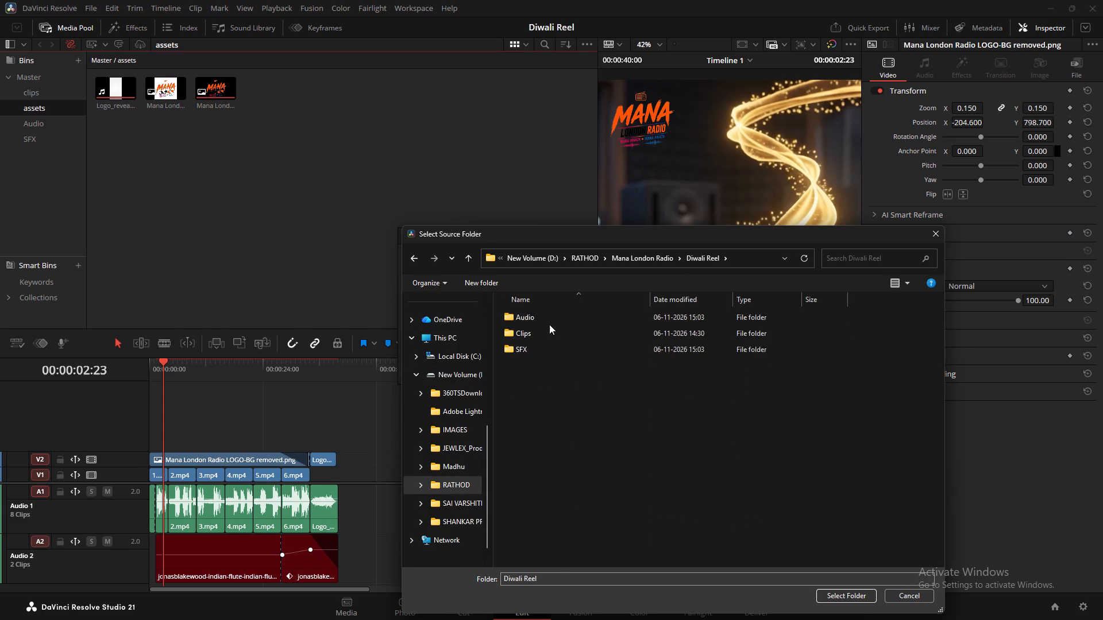
left_click(549, 321)
left_click(849, 597)
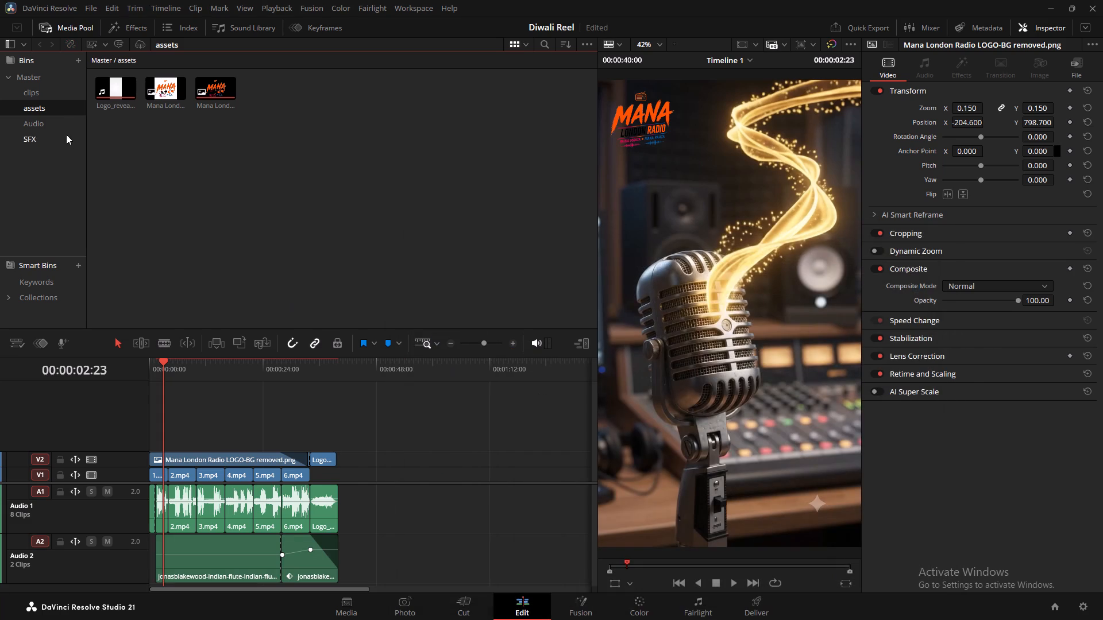
Import the freesound_community-243-bus-london-68010 file from the Diwali Reel SFX folder into the SFX bin.
left_click(49, 126)
left_click(37, 138)
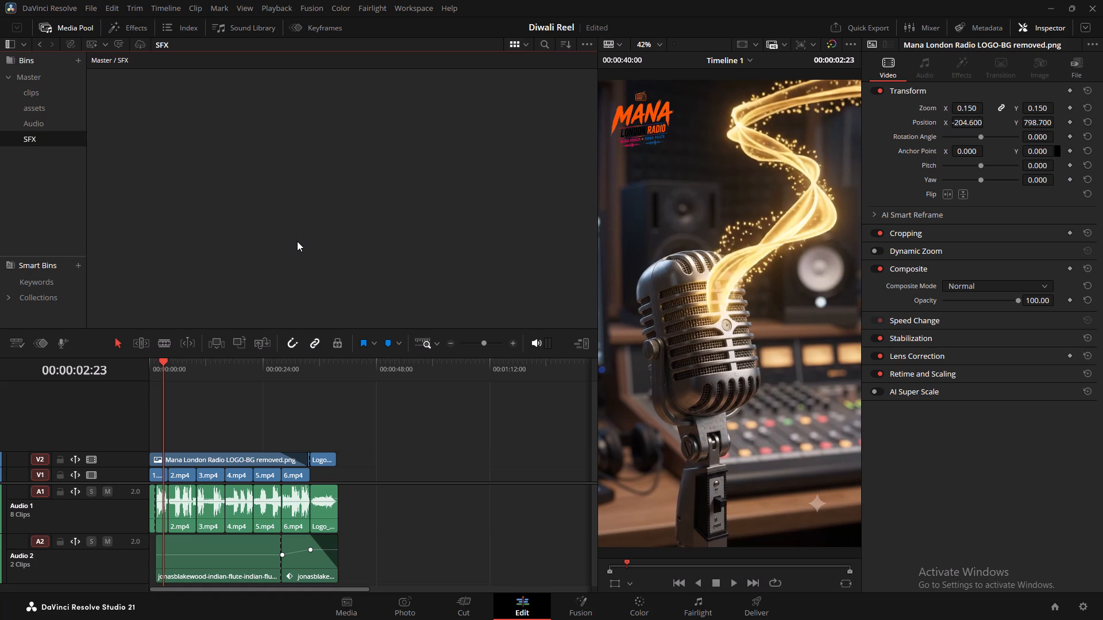
key("ctrl+i")
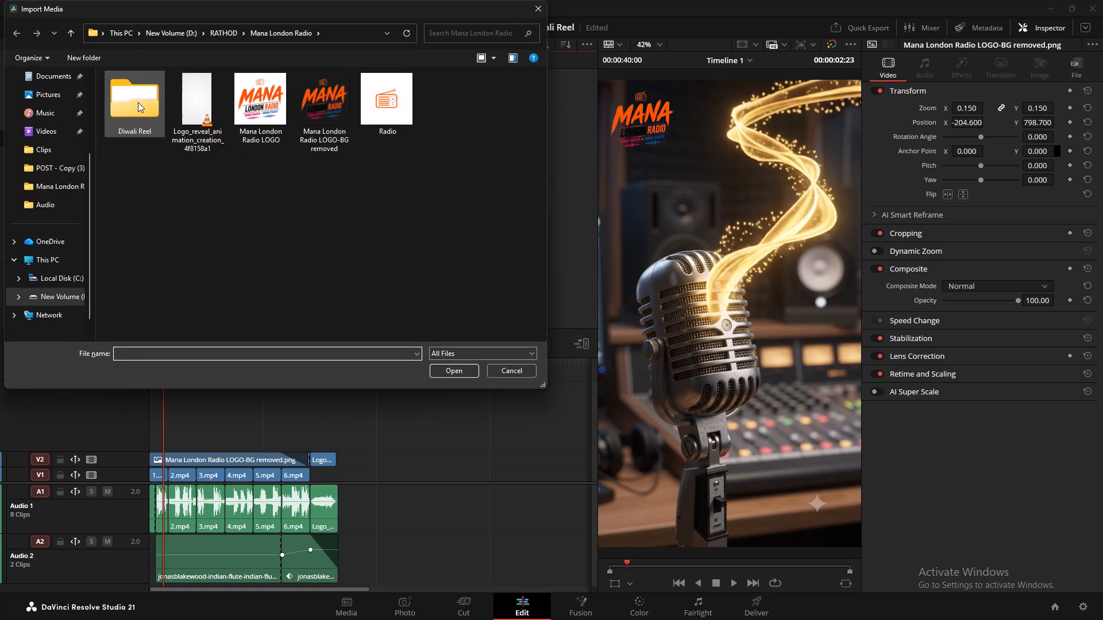
double_click(136, 104)
double_click(184, 124)
left_click(184, 102)
left_click(188, 94)
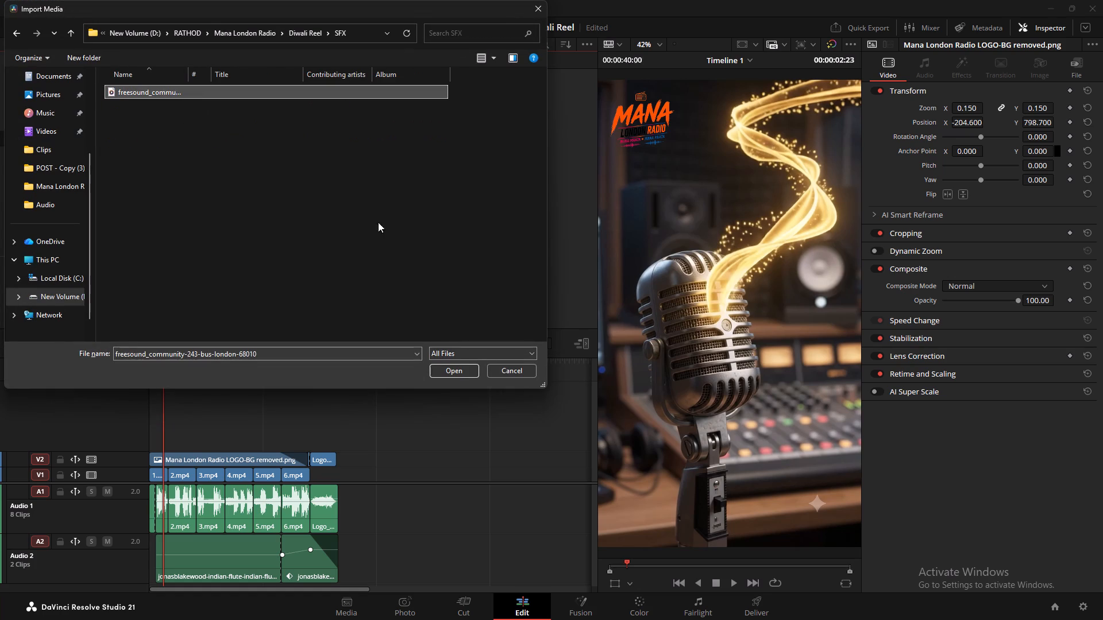
left_click(455, 369)
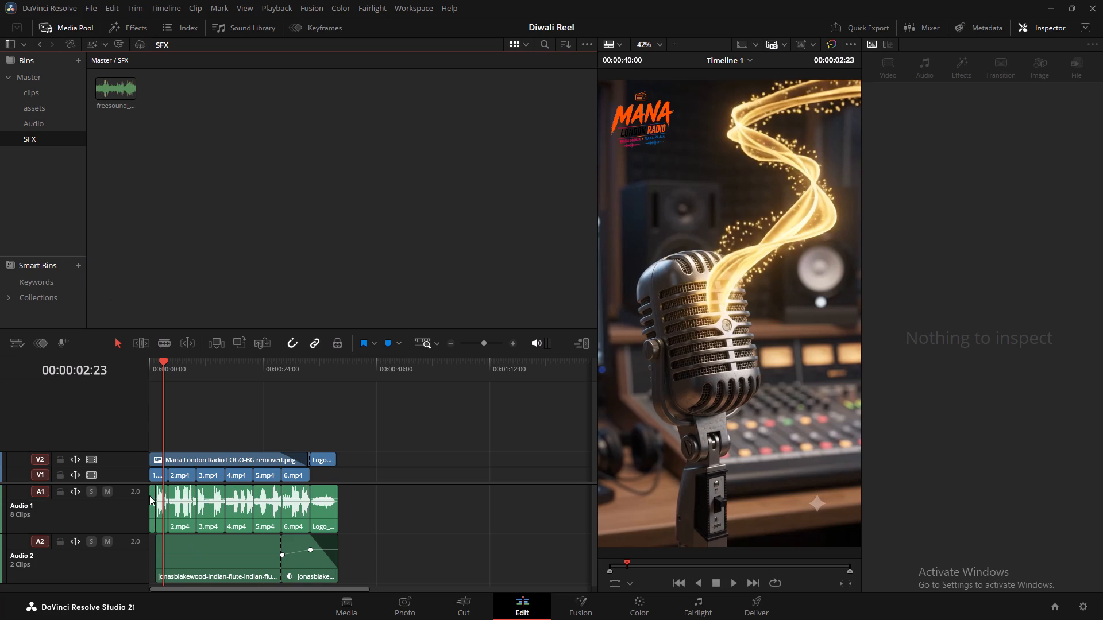
Place the 243 bus london sound effect on a new audio track A3, starting at about 00:00:03:01.
scroll(152, 495, "up", 5, "ctrl")
scroll(236, 449, "up", 8, "alt")
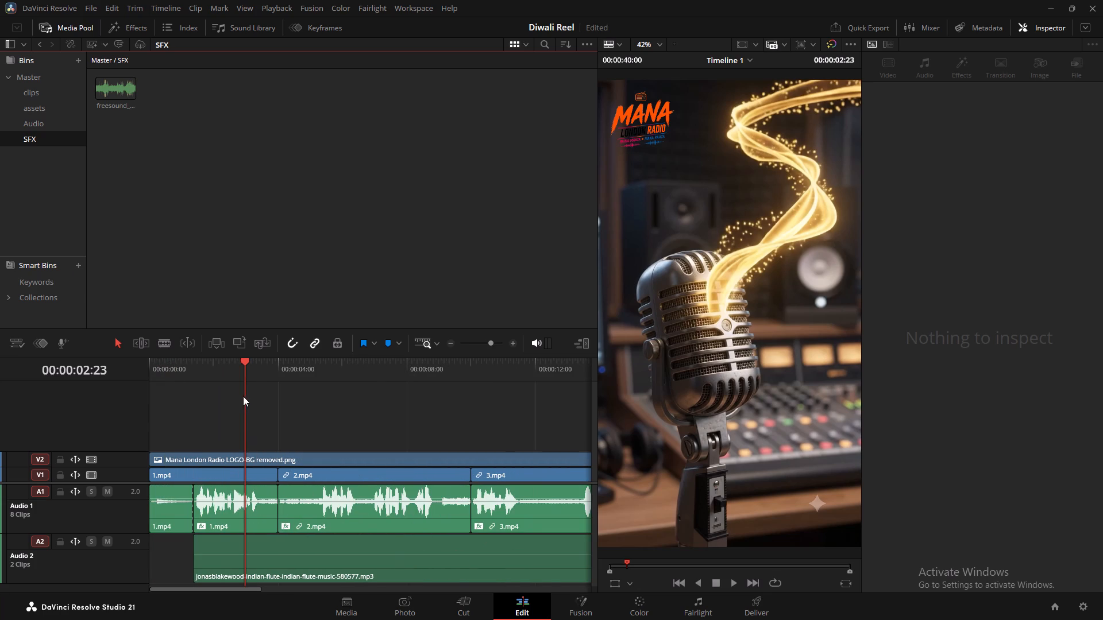
left_click_drag(240, 367, 334, 387)
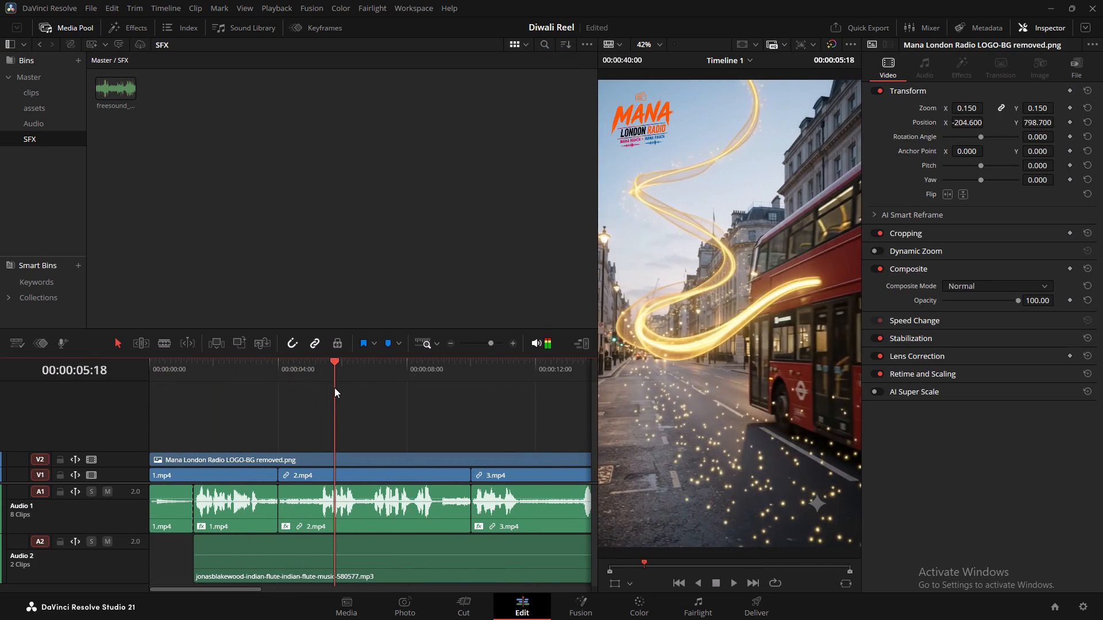
left_click_drag(334, 387, 332, 388)
left_click_drag(117, 90, 130, 111)
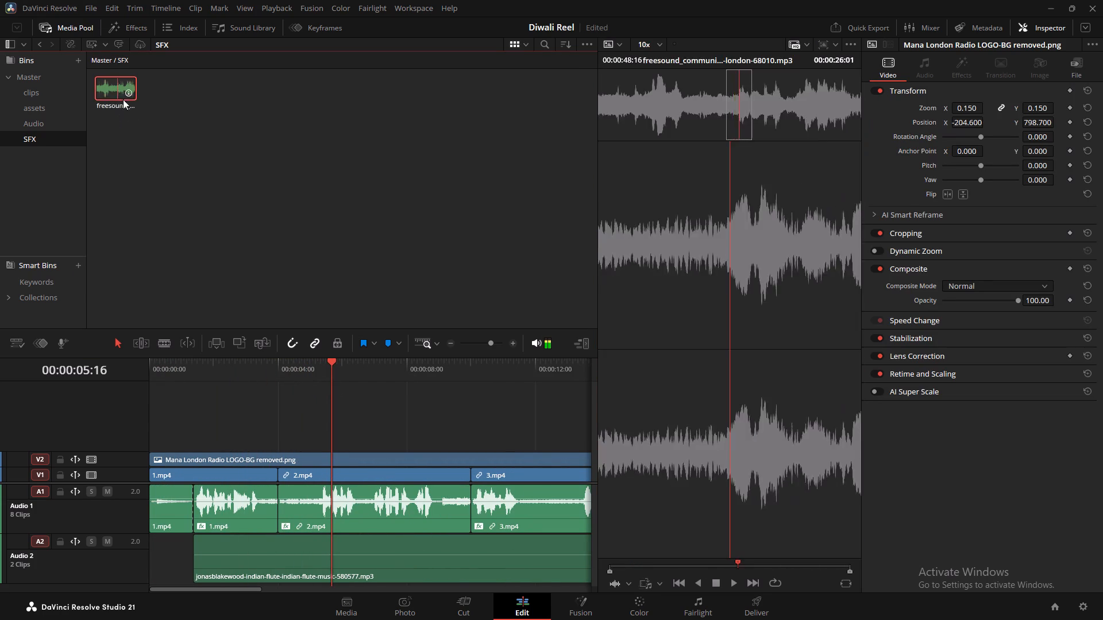
left_click_drag(130, 111, 317, 592)
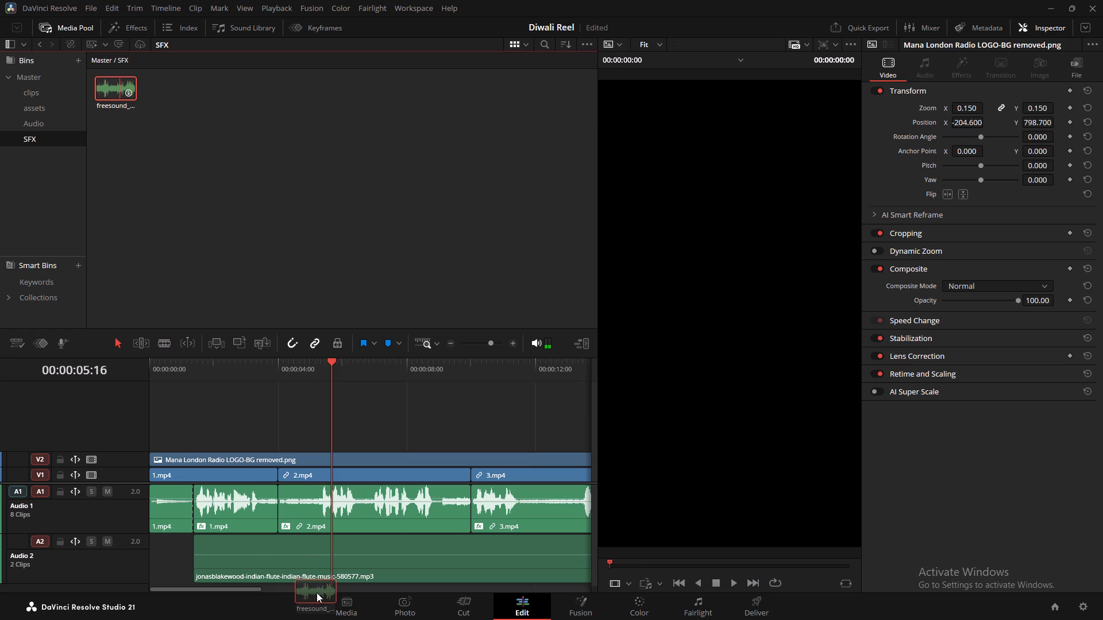
left_click_drag(317, 592, 175, 230)
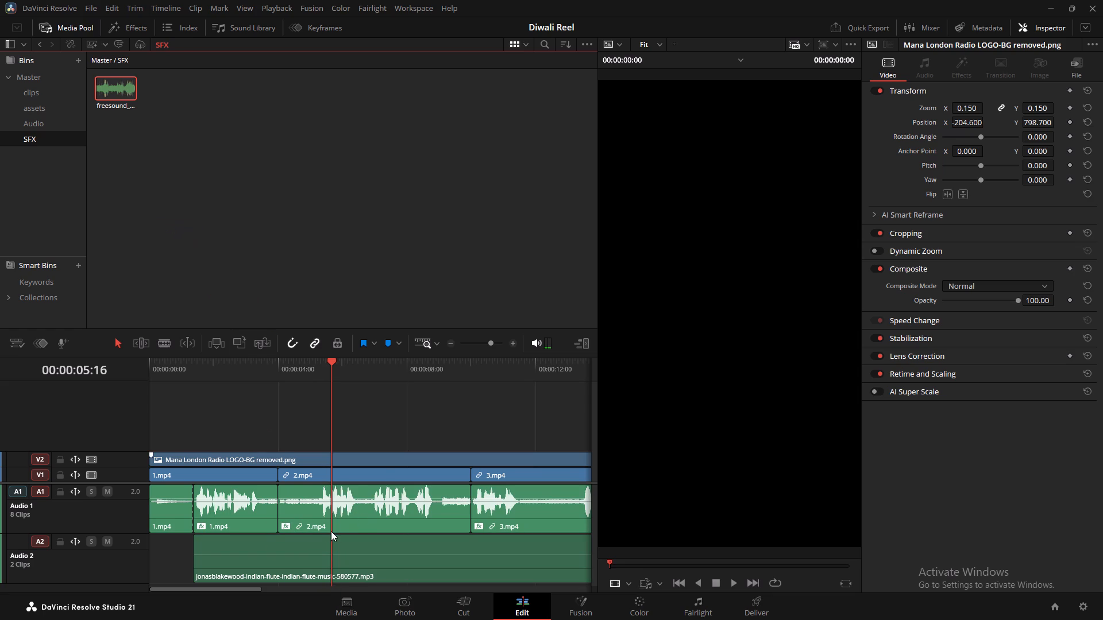
scroll(313, 532, "down", 6, "shift")
left_click_drag(123, 90, 304, 601)
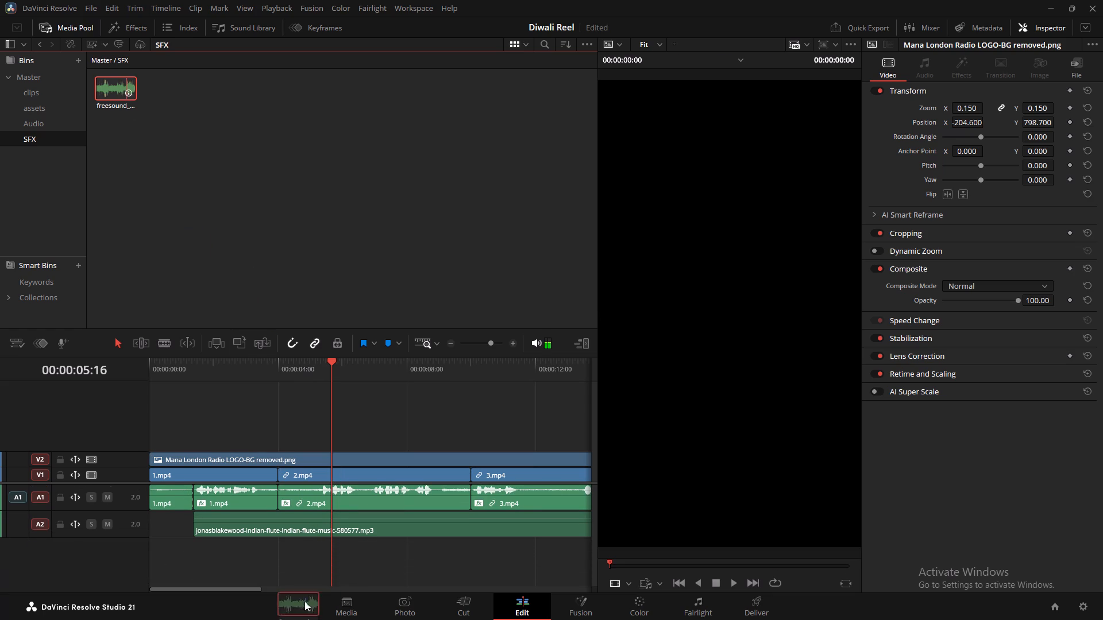
left_click_drag(304, 601, 246, 553)
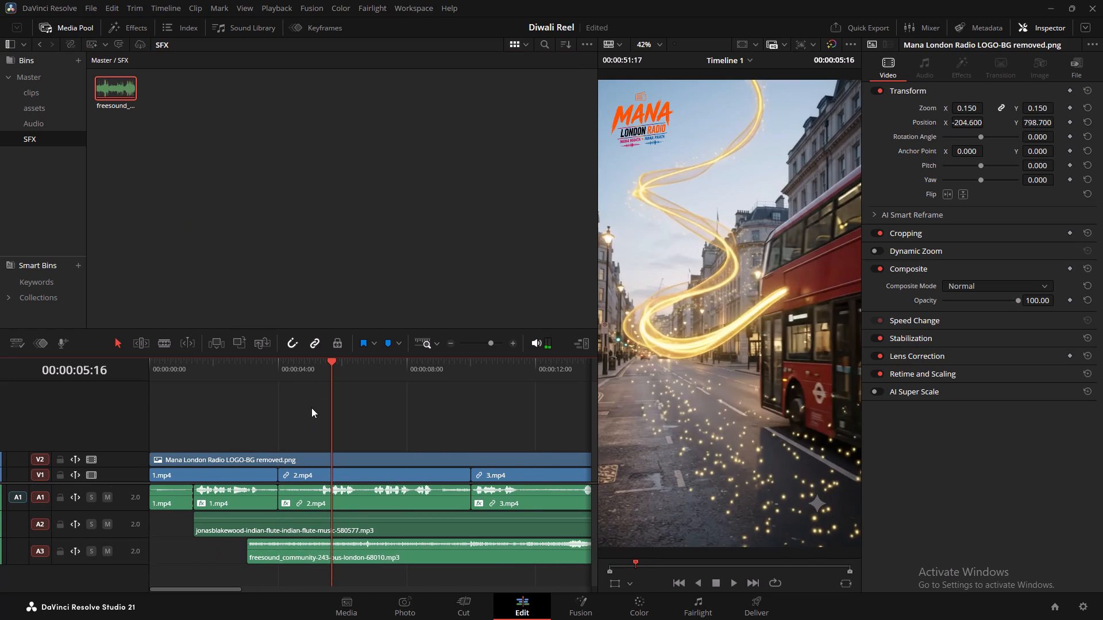
Play the 2.mp4 section through to the start of 3.mp4 to check the bus sound against the picture.
left_click(315, 366)
left_click_drag(315, 366, 318, 373)
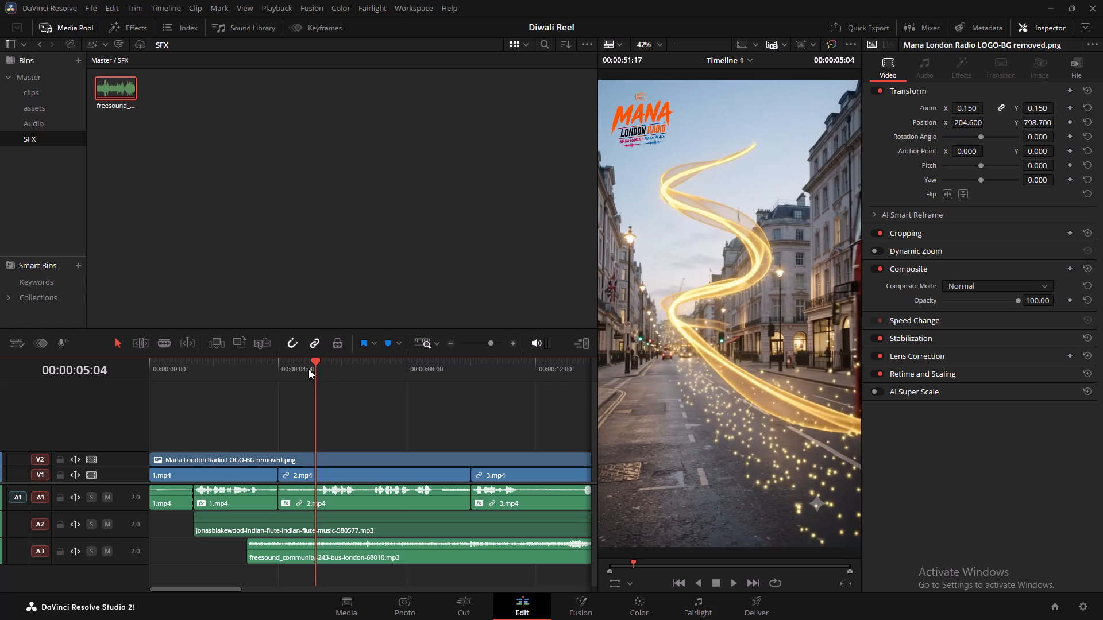
left_click(299, 363)
key("space")
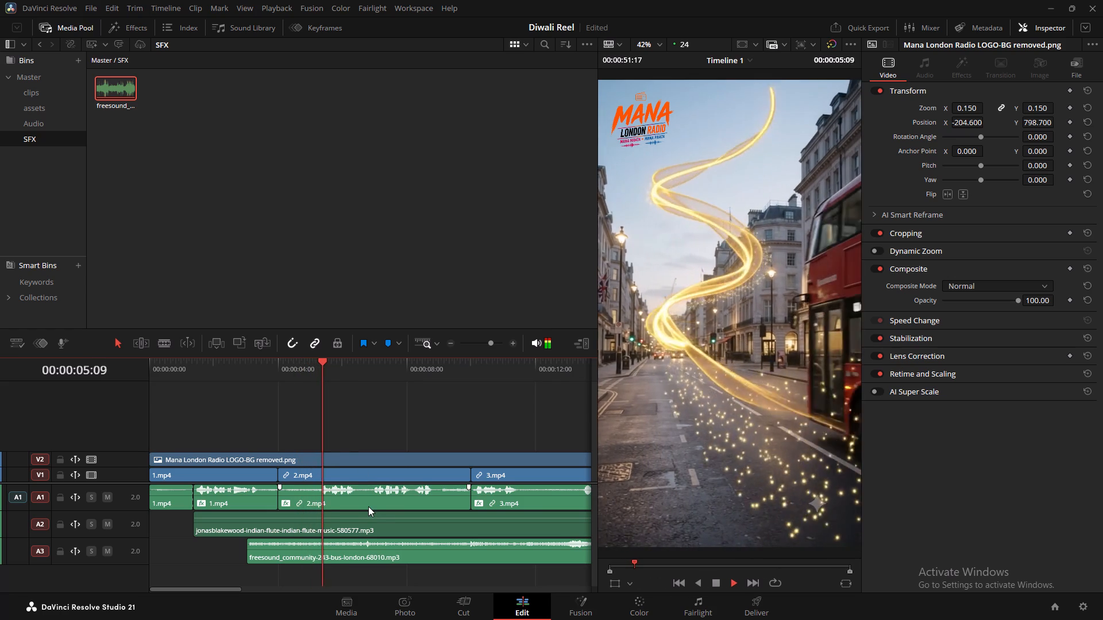
key("space")
key("space")
key("space")
key("space")
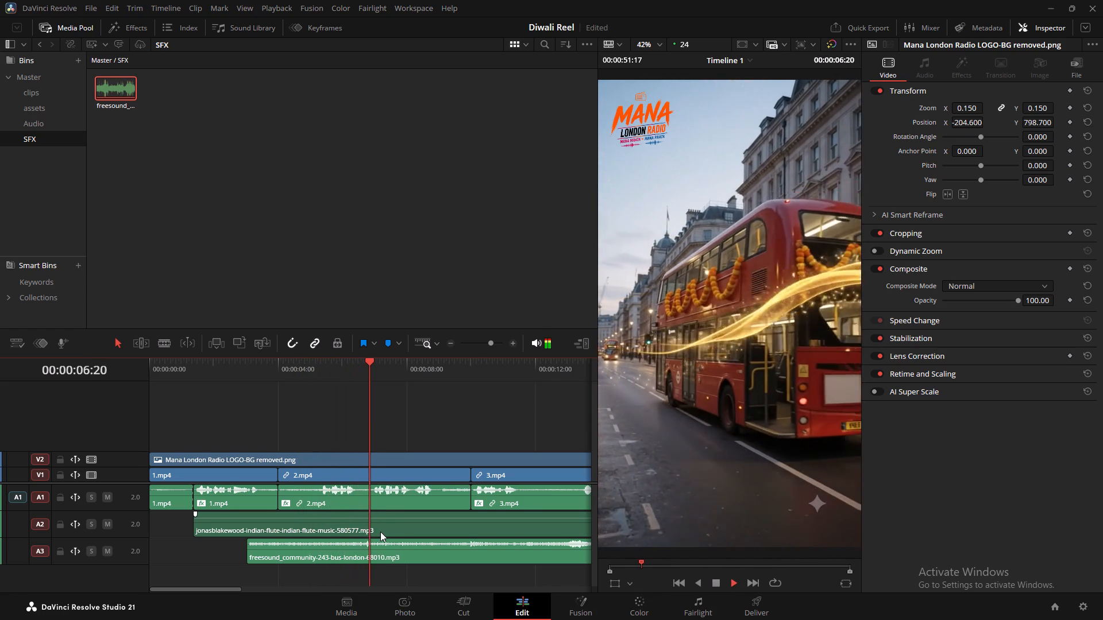
key("space")
key("space")
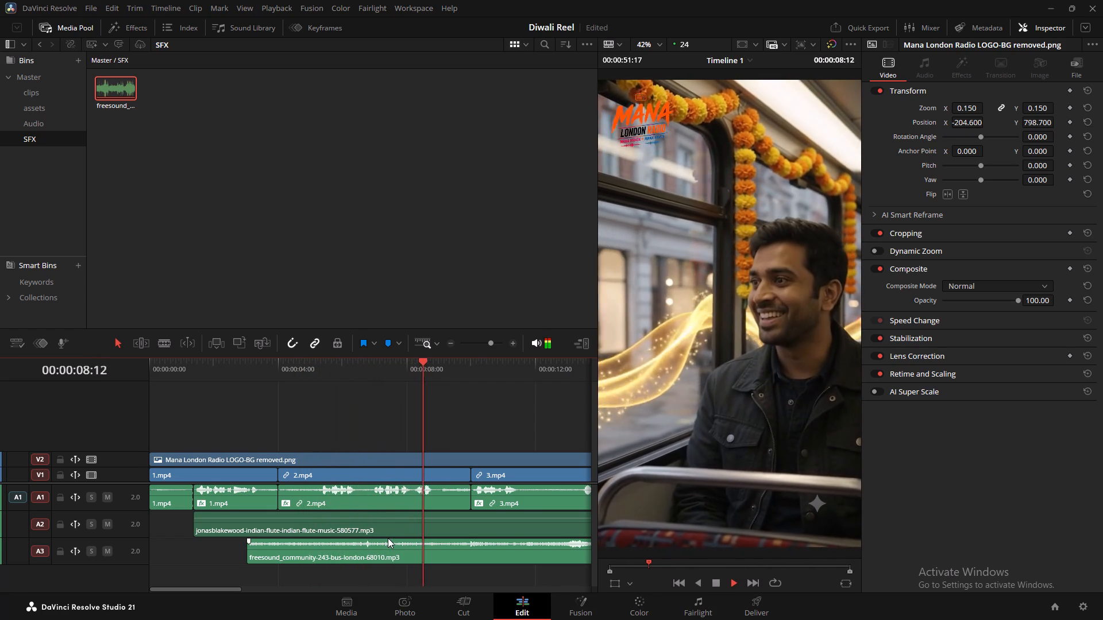
key("space")
key("space")
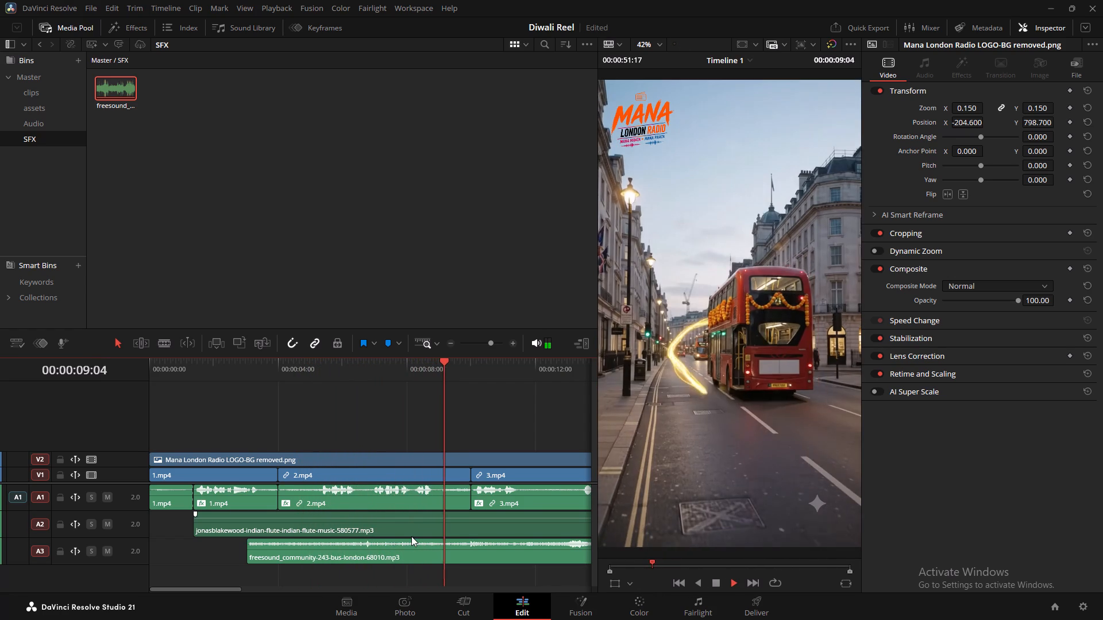
key("space")
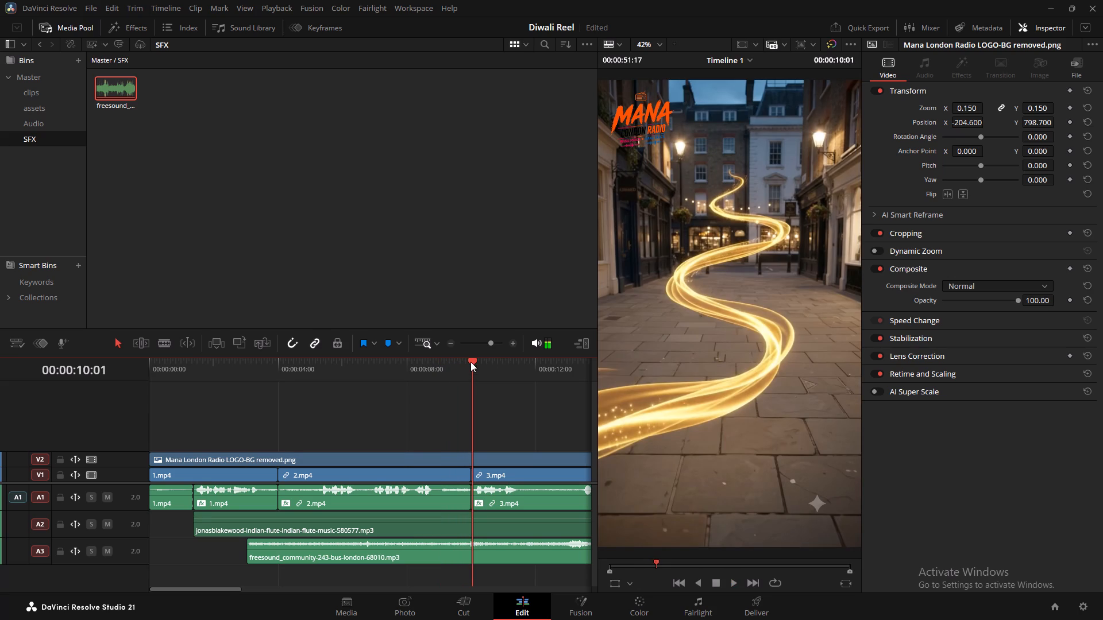
Split the bus sound effect on A3 at 00:00:10:00, where 2.mp4 meets 3.mp4.
left_click(470, 362)
key("b")
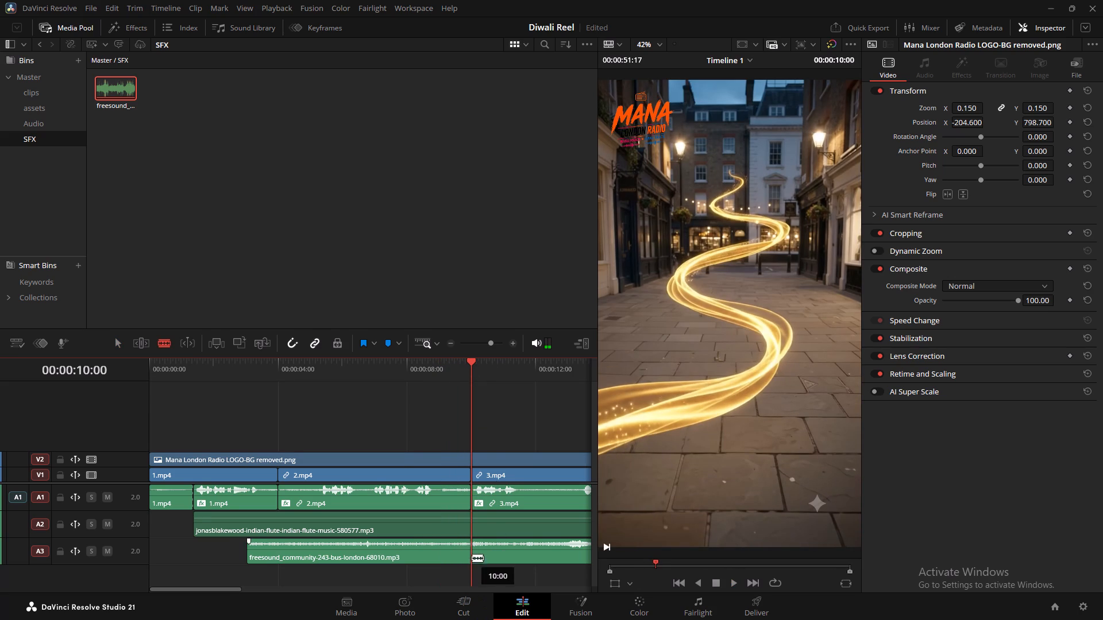
left_click(471, 556)
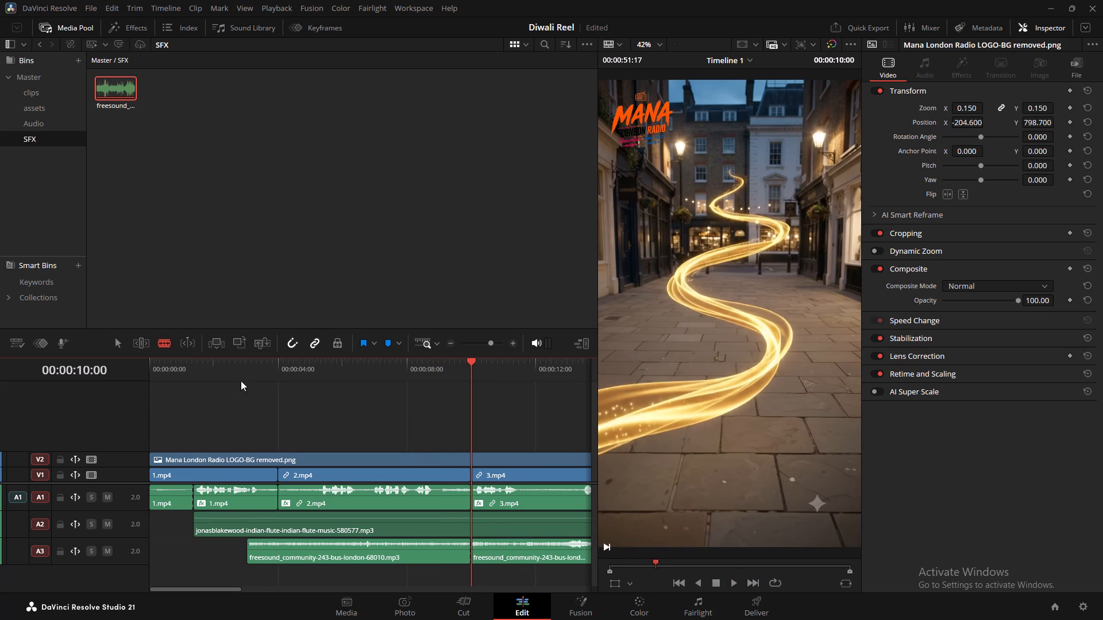
Split the bus sound effect on A3 at about 00:00:05:08 and delete the piece before the cut.
left_click(242, 366)
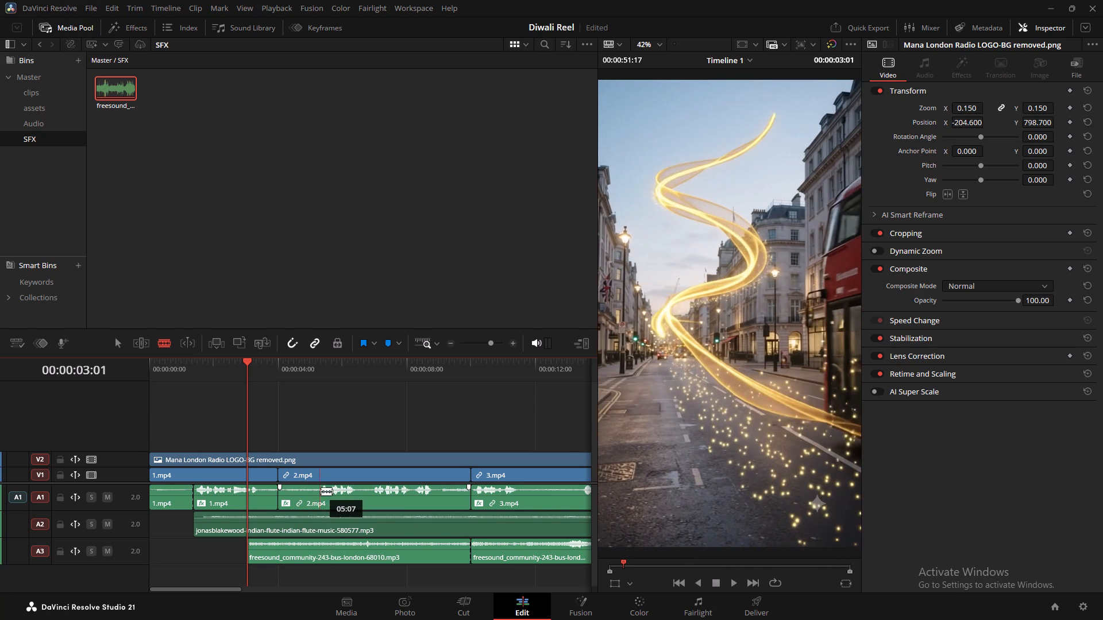
left_click(322, 547)
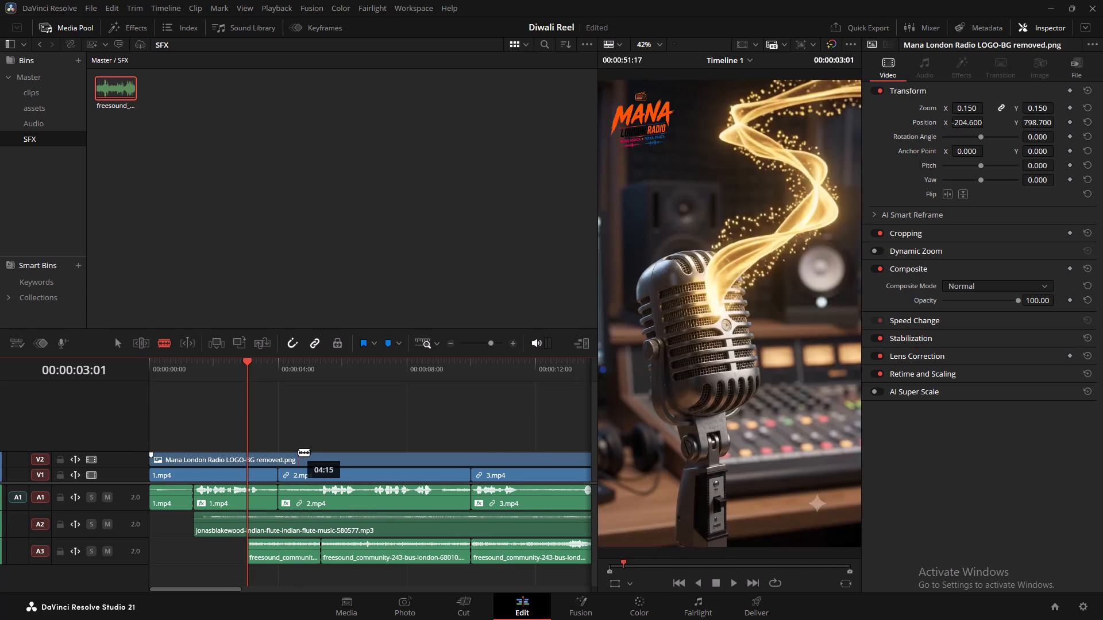
key("a")
left_click(296, 557)
key("BackSpace")
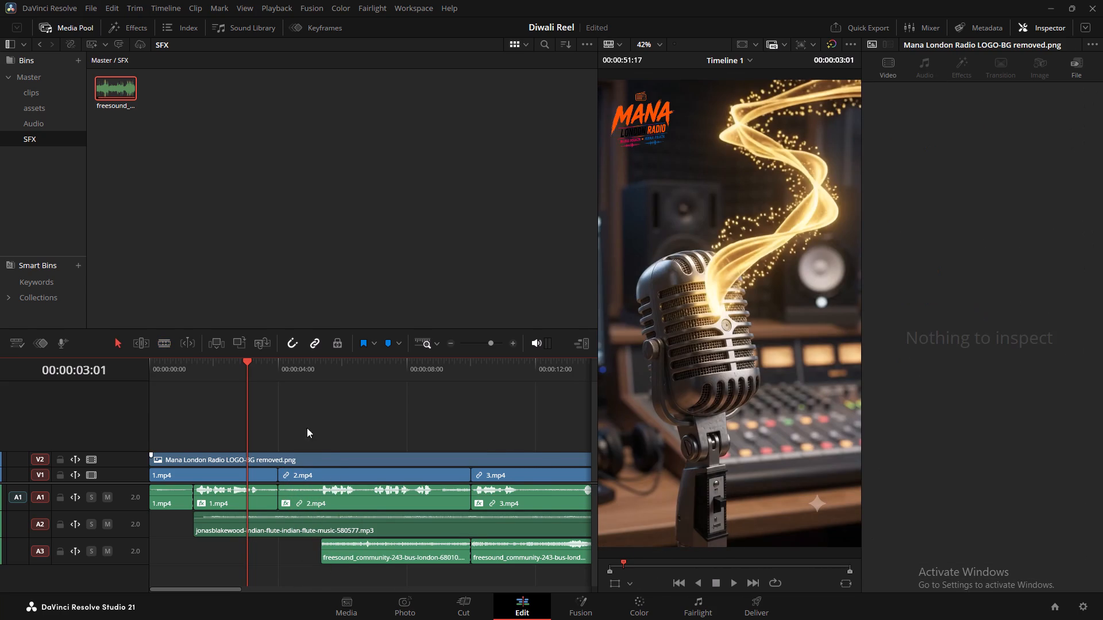
Preview the bus entrance, then add a pan keyframe of 98.5 at 00:00:05:08 to the bus sound piece under 2.mp4.
left_click(301, 362)
key("space")
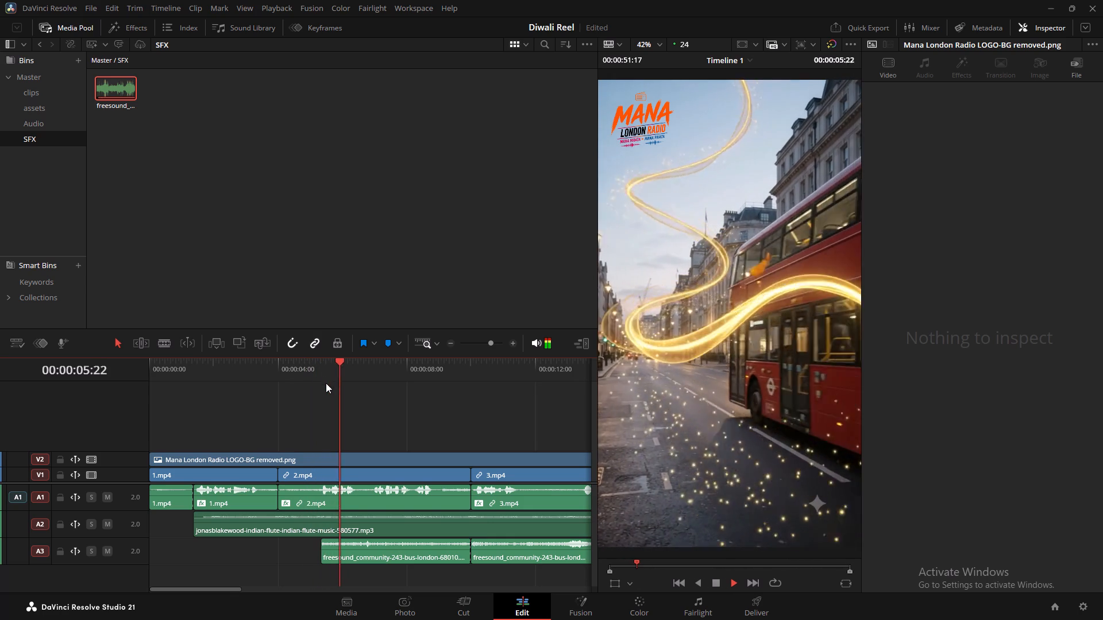
key("space")
left_click(362, 550)
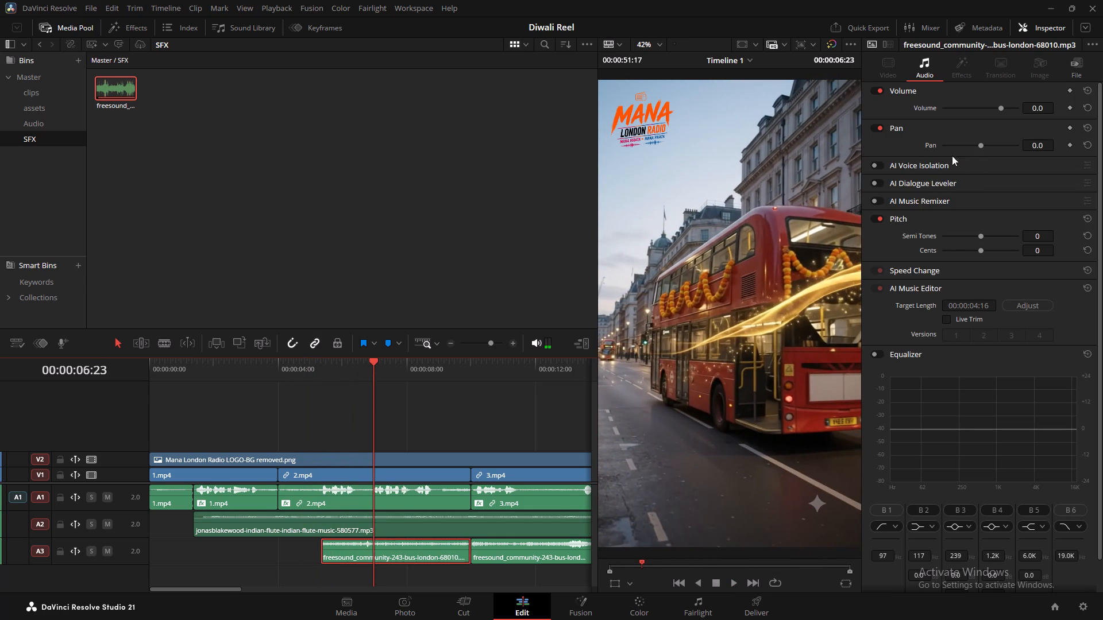
left_click_drag(373, 362, 319, 371)
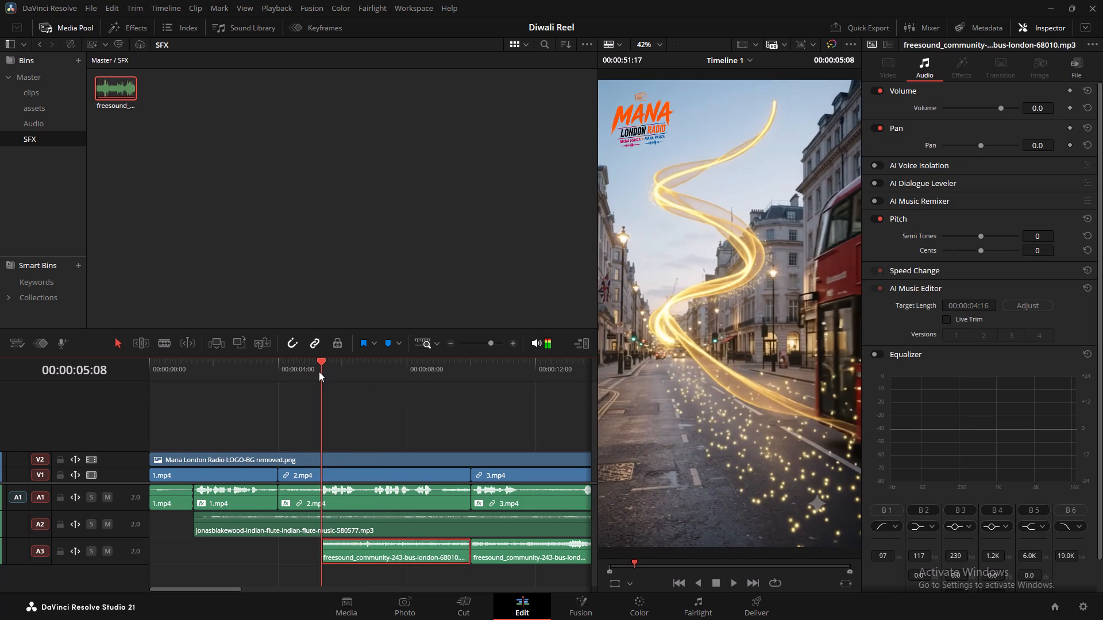
left_click_drag(319, 371, 317, 371)
left_click(1074, 144)
left_click(1071, 144)
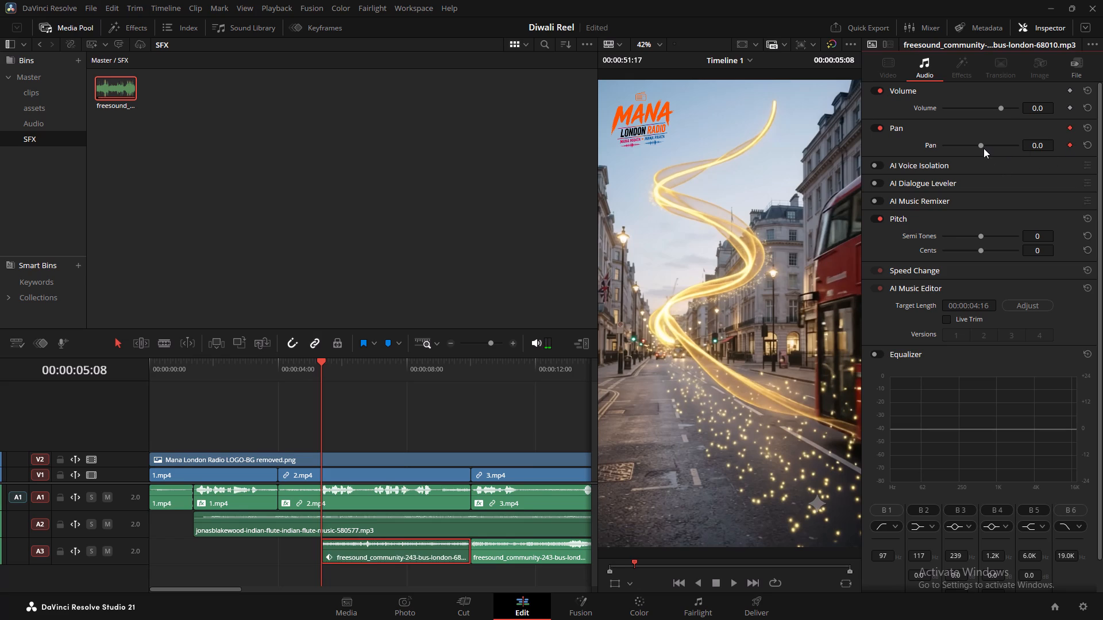
left_click_drag(982, 145, 1011, 149)
left_click_drag(1011, 149, 1017, 150)
Add pan keyframes of -29.8 at 00:00:06:07 and -66.4 at 00:00:07:03 to the bus sound piece under 2.mp4.
left_click_drag(323, 360, 340, 362)
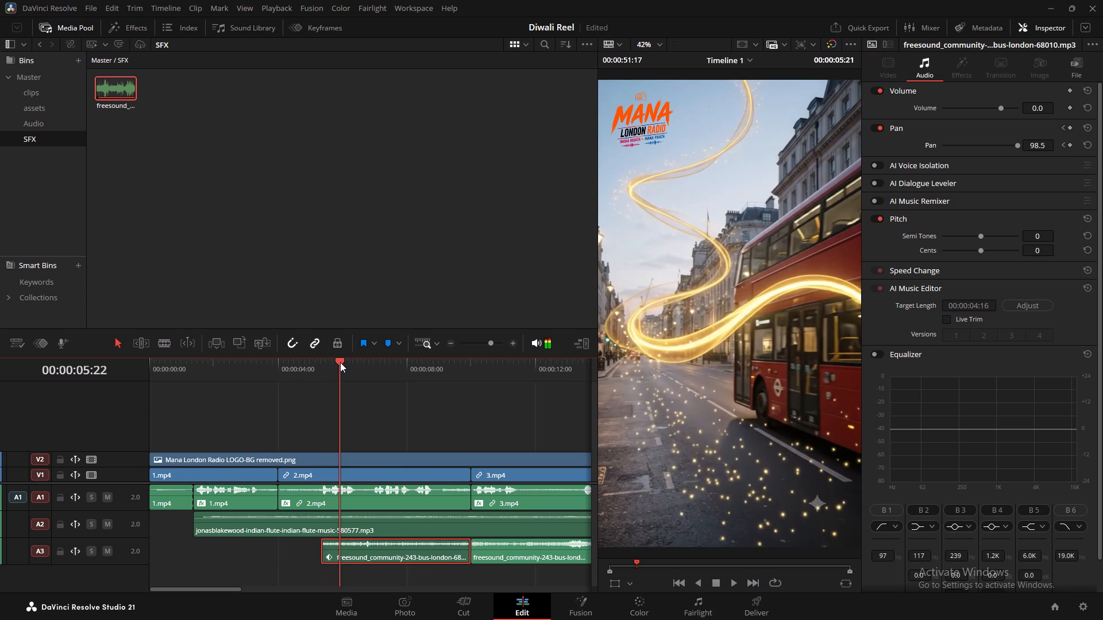
left_click_drag(340, 362, 352, 365)
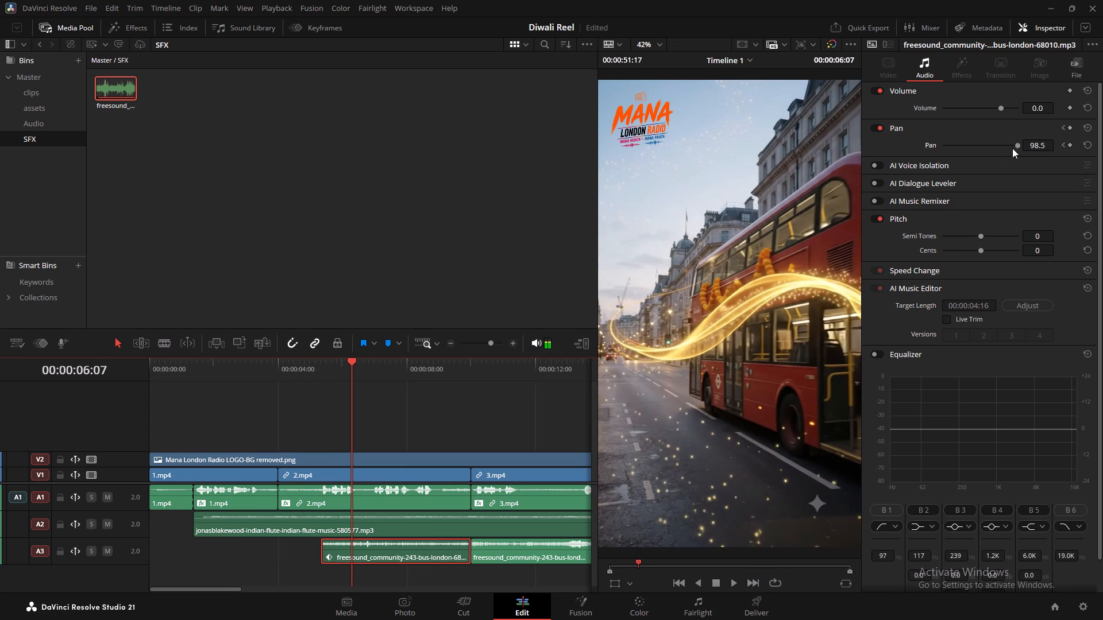
left_click_drag(1019, 146, 970, 152)
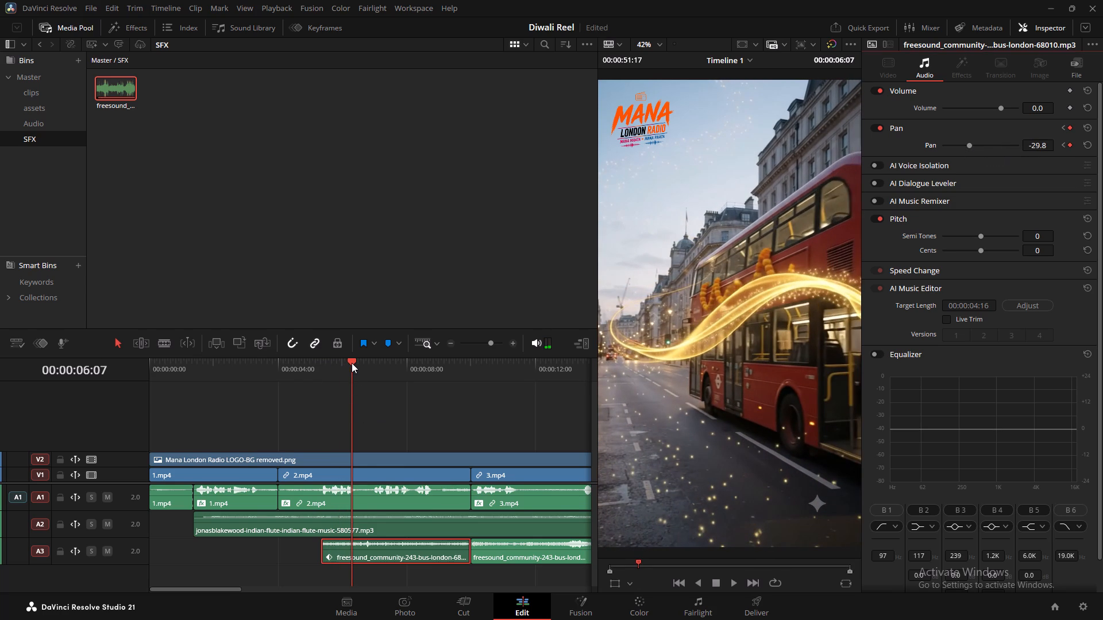
left_click_drag(352, 363, 379, 363)
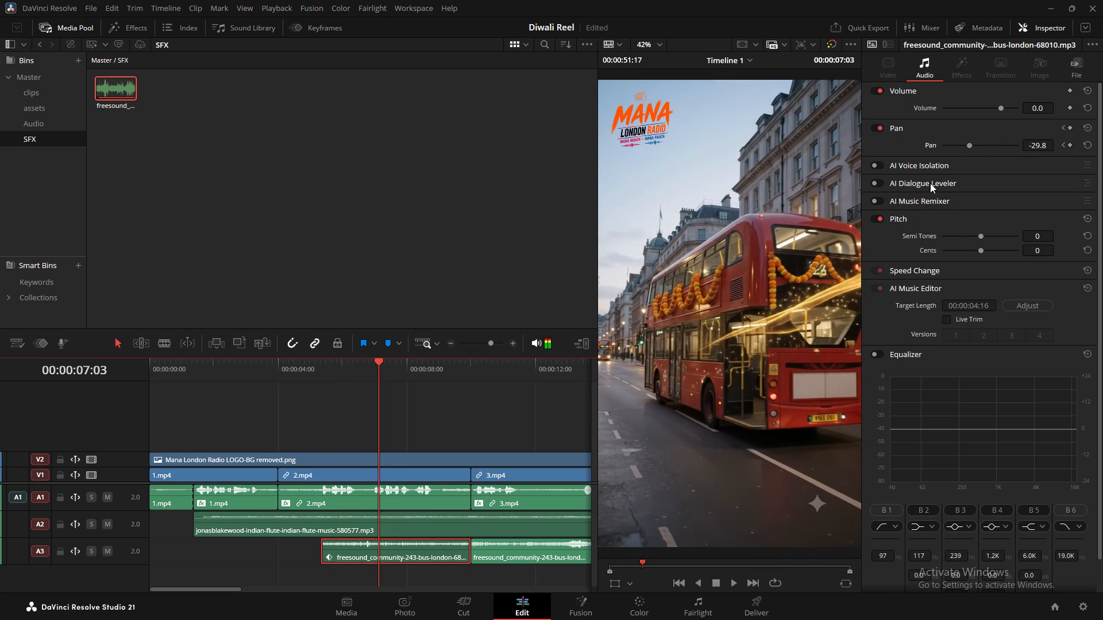
left_click_drag(966, 148, 955, 151)
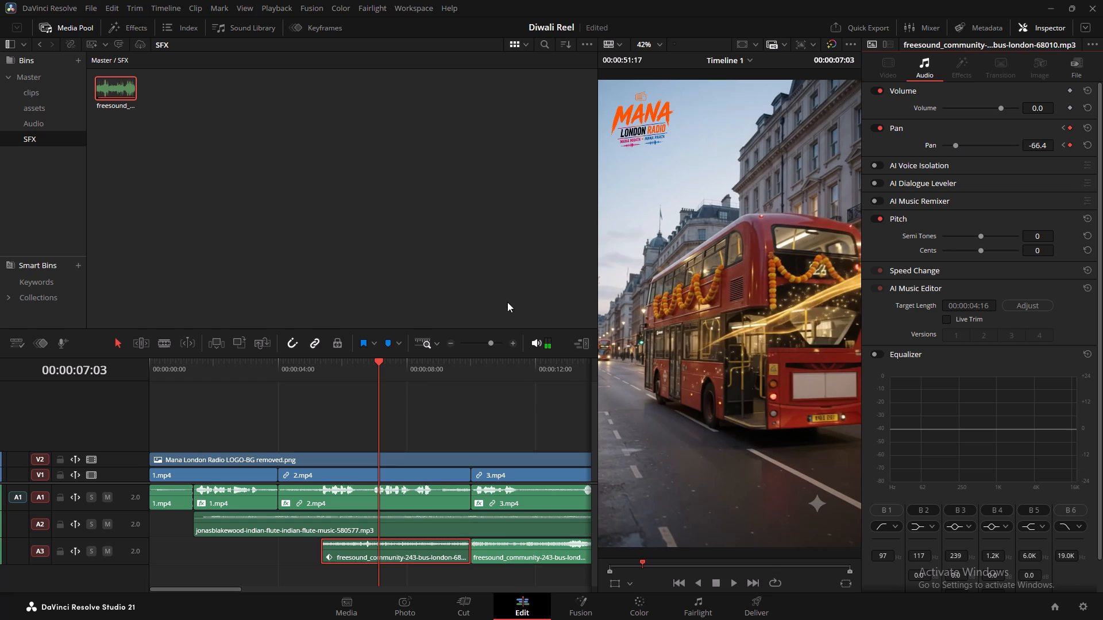
Split the bus sound effect on A3 at 00:00:07:11, where the picture cuts to the man inside the bus.
left_click_drag(379, 361, 398, 361)
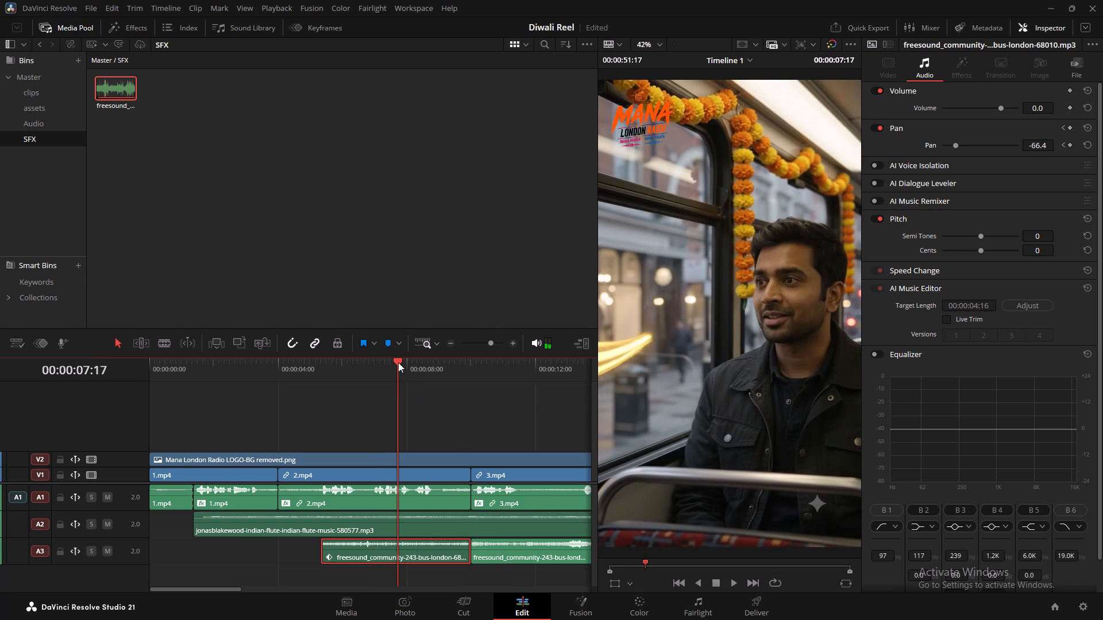
left_click_drag(397, 361, 387, 361)
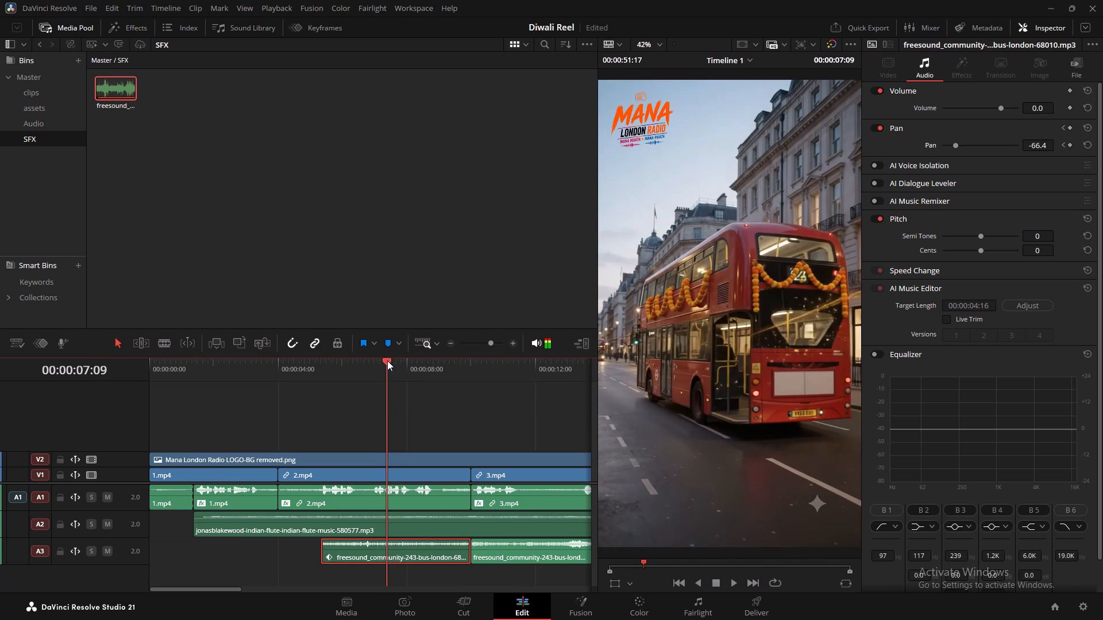
left_click_drag(387, 361, 388, 361)
key("space")
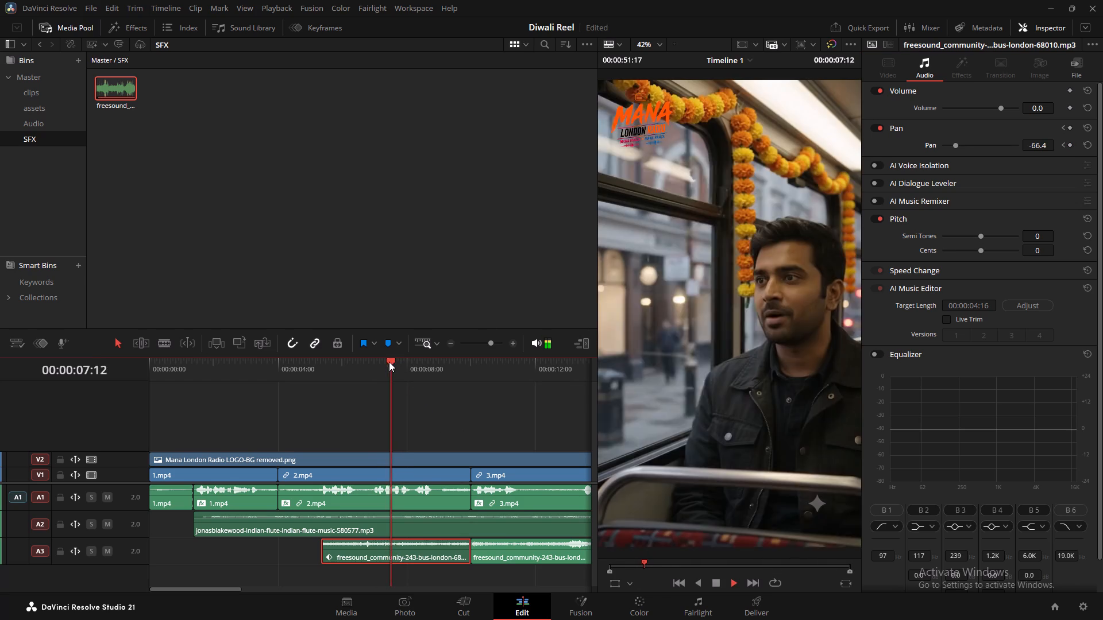
key("space")
left_click_drag(408, 362, 397, 363)
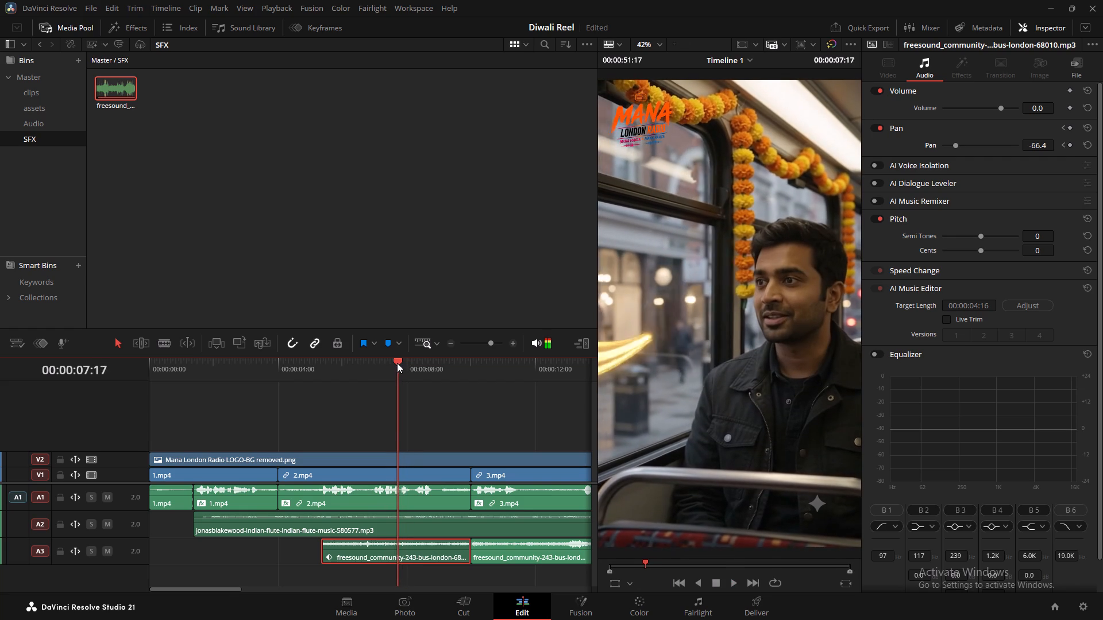
left_click_drag(397, 363, 388, 363)
key("Right")
key("b")
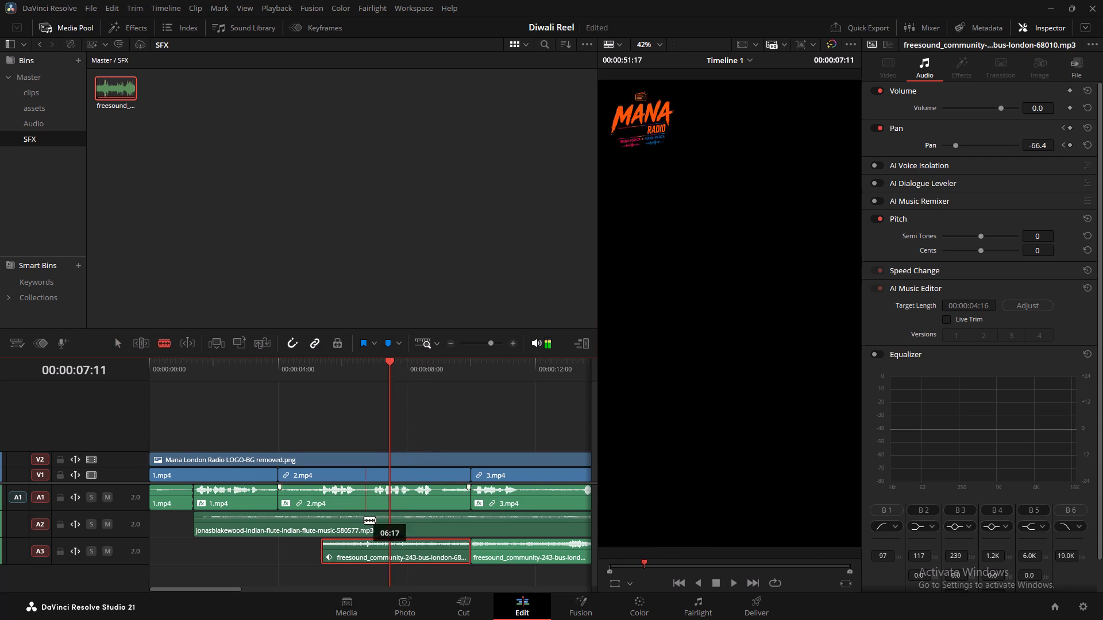
left_click(392, 551)
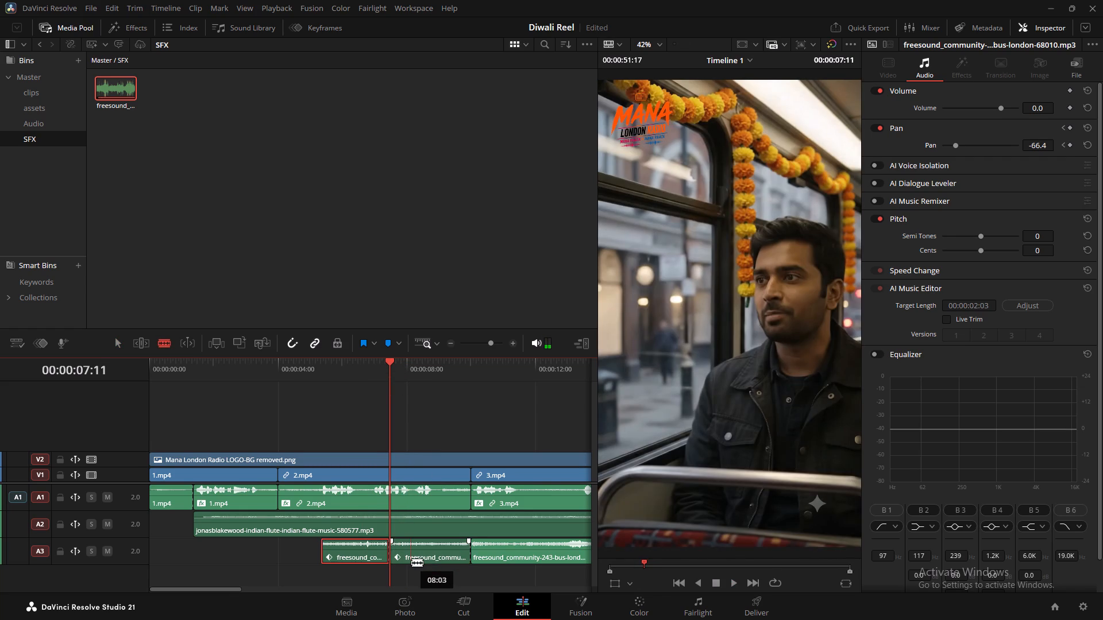
Split the bus sound effect on A3 at 00:00:09:01, where the picture cuts back to the street with the bus.
key("space")
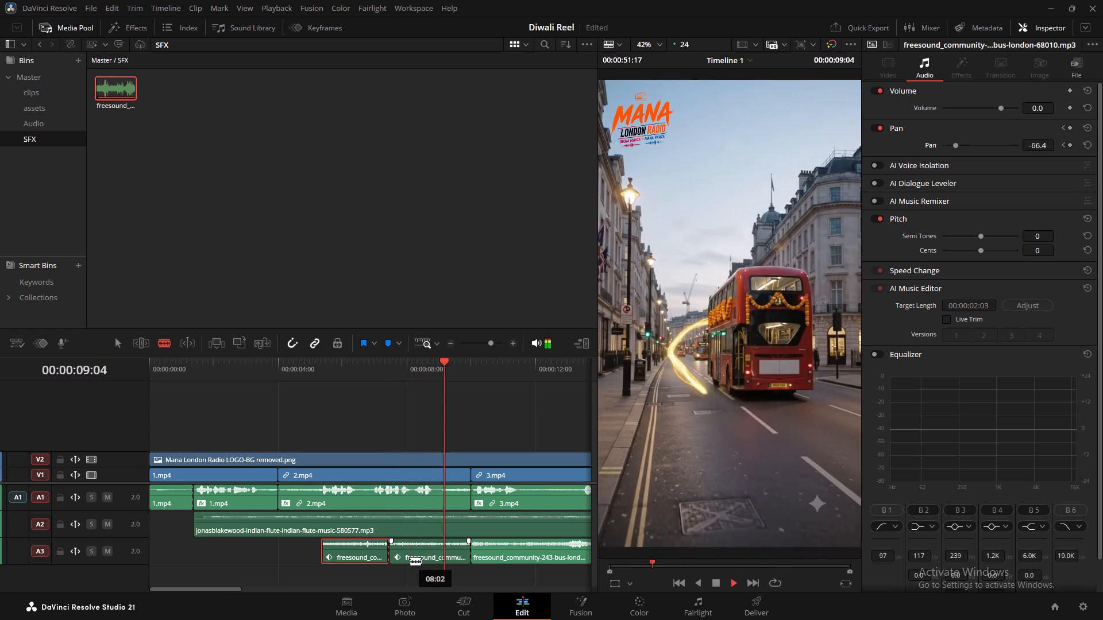
key("space")
key("Left")
key("Left")
key("Left")
key("Left")
key("Left")
key("Left")
key("Left")
key("Left")
key("Left")
key("Left")
key("Left")
key("Left")
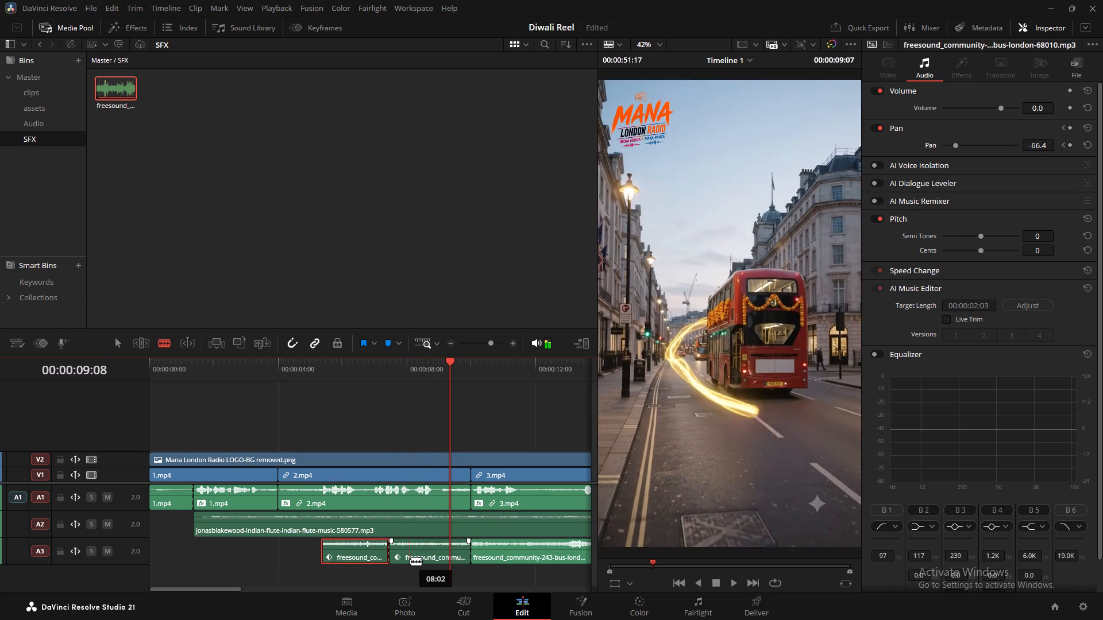
key("Right")
key("Right")
key("Right")
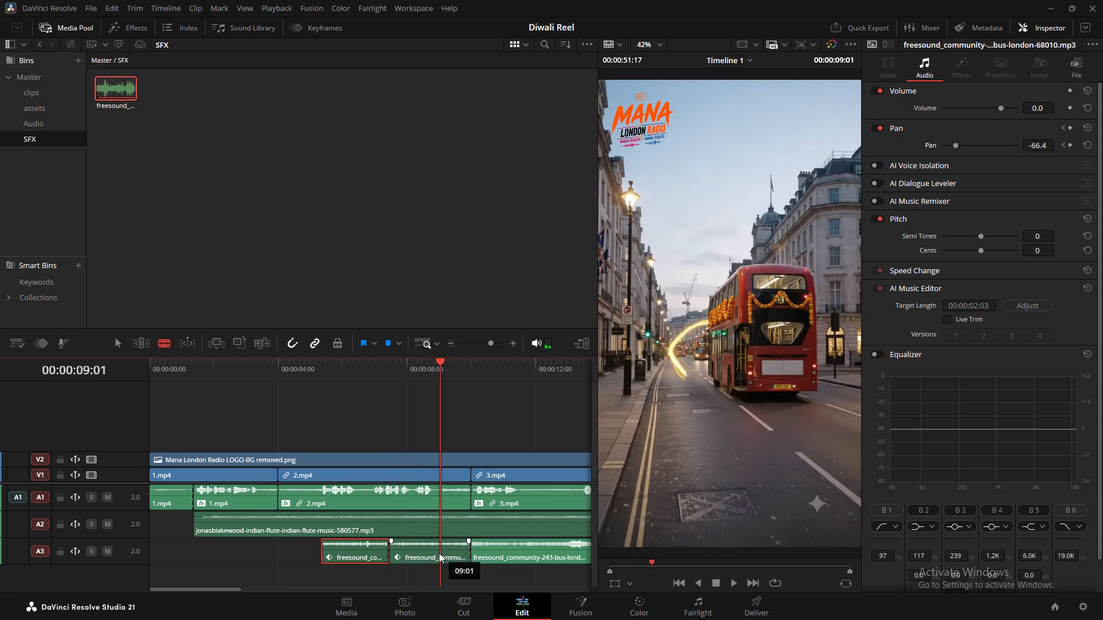
left_click(438, 553)
key("a")
Reset the pan of the bus sound piece between 00:00:07:11 and 00:00:09:01.
left_click(419, 555)
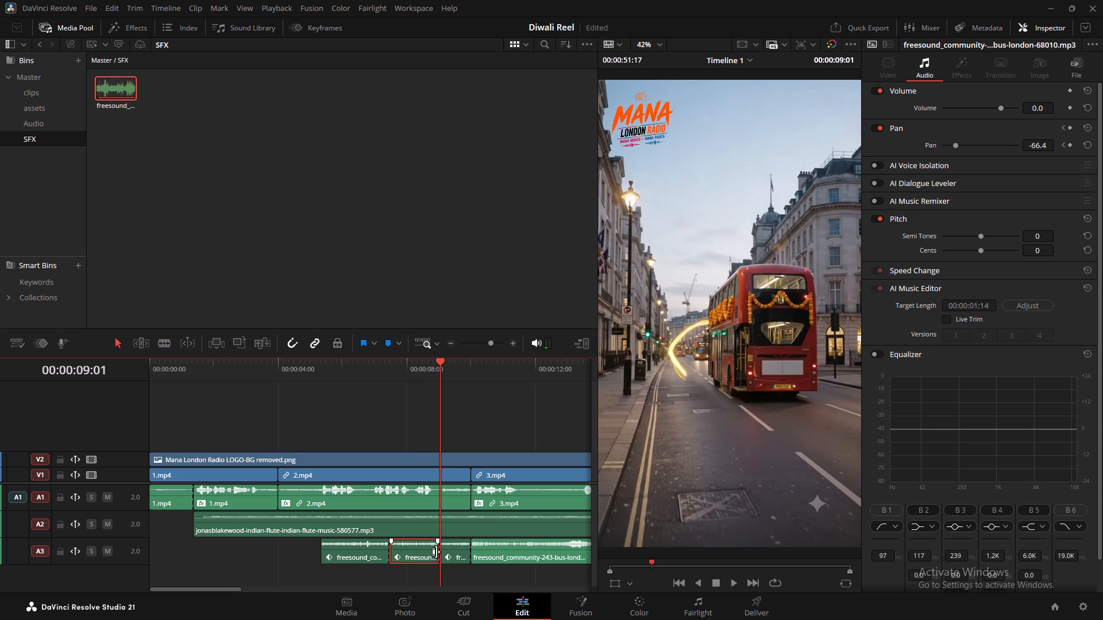
left_click(1087, 146)
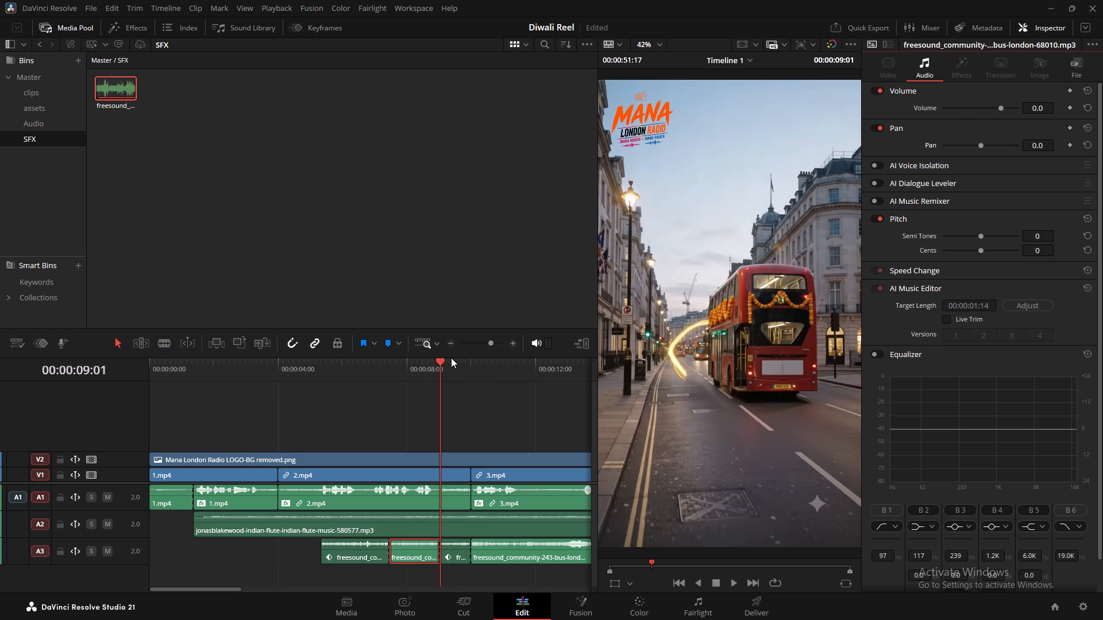
Set a pan keyframe of 34.3 at 00:00:09:01 on the short bus sound piece that ends at 3.mp4.
key("Left")
key("Right")
left_click(456, 553)
left_click_drag(954, 144, 993, 155)
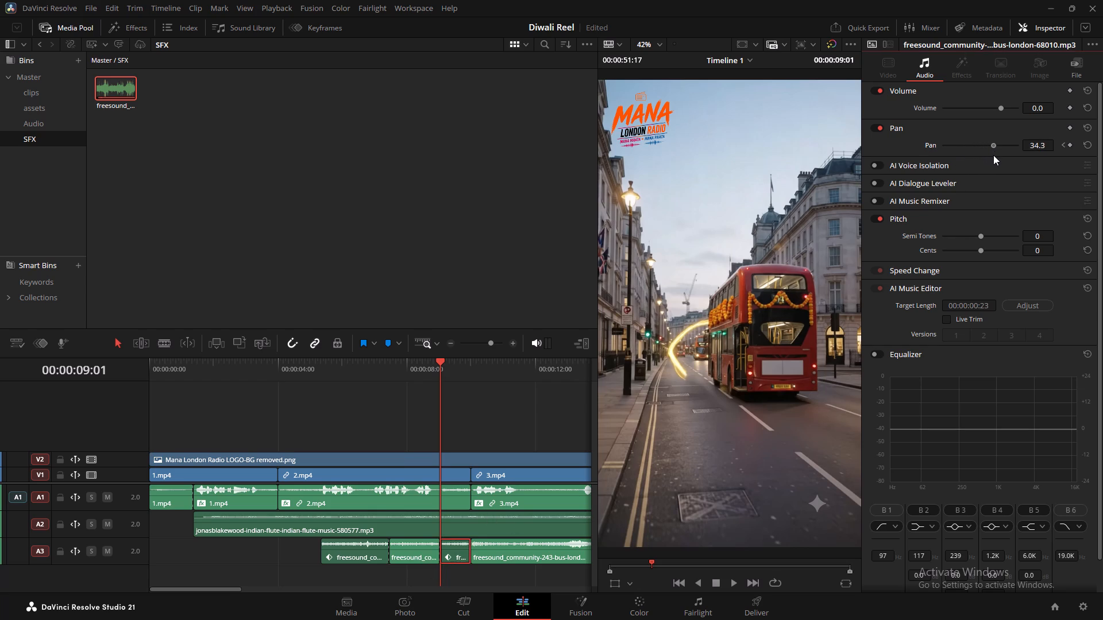
left_click_drag(993, 155, 993, 154)
Add a pan keyframe of -11.4 at 00:00:09:23 to the short bus sound piece before 3.mp4.
key("Right")
key("Right")
key("Right")
key("Right")
key("Right")
key("Right")
key("Right")
key("Right")
key("Right")
key("Right")
key("Right")
key("Right")
key("Right")
key("Right")
key("Right")
key("Right")
key("Right")
key("Right")
key("Right")
key("Right")
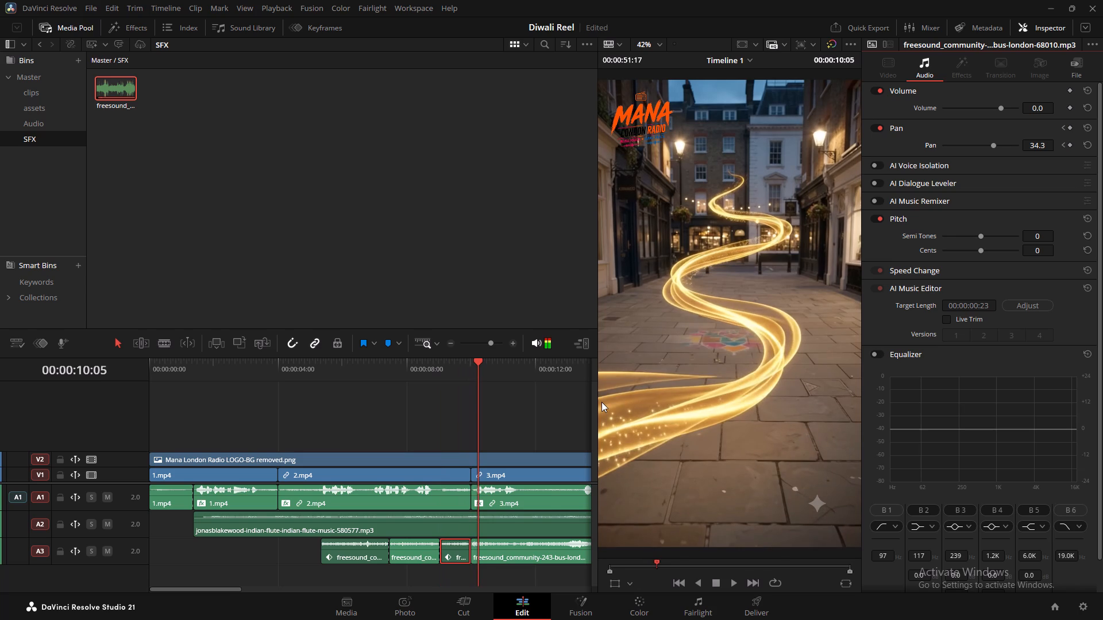
key("Left")
key("Left")
key("Left")
key("Left")
key("Left")
key("Left")
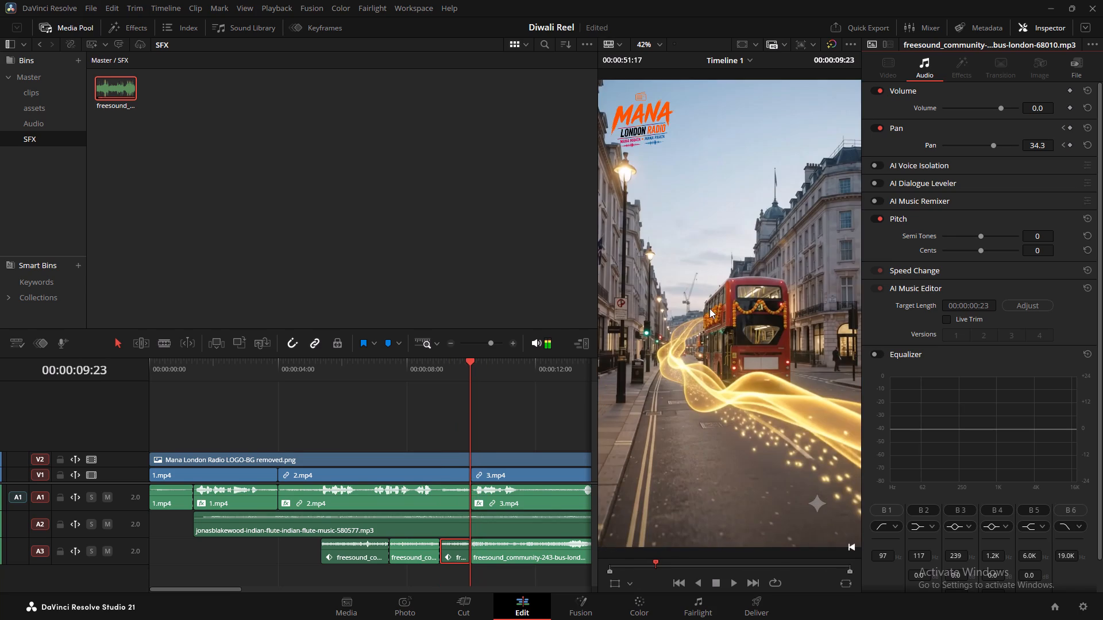
left_click_drag(995, 145, 979, 146)
left_click_drag(979, 146, 986, 146)
key("Left")
key("Right")
left_click_drag(986, 146, 982, 147)
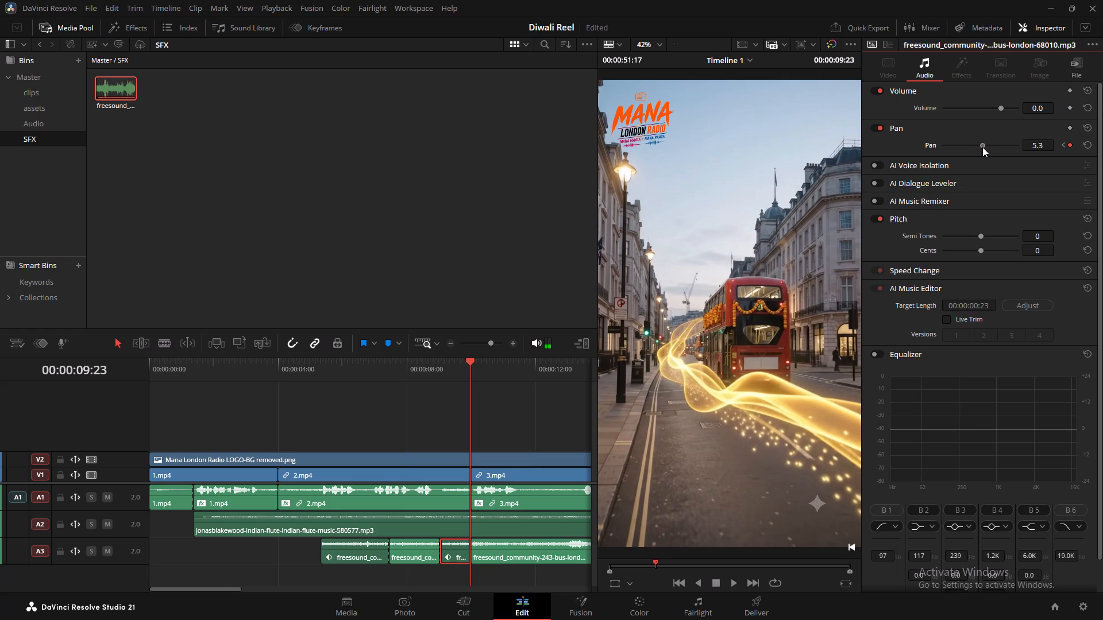
left_click_drag(982, 147, 976, 149)
Play from just before 2.mp4 into 3.mp4 to check the bus sound panning against the picture.
left_click(267, 369)
key("space")
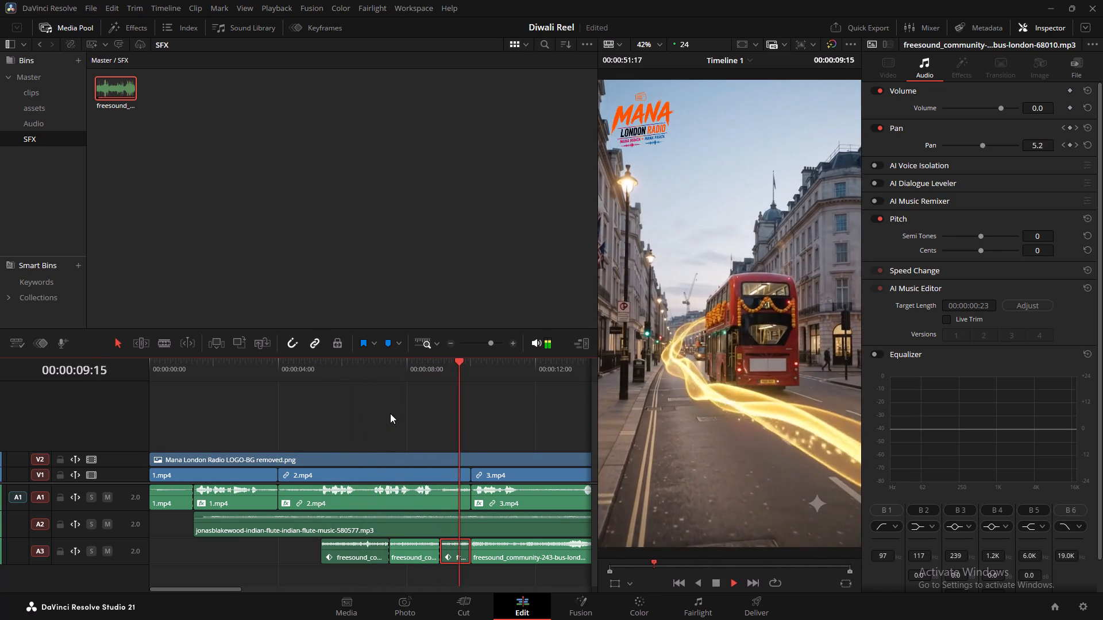
key("space")
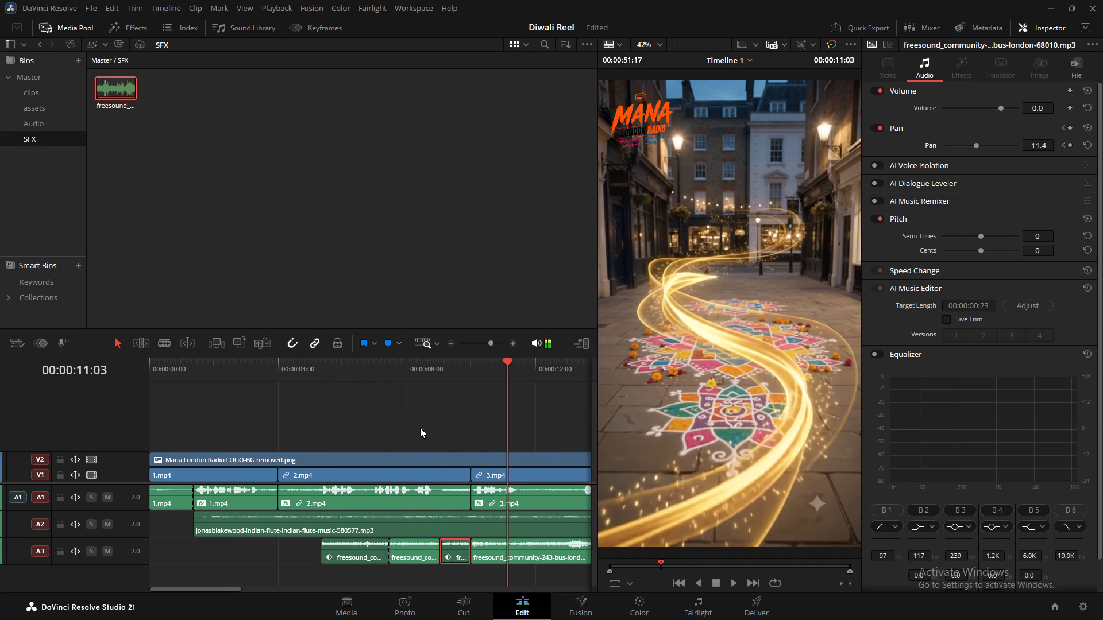
key("space")
key("space")
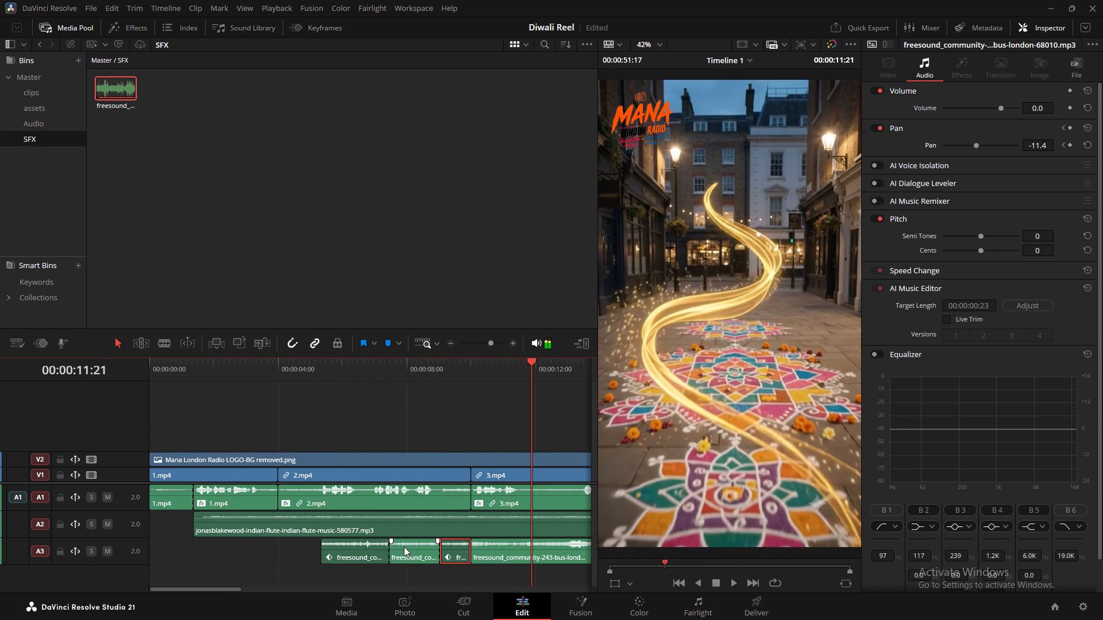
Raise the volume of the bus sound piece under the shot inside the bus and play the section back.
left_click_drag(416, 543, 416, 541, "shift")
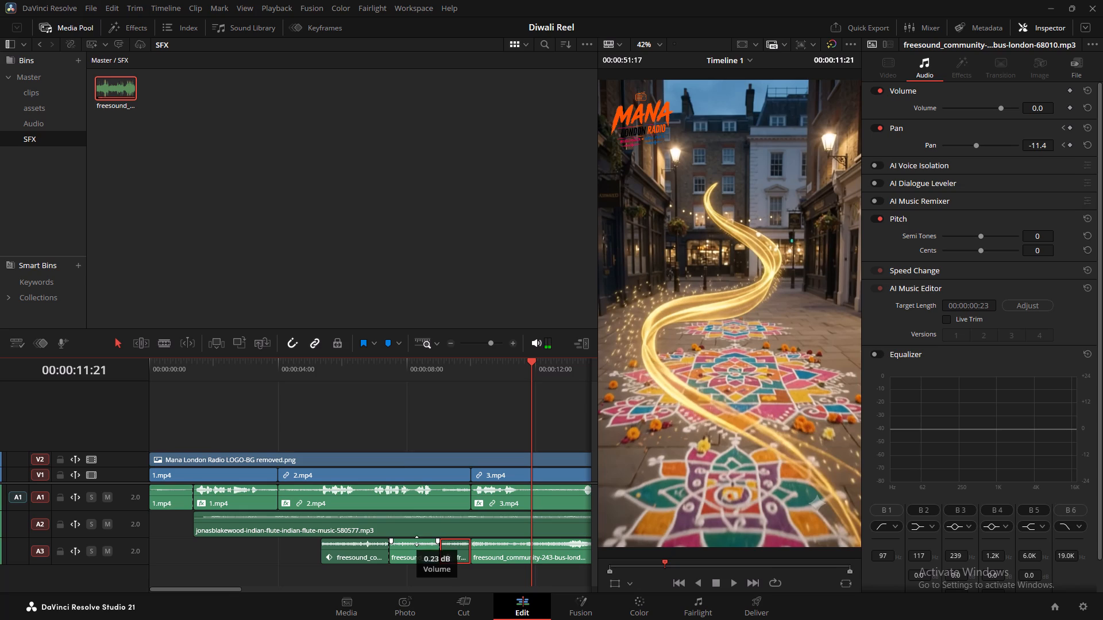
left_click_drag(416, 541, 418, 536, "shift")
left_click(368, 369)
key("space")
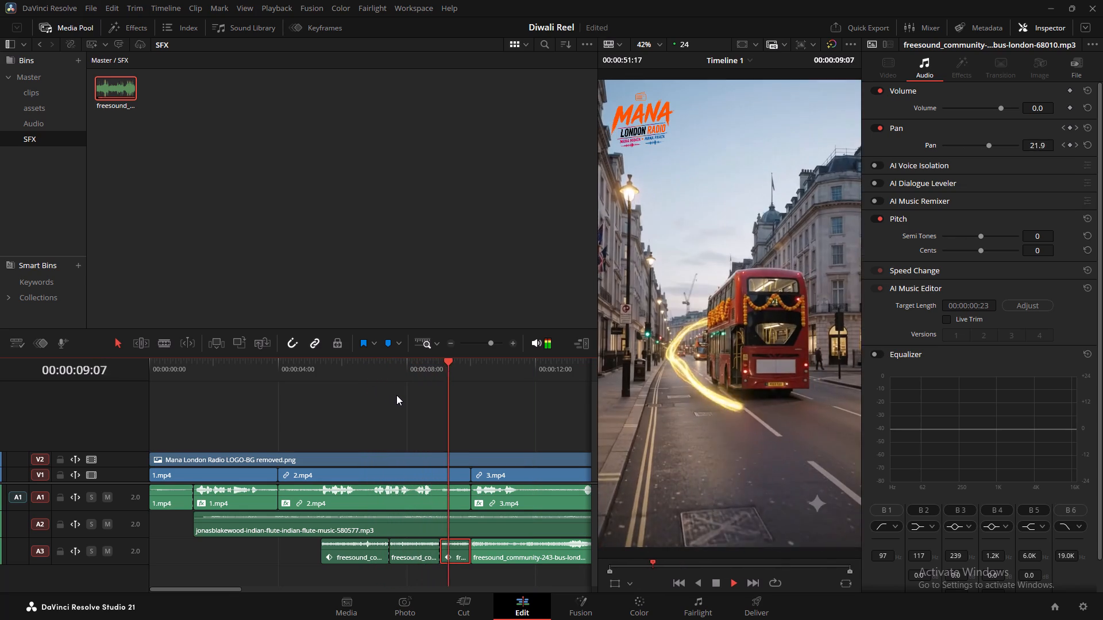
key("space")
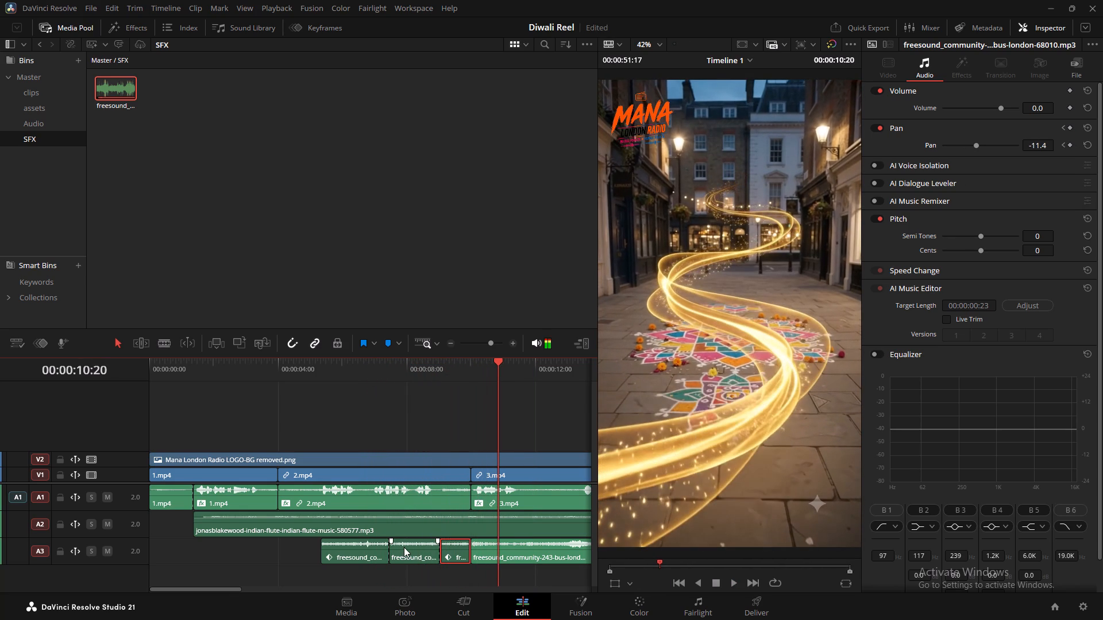
Lower the volume of the bus sound piece under the shot inside the bus and play the section into 3.mp4.
left_click_drag(411, 544, 412, 563, "shift")
left_click(338, 338)
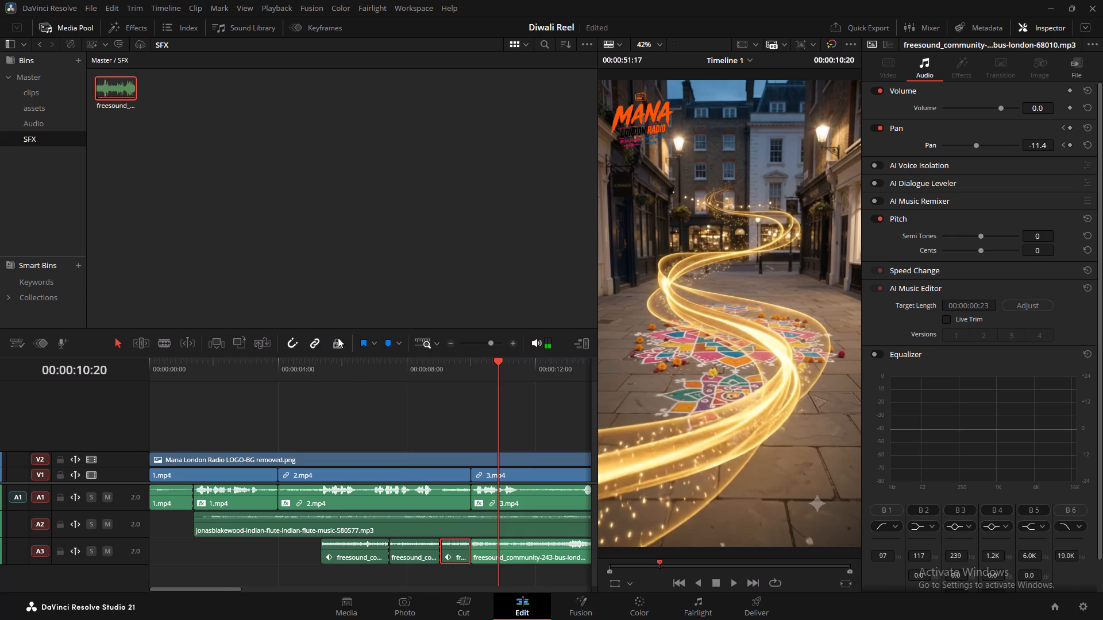
left_click(353, 363)
left_click(335, 342)
key("space")
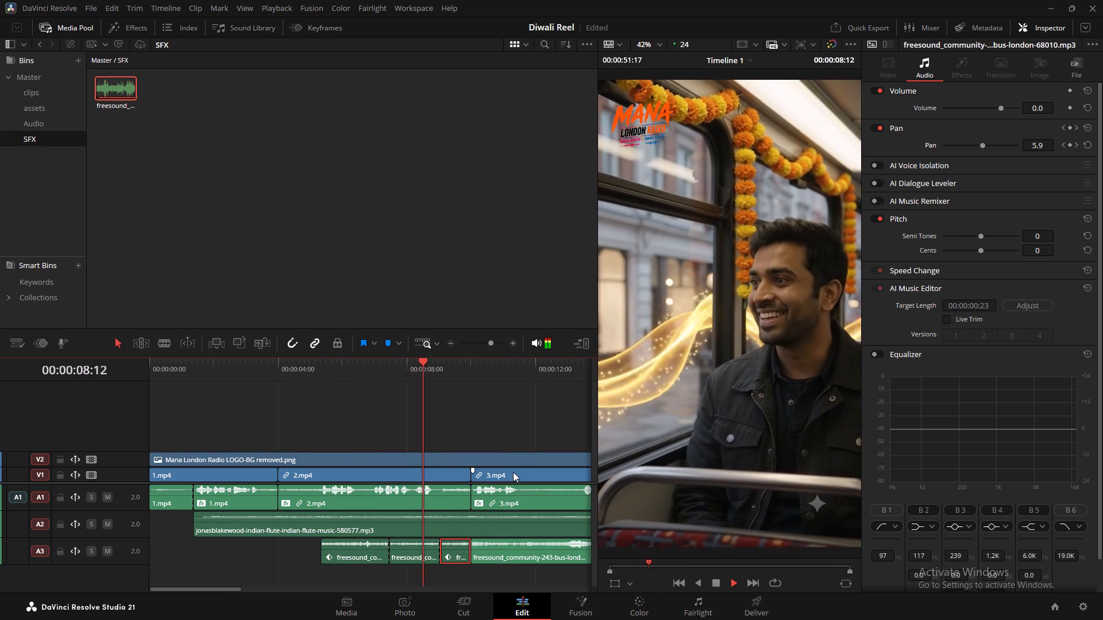
key("space")
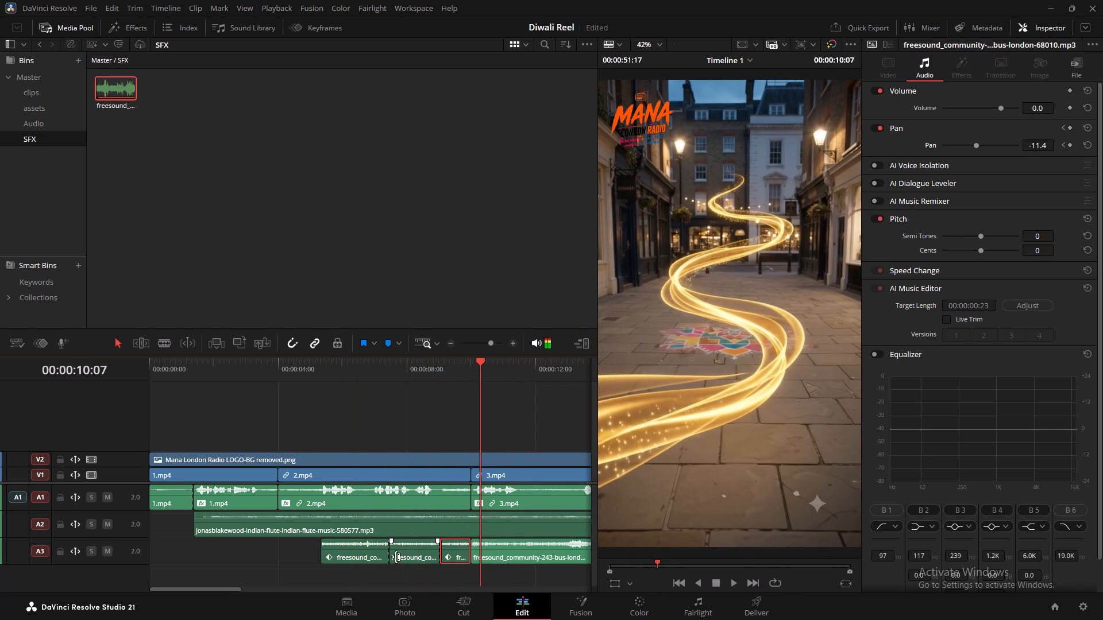
Lower the volume of the bus sound piece under the inside-the-bus shot slightly and play the section into 3.mp4.
left_click_drag(416, 543, 417, 550, "shift")
left_click(386, 377)
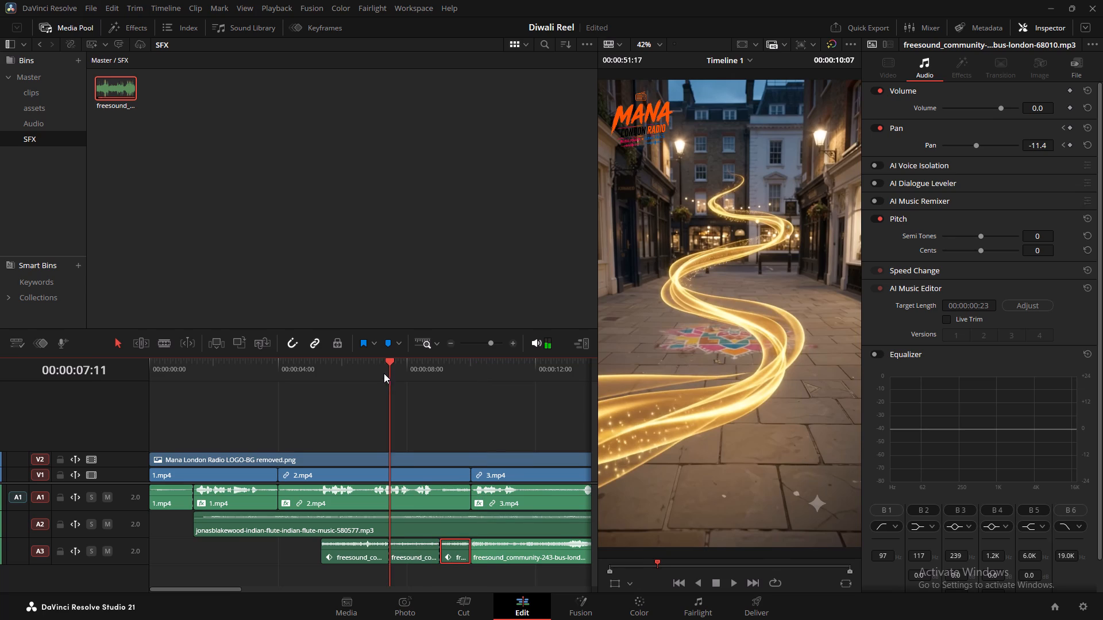
key("space")
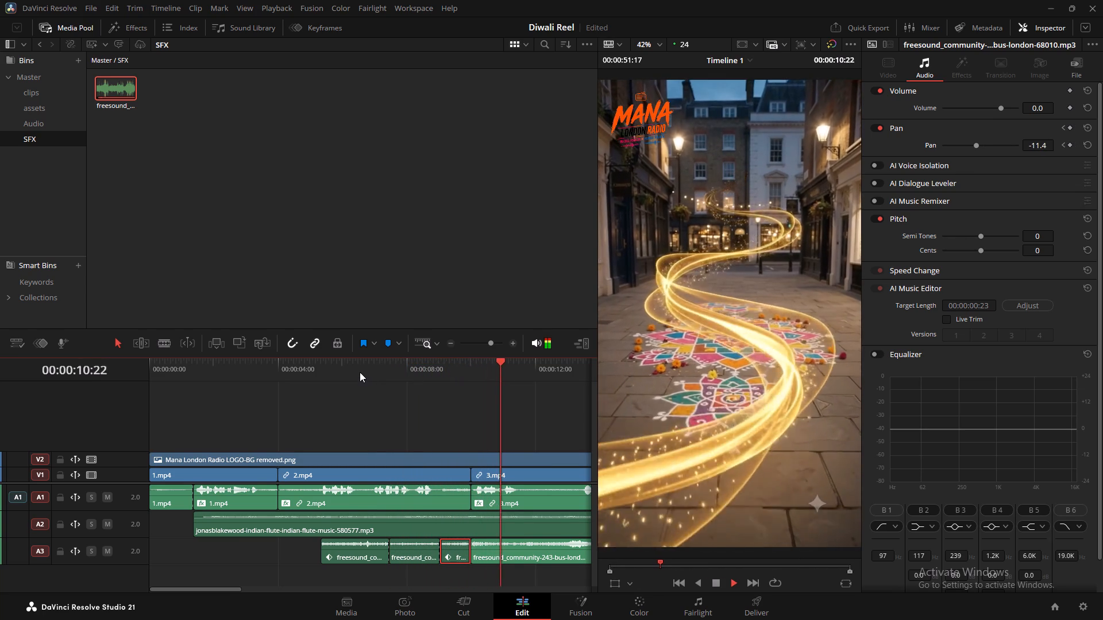
left_click(351, 365)
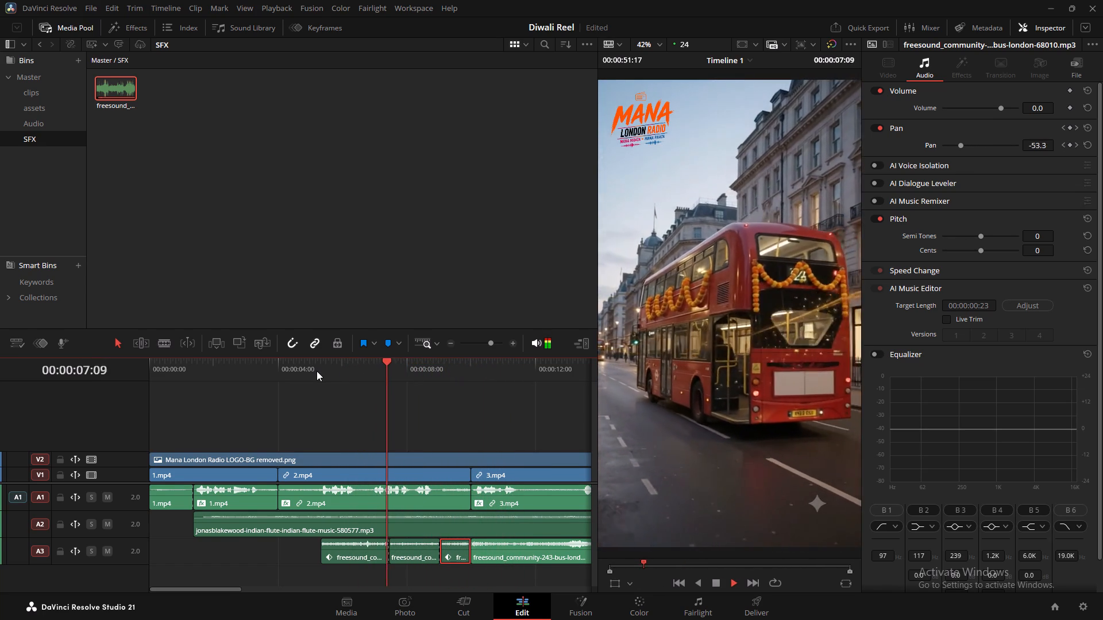
left_click(315, 367)
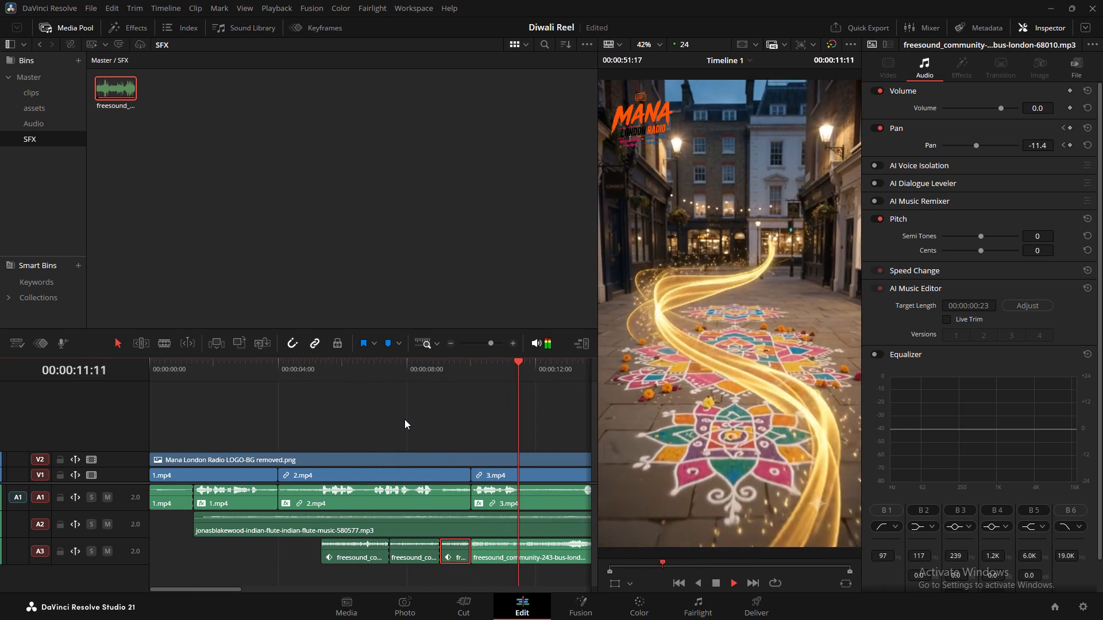
Delete the remaining London bus sound from A3 from the start of 3.mp4 onward.
scroll(404, 419, "down", 5)
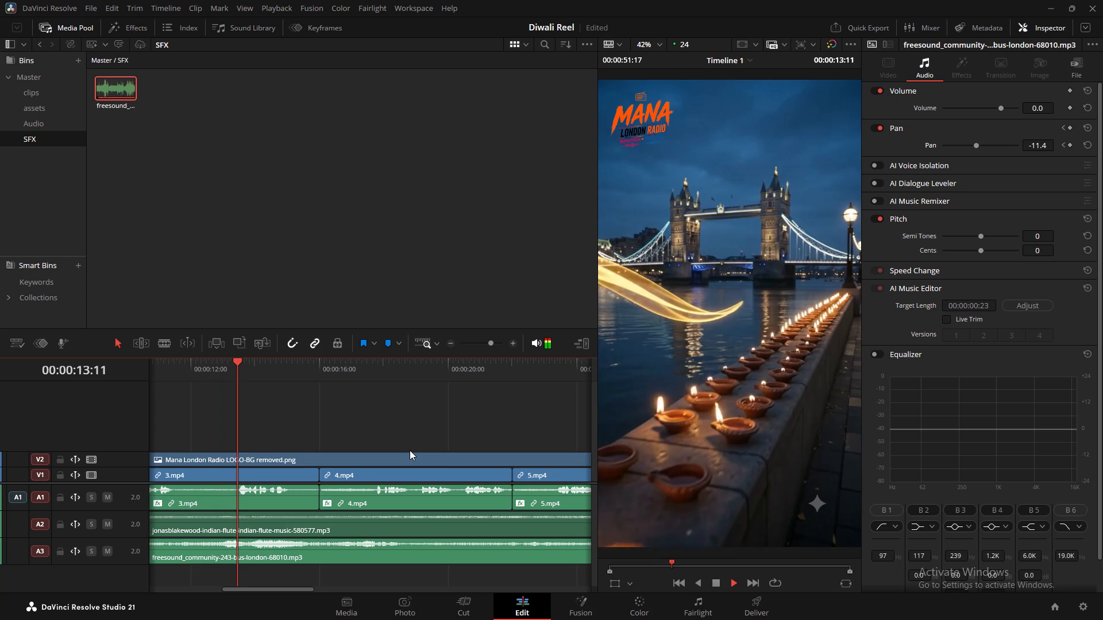
key("space")
left_click(369, 561)
key("BackSpace")
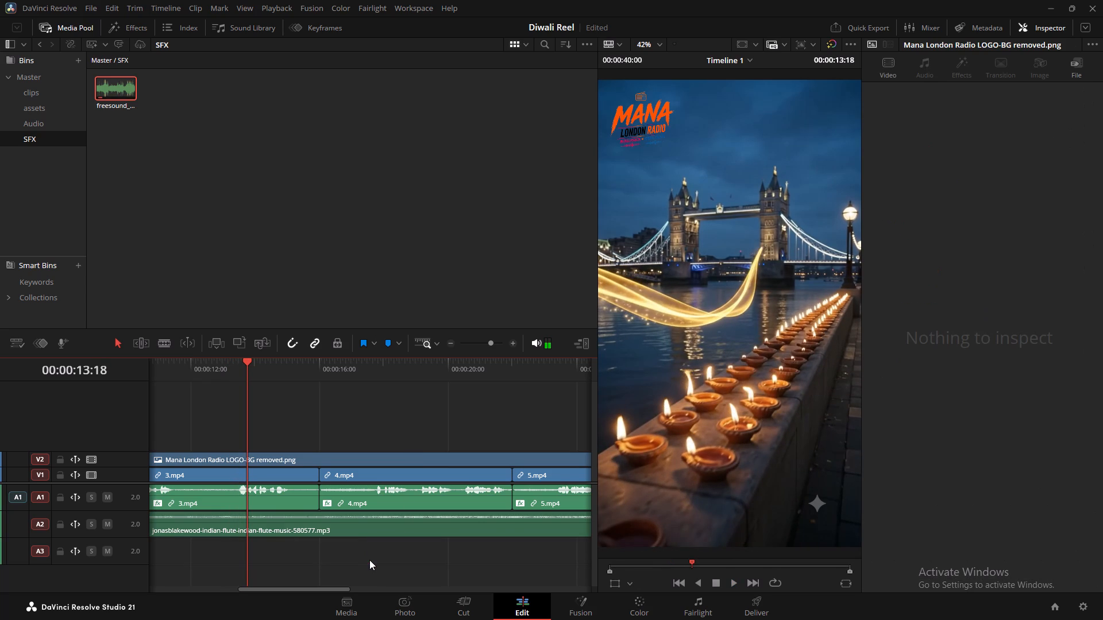
Play from the bus shots in 2.mp4 into the Tower Bridge shot of 3.mp4 to check the sound without the removed piece.
key("space")
scroll(363, 550, "up", 5)
key("space")
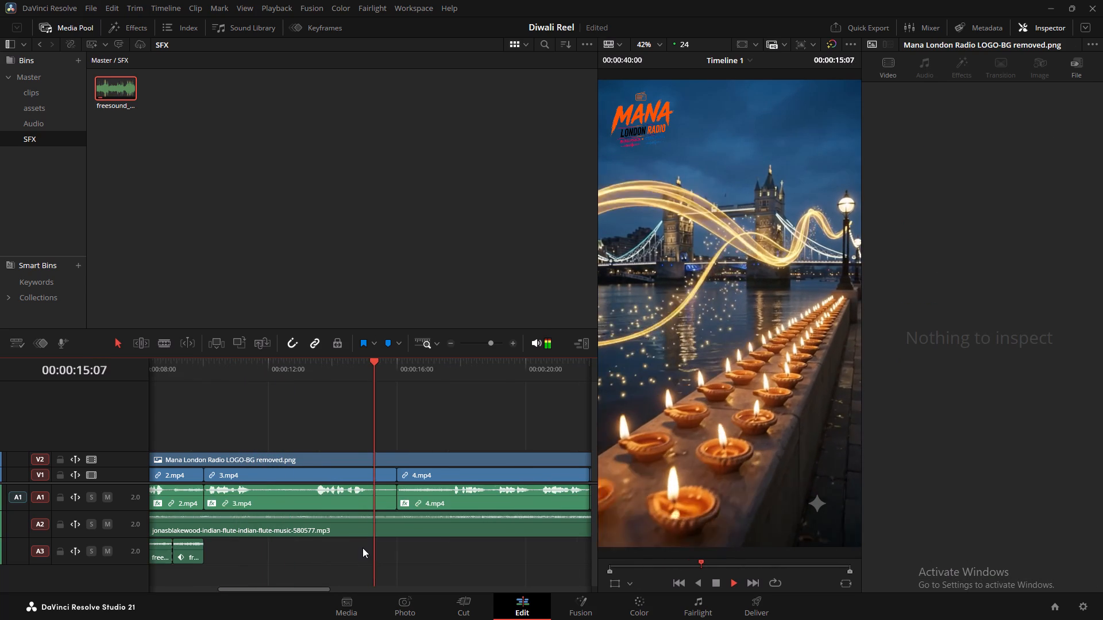
scroll(291, 518, "up", 3)
left_click(315, 373)
key("space")
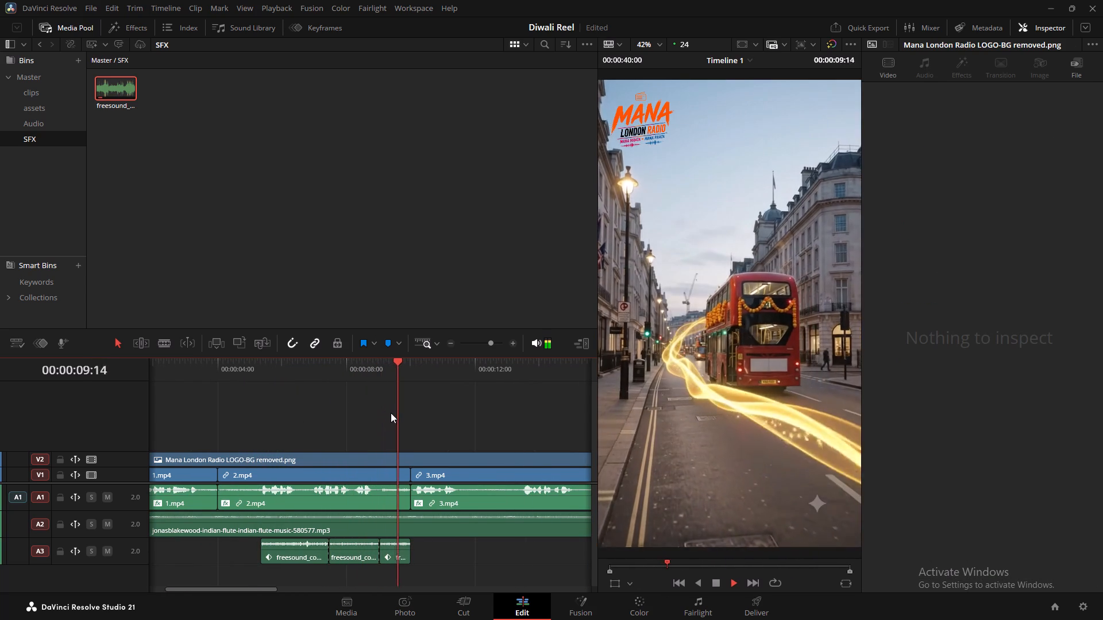
scroll(524, 425, "down", 2)
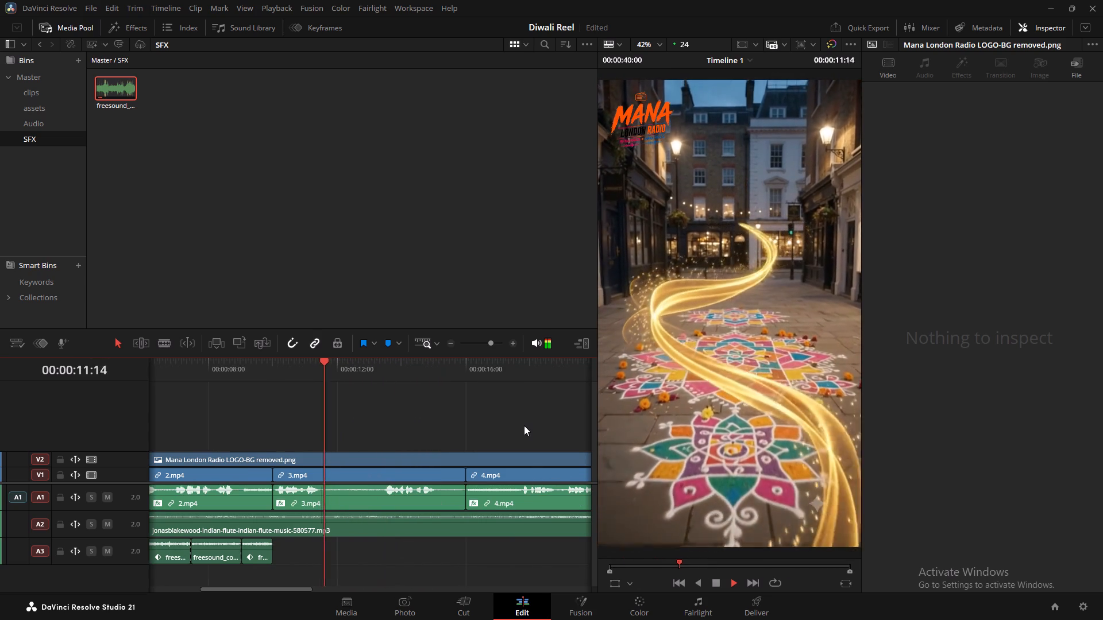
scroll(489, 433, "down", 2)
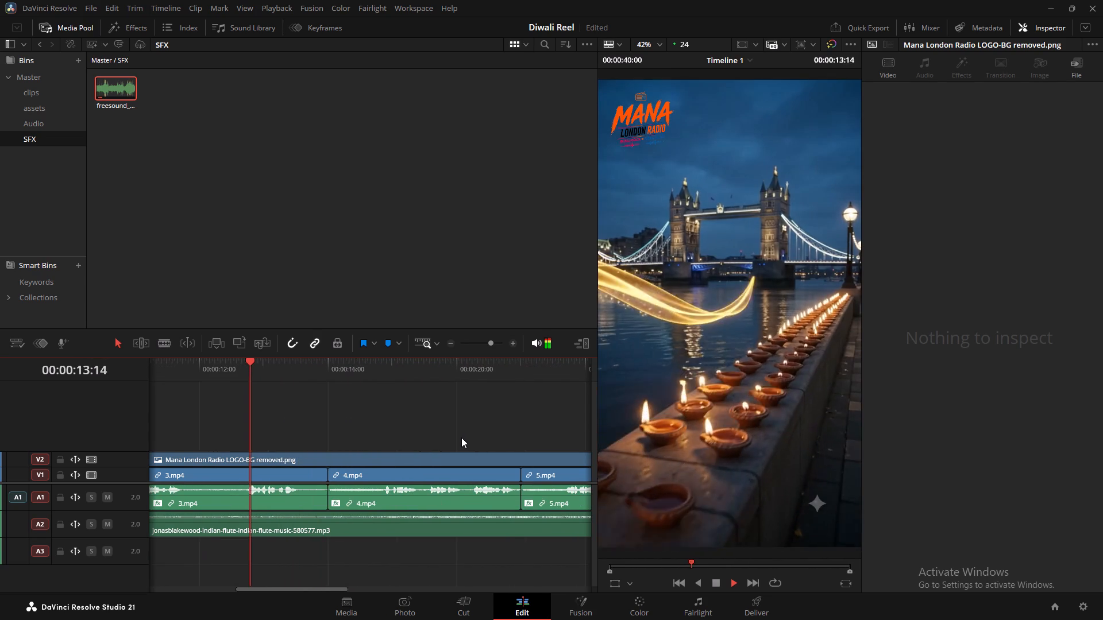
key("space")
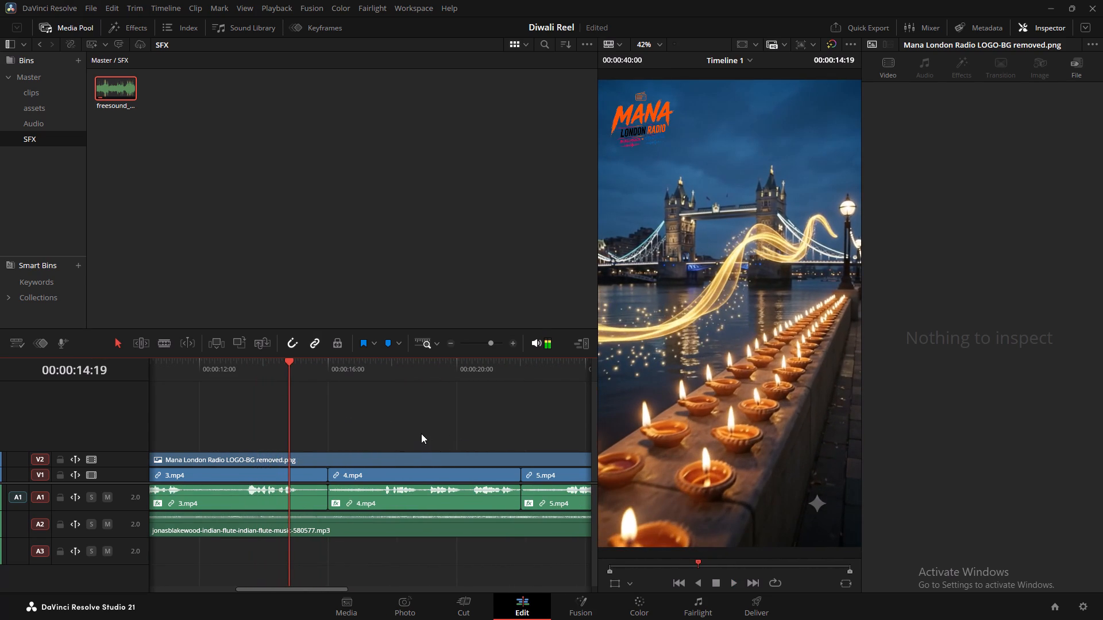
left_click(227, 365)
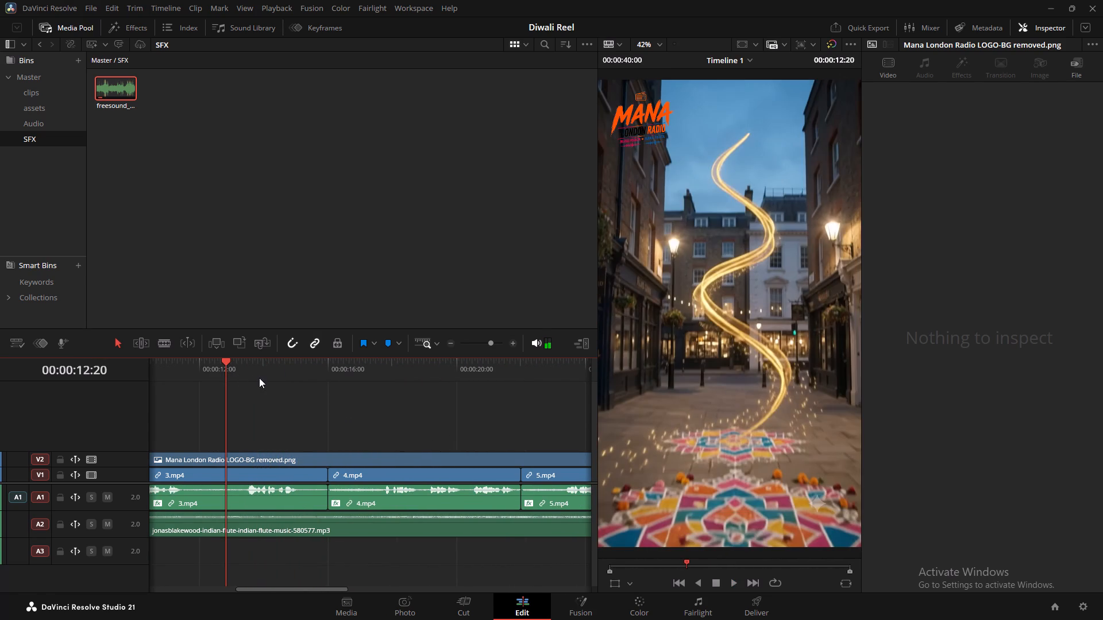
In Brave, replace London Bus with Lake in the Google sfx search and open Pixabay's free lake sound effects page.
key("alt+Tab")
key("alt+Tab")
key("alt+Tab")
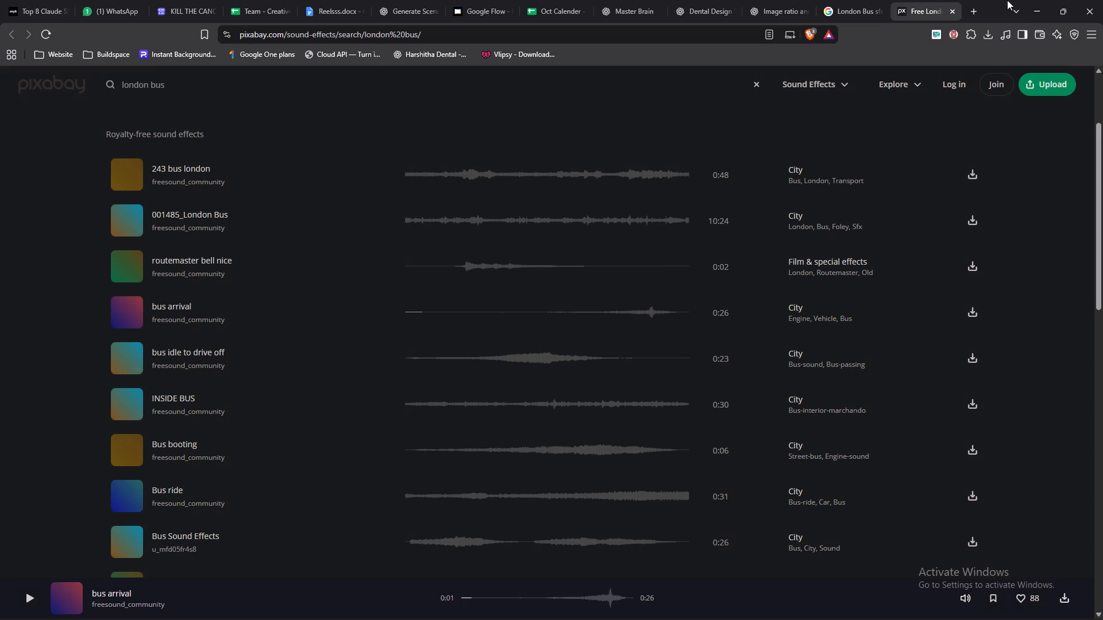
scroll(290, 231, "up", 4)
left_click(288, 230)
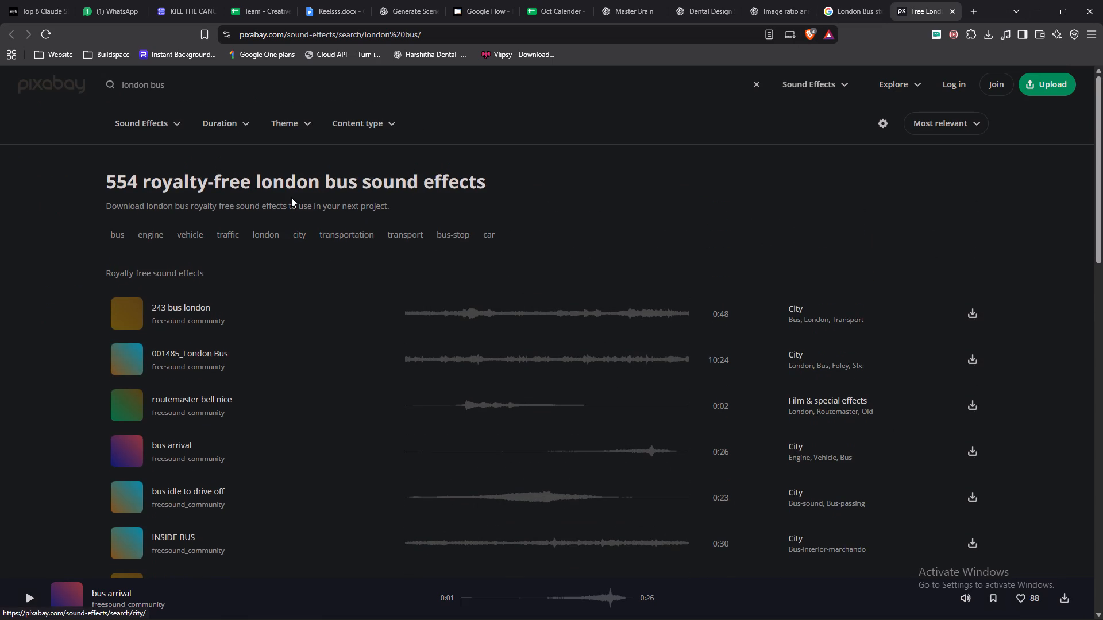
left_click_drag(685, 167, 344, 185)
left_click(948, 7)
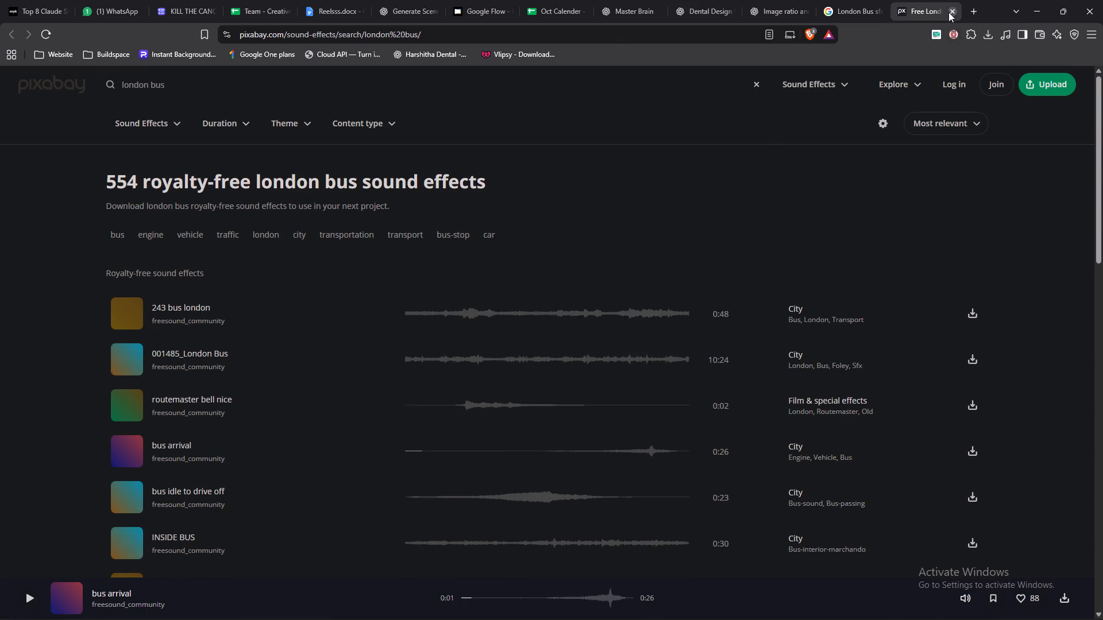
left_click_drag(212, 96, 146, 105)
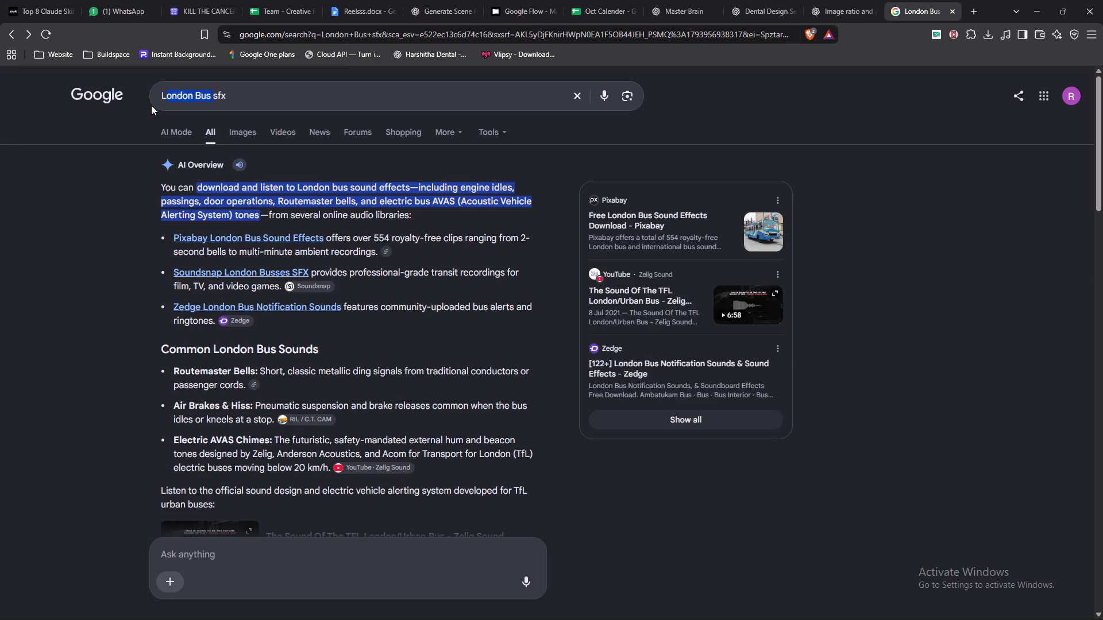
type("Lake")
key("Return")
key("Delete")
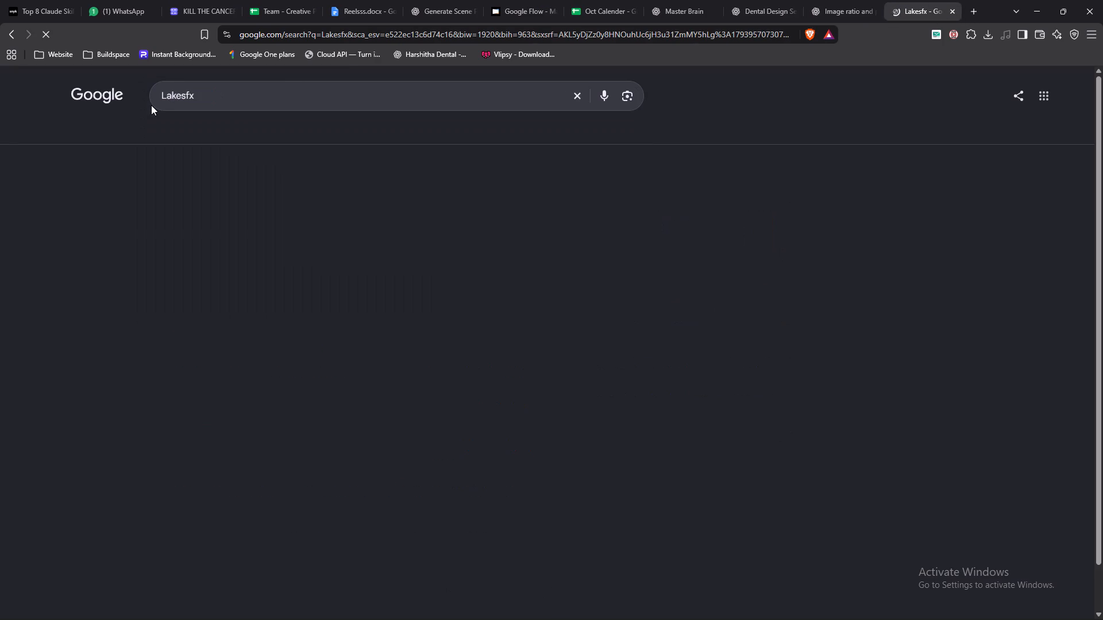
left_click(281, 161)
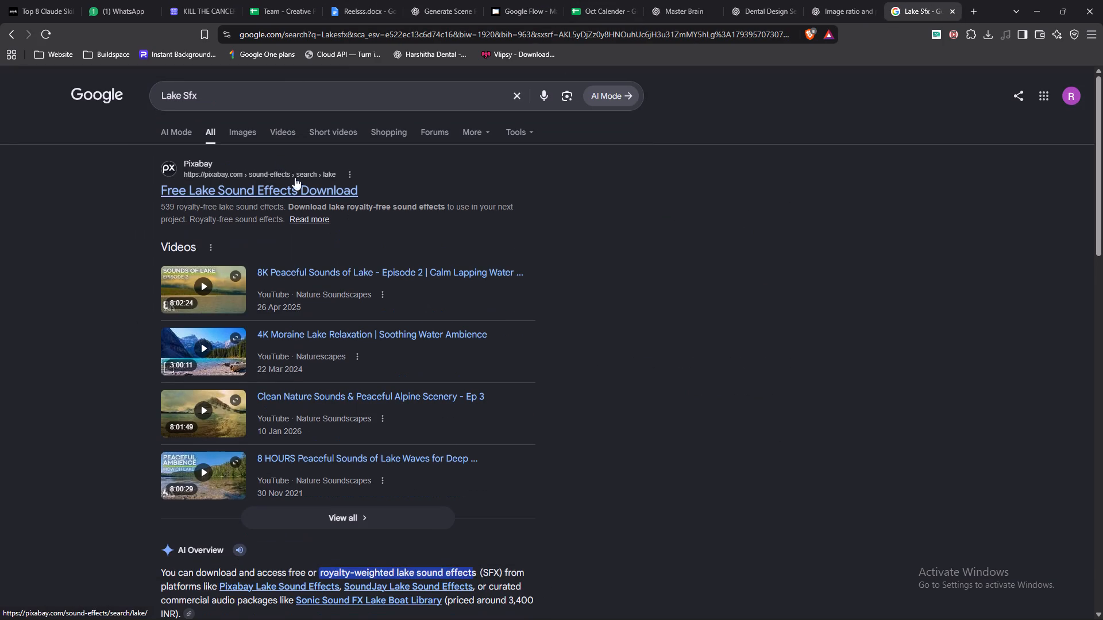
left_click(262, 190)
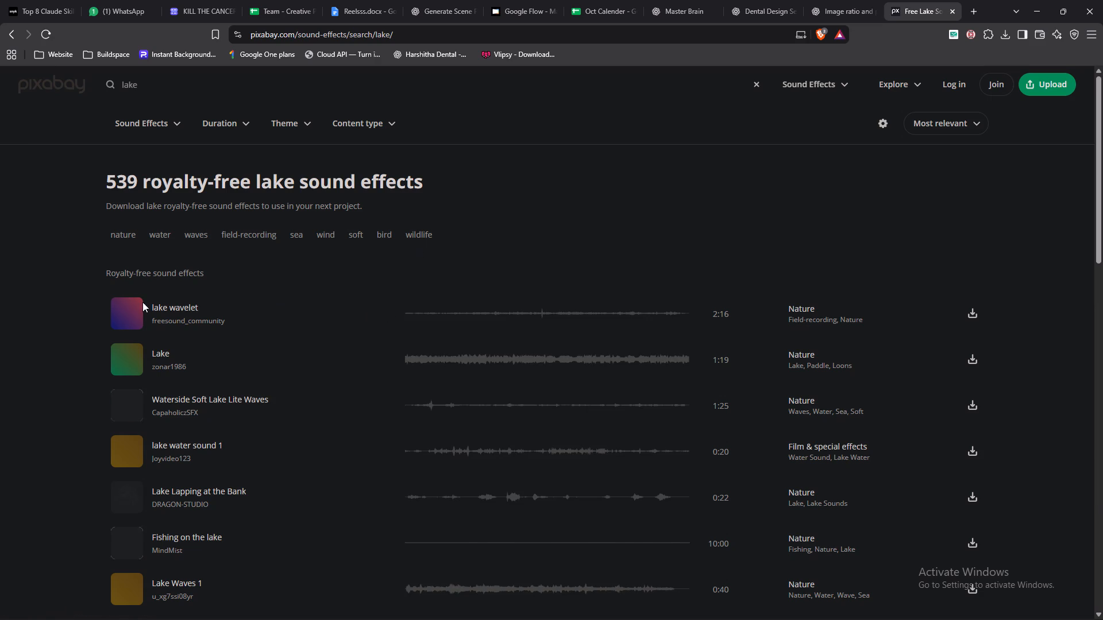
Preview the "lake wavelet" and "Lake" sound effects on Pixabay.
left_click(124, 312)
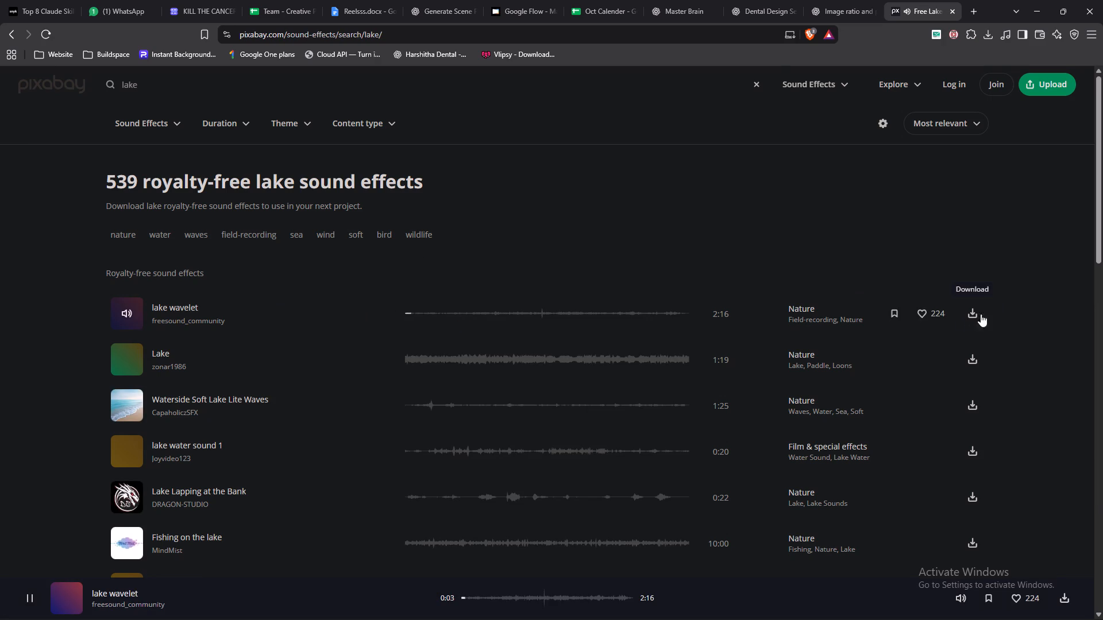
left_click(129, 354)
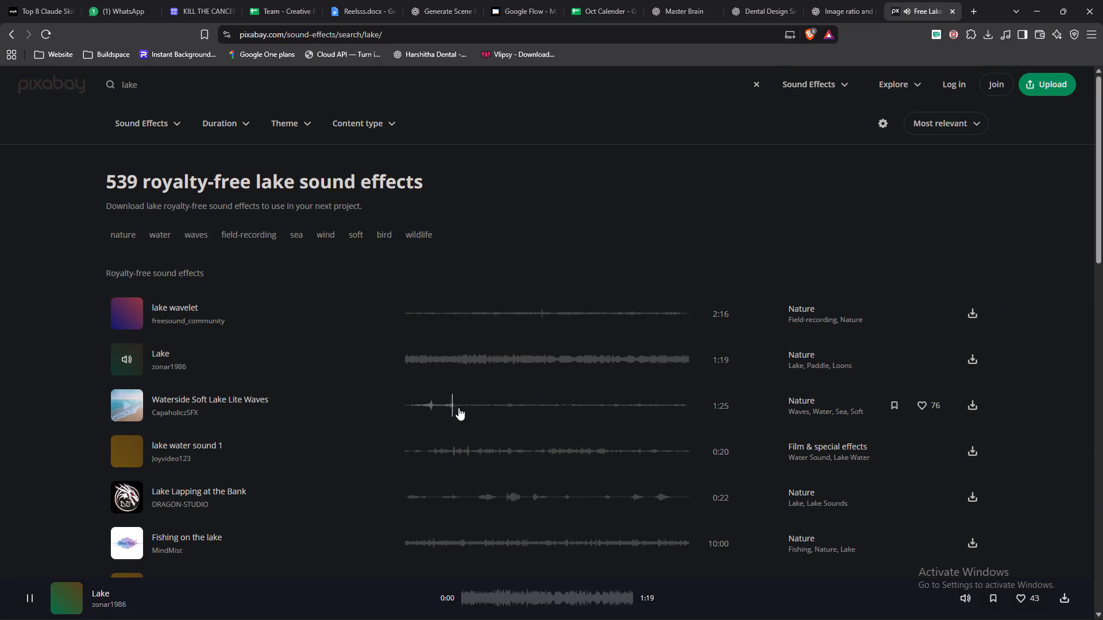
left_click(123, 360)
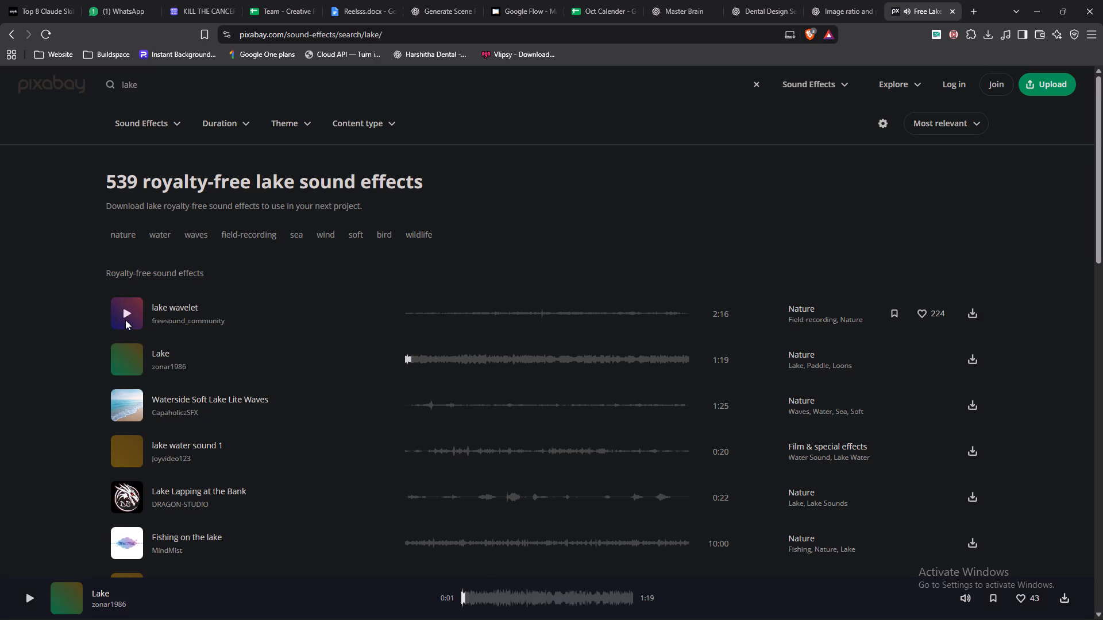
left_click(125, 320)
Download the "lake wavelet" sound effect as an MP3 into the SFX folder of Mana London Radio's Diwali Reel folder.
left_click(974, 314)
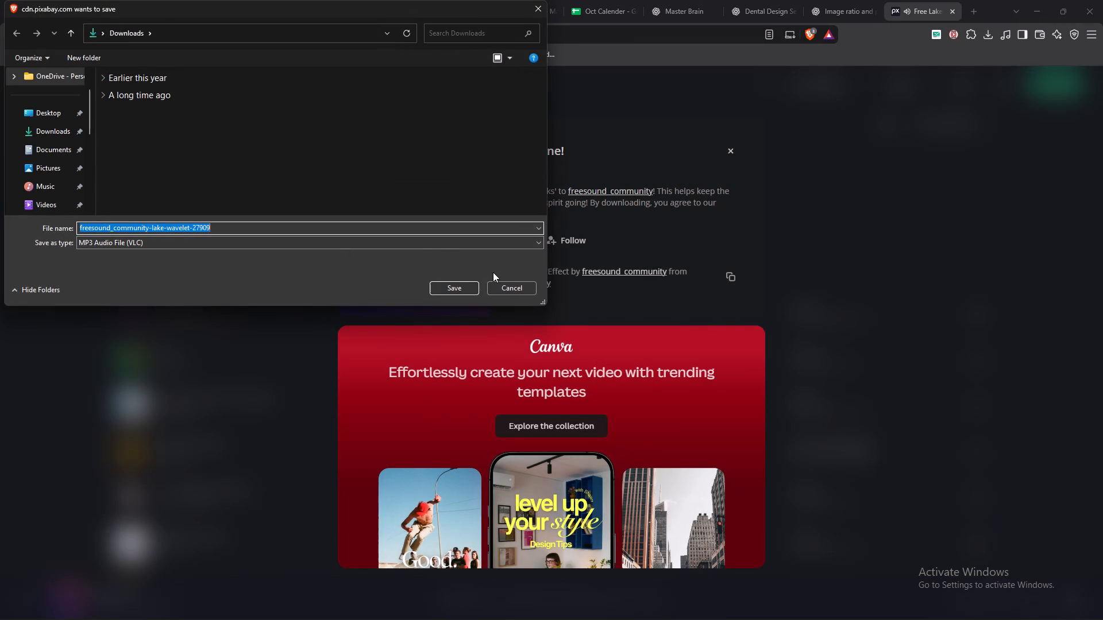
scroll(36, 165, "down", 4)
left_click(51, 169)
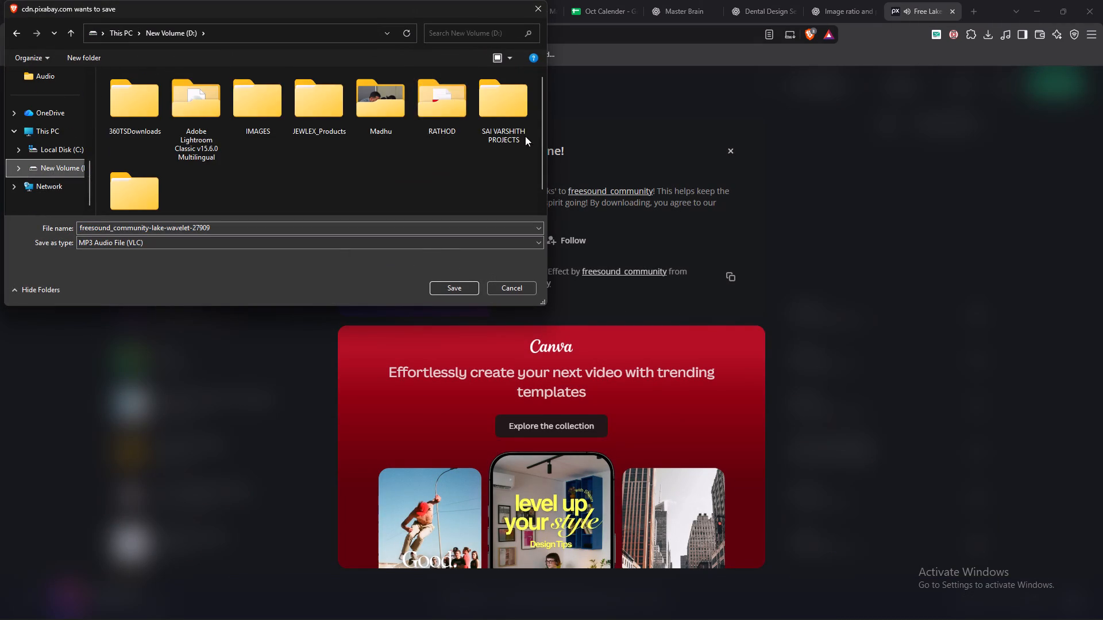
double_click(424, 115)
scroll(162, 175, "down", 7)
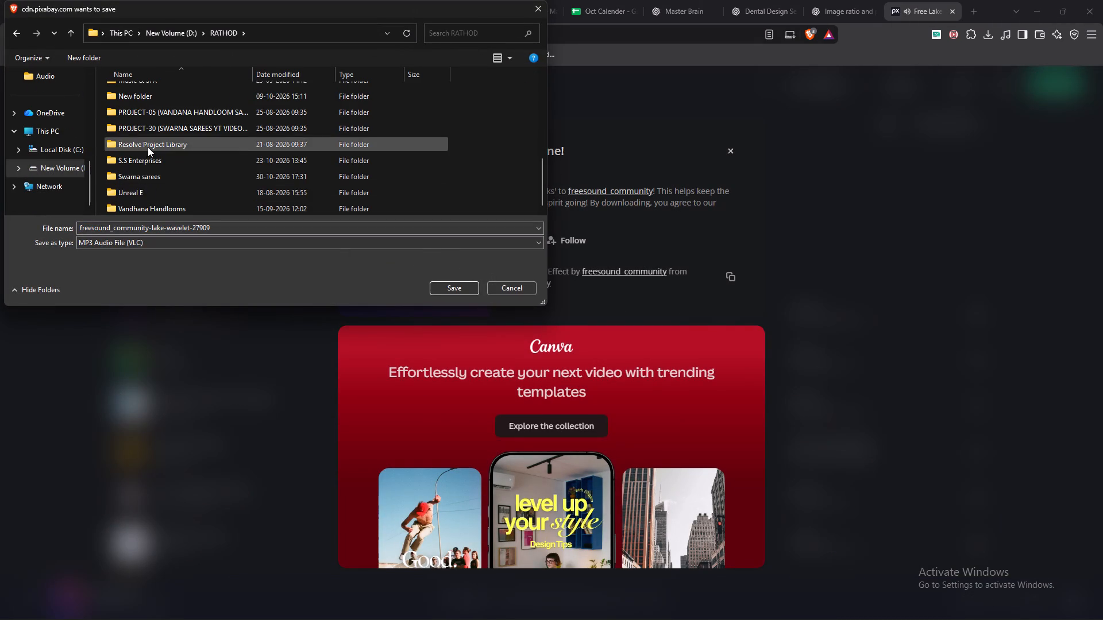
scroll(148, 147, "up", 2)
double_click(152, 119)
double_click(149, 106)
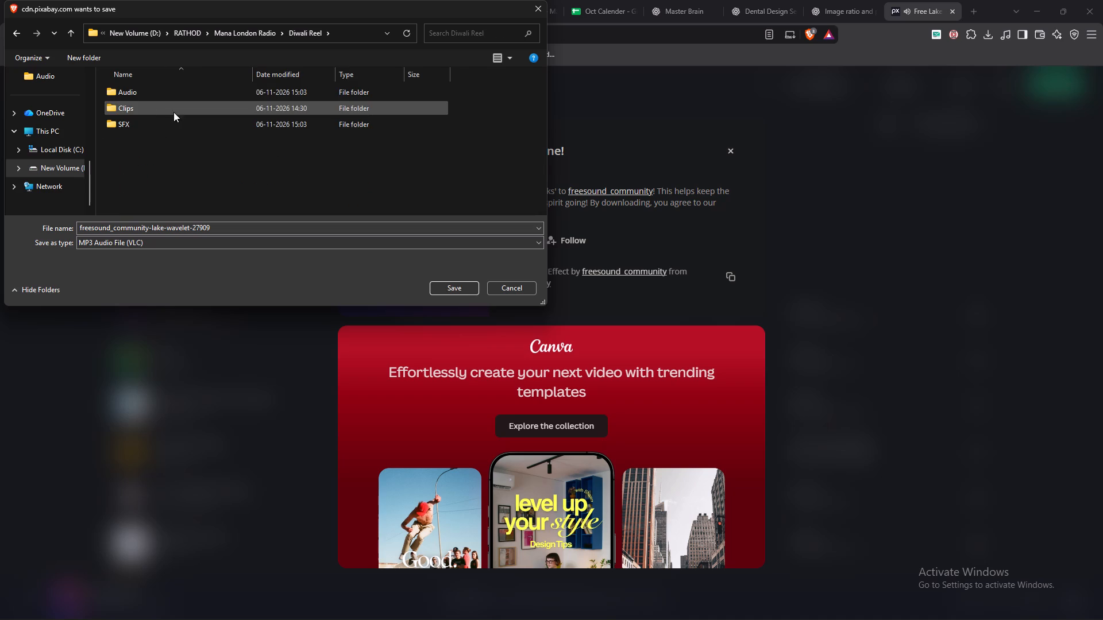
double_click(155, 123)
left_click(457, 288)
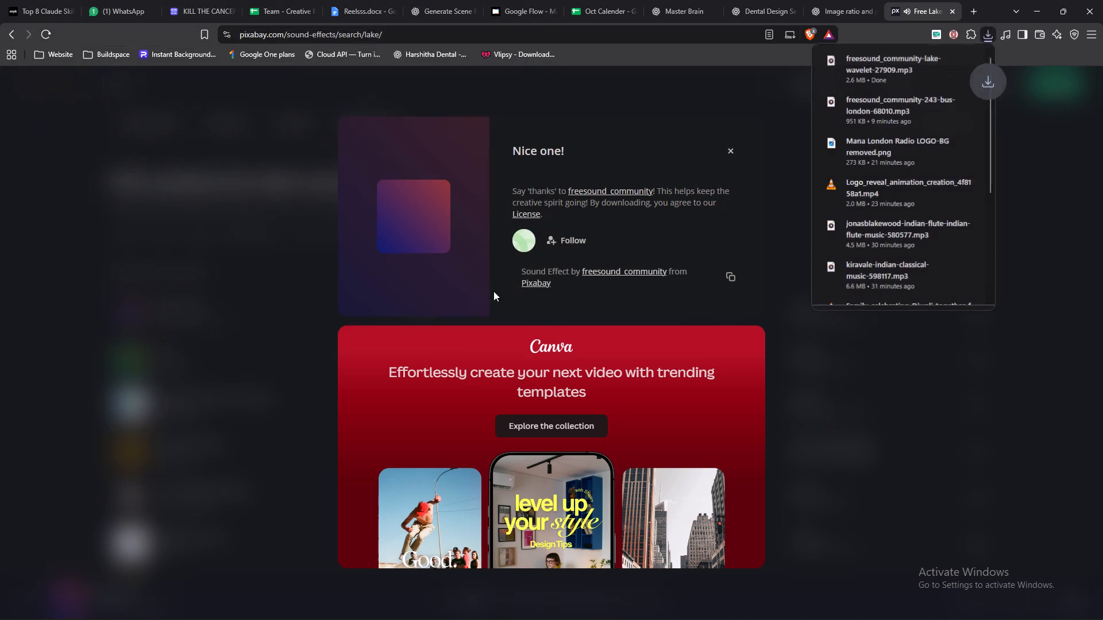
Import the downloaded lake wavelet MP3 from File Explorer into the SFX bin in DaVinci Resolve.
left_click(921, 63)
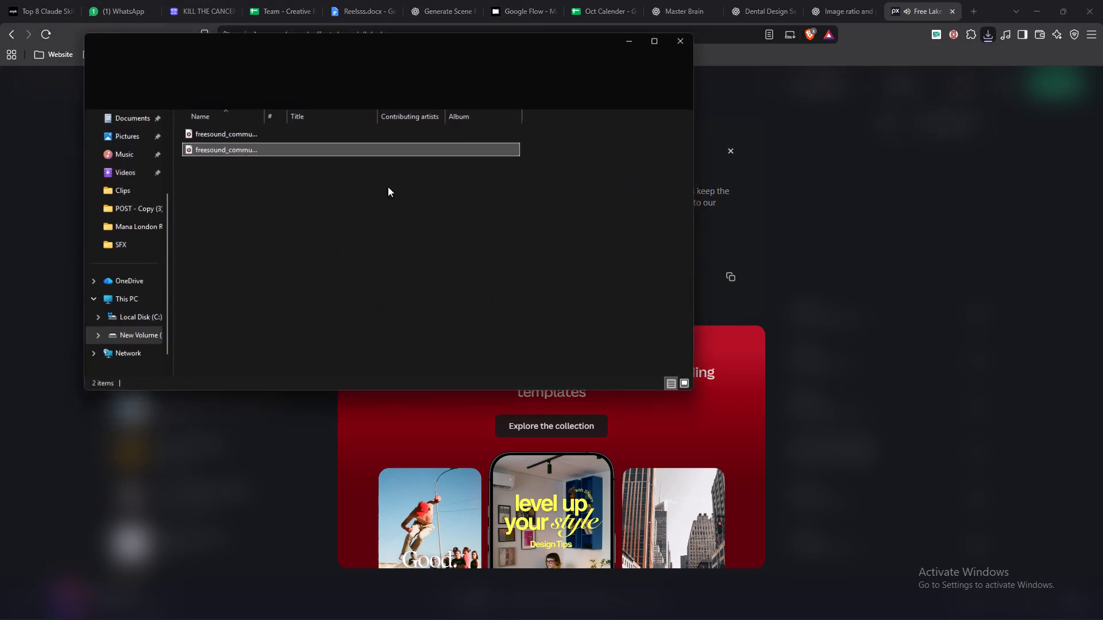
left_click_drag(153, 113, 414, 230)
key("alt+Tab")
key("alt+Tab")
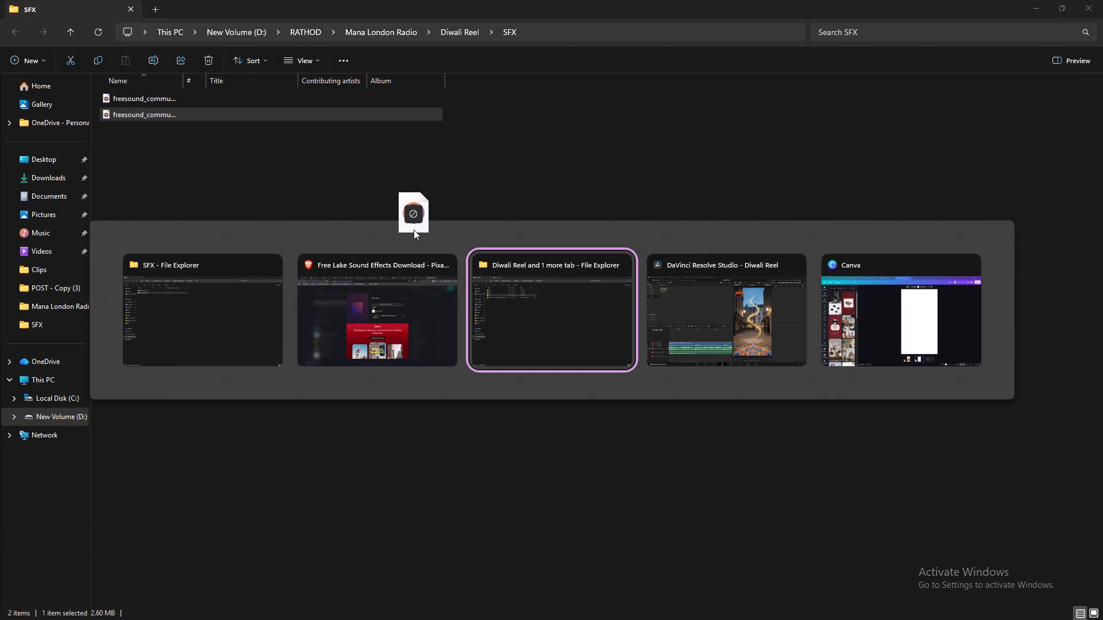
left_click_drag(414, 230, 202, 120)
key("alt+Tab")
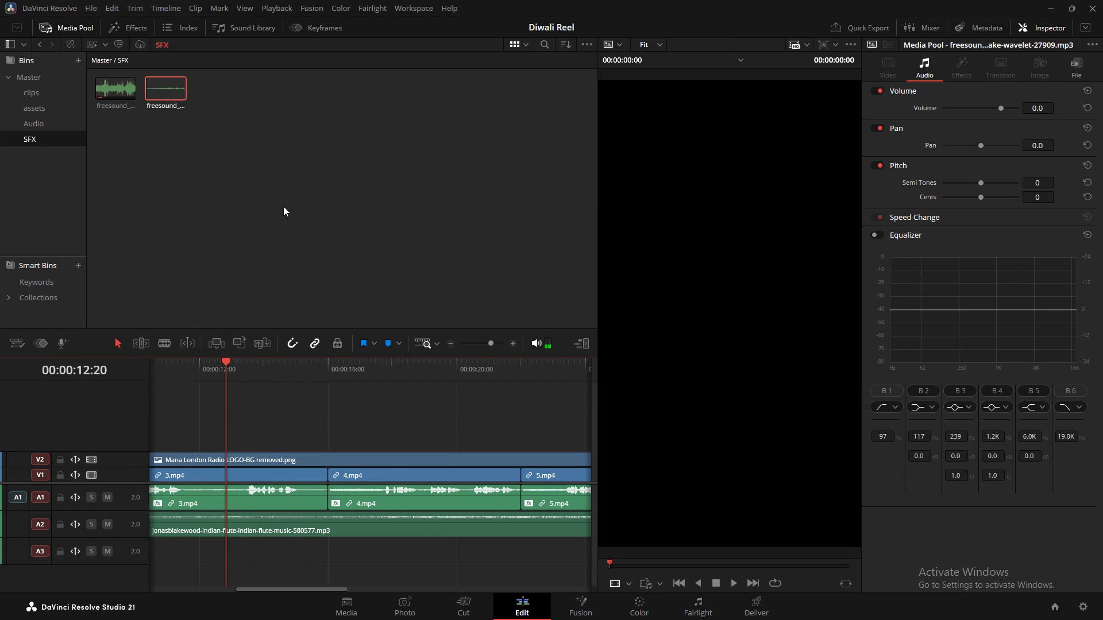
Back in Brave, close Pixabay's download pop-up and stop the lake wavelet preview.
key("alt+Tab")
key("alt+Tab")
left_click(749, 253)
left_click(796, 249)
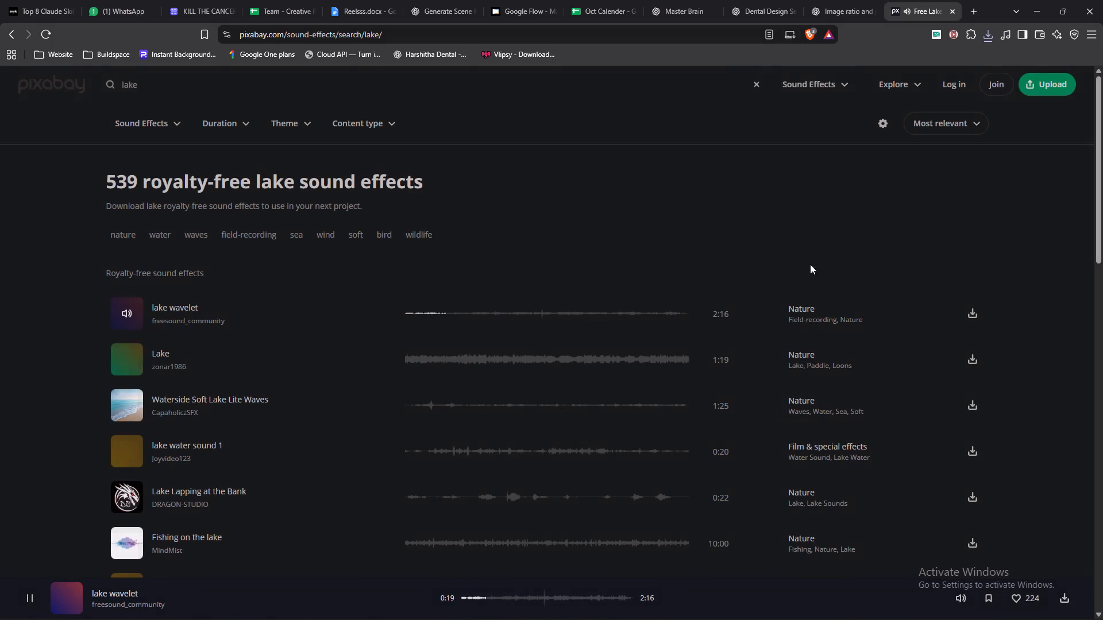
left_click(125, 310)
key("alt+grave")
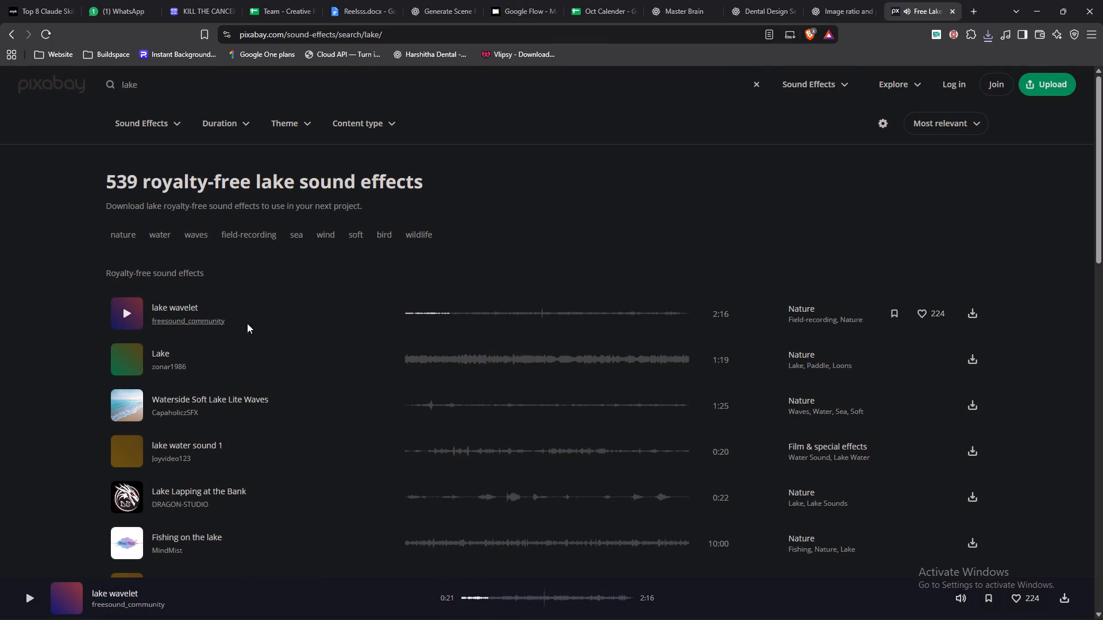
In DaVinci Resolve, place the lake wavelet sound on track A3, starting with the Tower Bridge shot at 00:00:13:04.
key("alt+Tab")
left_click_drag(169, 87, 188, 148)
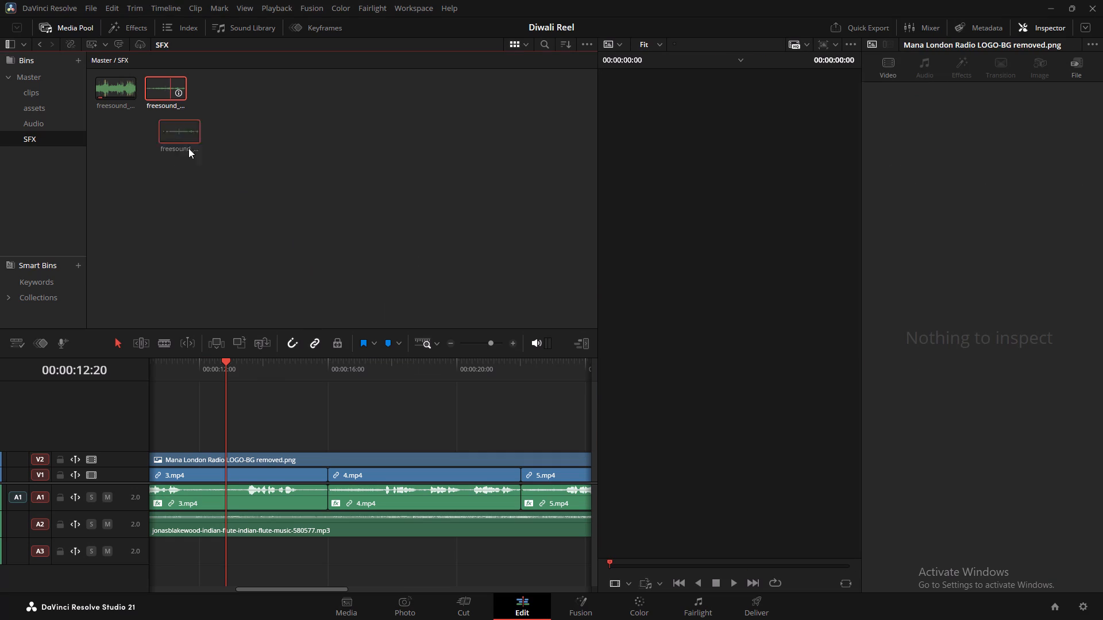
left_click_drag(188, 148, 209, 553)
scroll(241, 528, "up", 2)
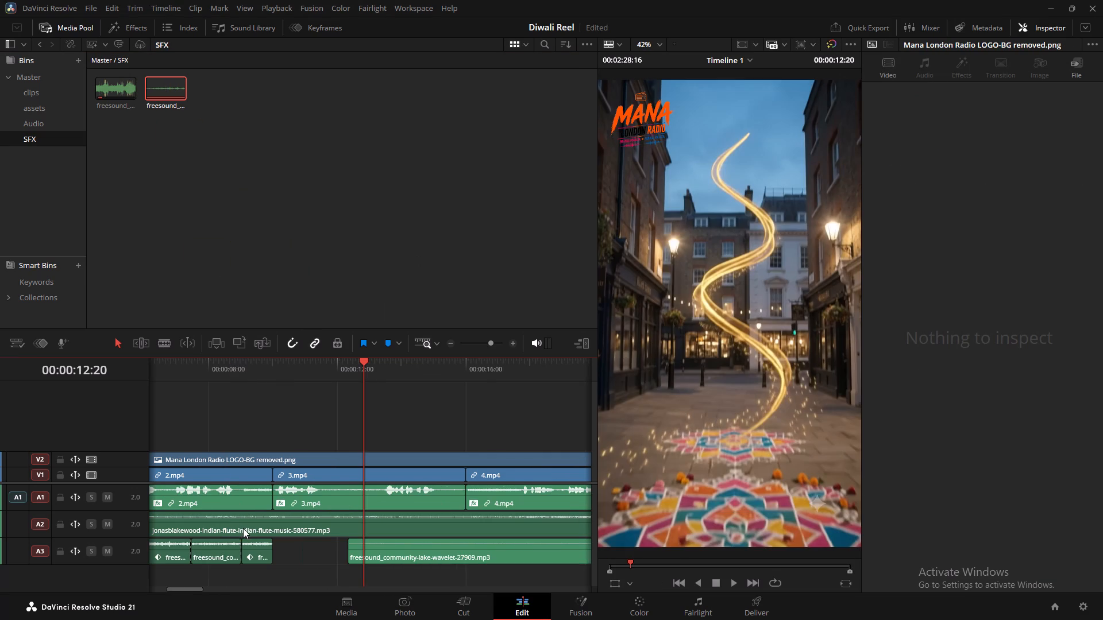
left_click_drag(365, 362, 376, 377)
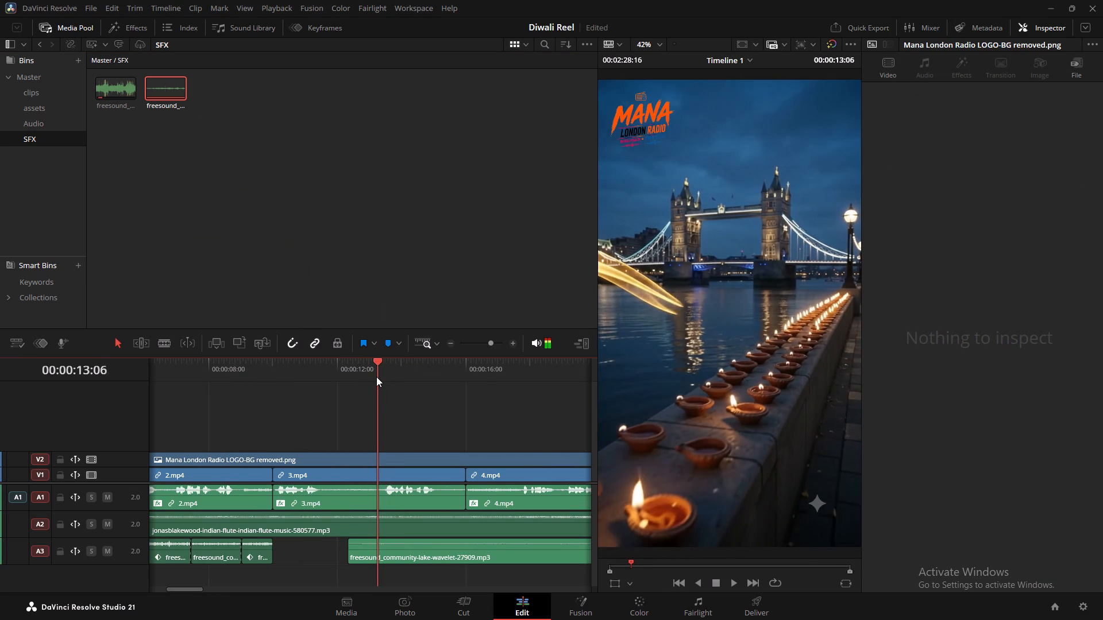
left_click_drag(376, 377, 374, 377)
key("Left")
key("Right")
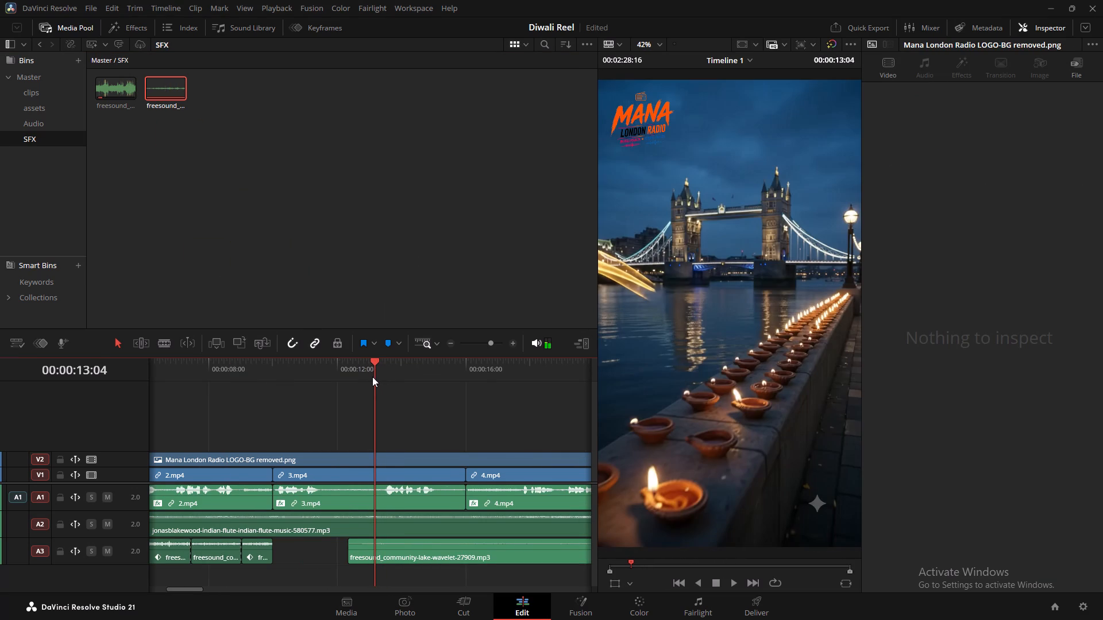
left_click_drag(385, 551, 406, 552)
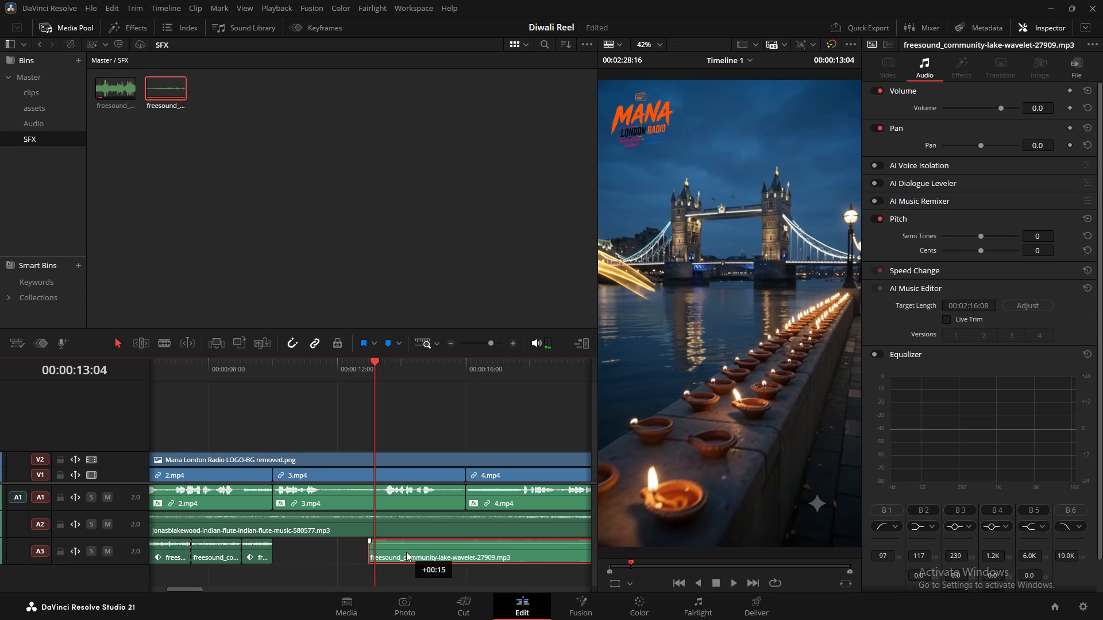
left_click_drag(406, 552, 412, 552)
Play back the Tower Bridge shot and shift the lake wavelet clip on A3 earlier, starting at about 00:00:12:11.
key("space")
key("space")
key("space")
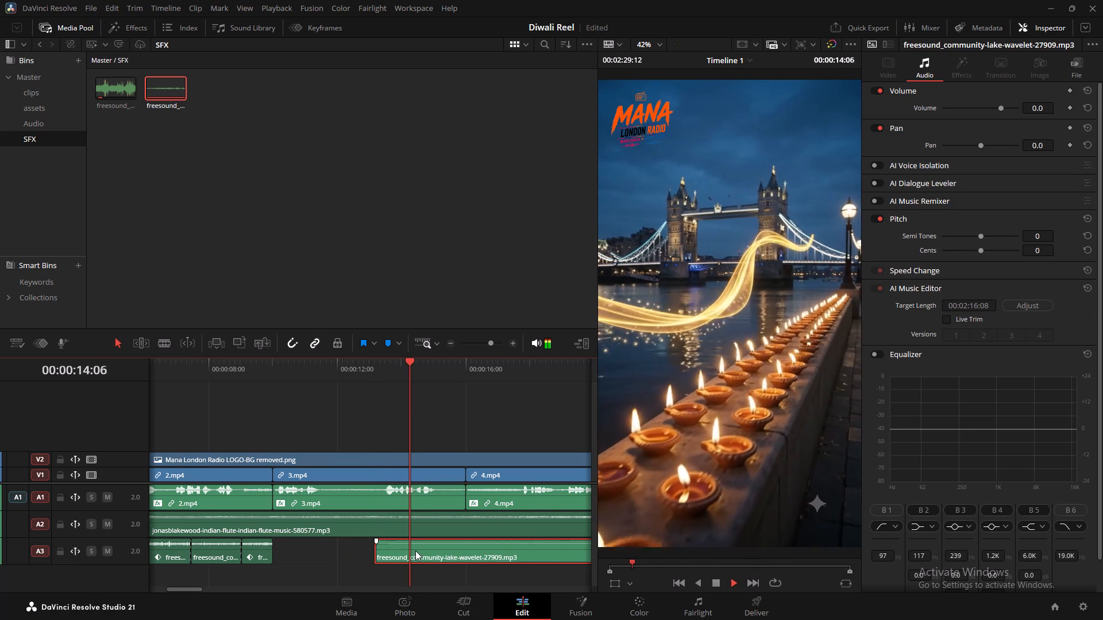
key("space")
key("space")
key("space")
left_click_drag(444, 549, 439, 550)
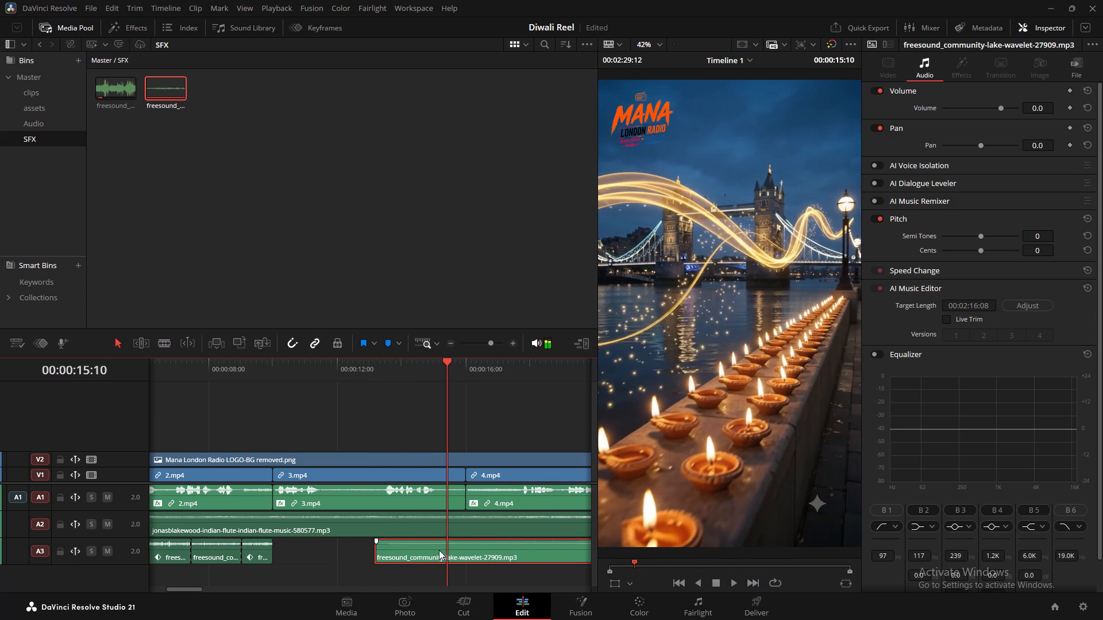
left_click_drag(439, 550, 421, 550)
left_click(364, 367)
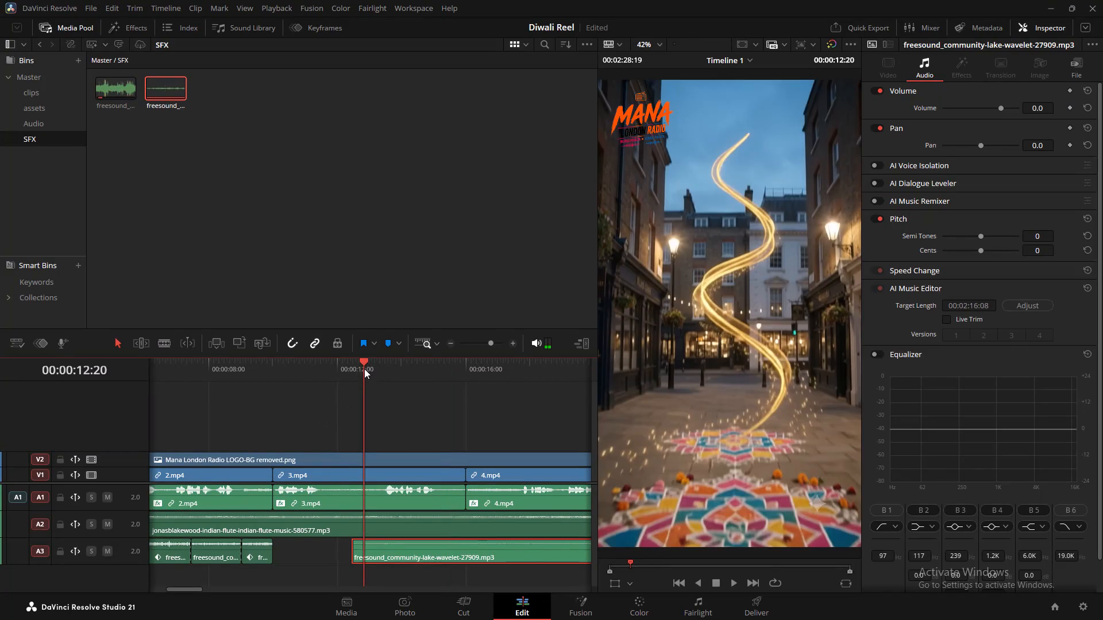
key("space")
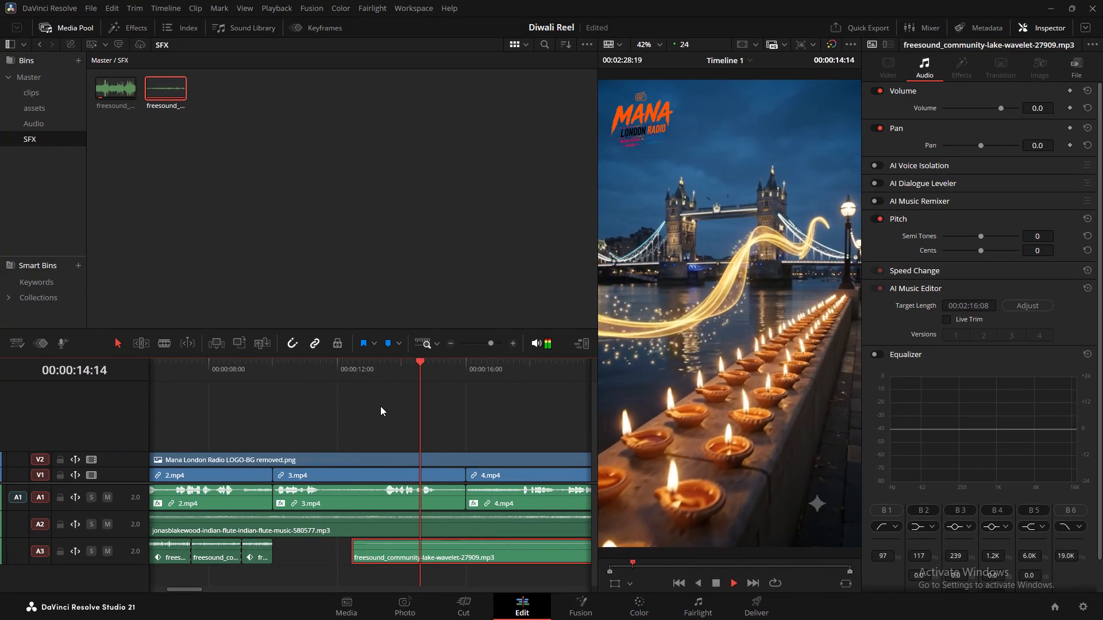
key("space")
key("space")
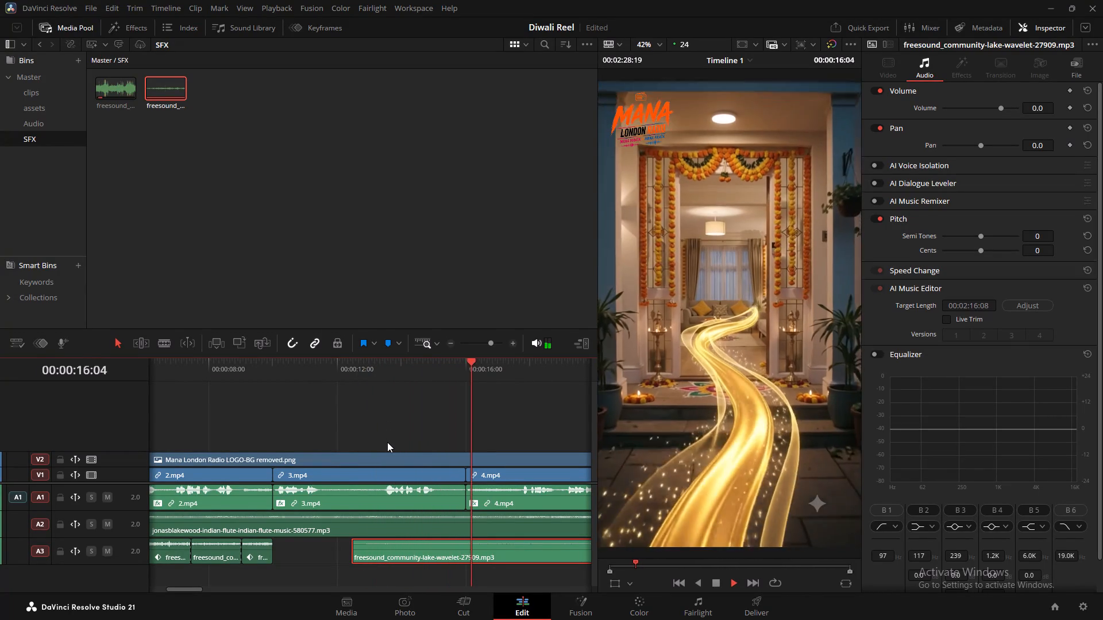
key("space")
Trim the lake wavelet clip to run from about 00:00:12:19 to 00:00:16:00, deleting the cut-off pieces at both ends.
left_click(469, 362)
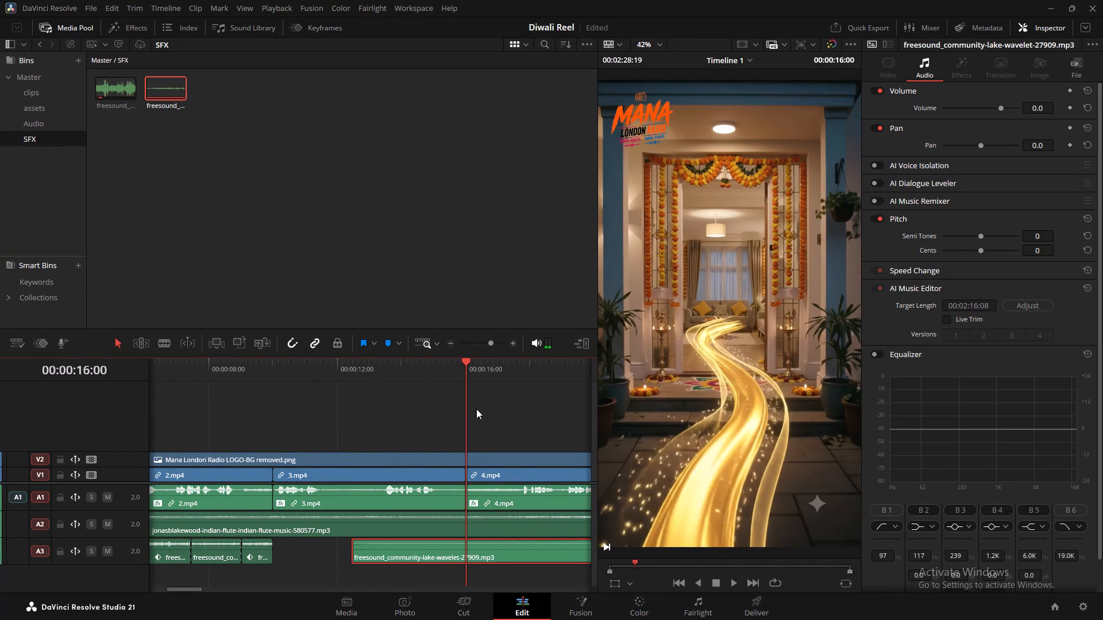
key("b")
left_click(466, 557)
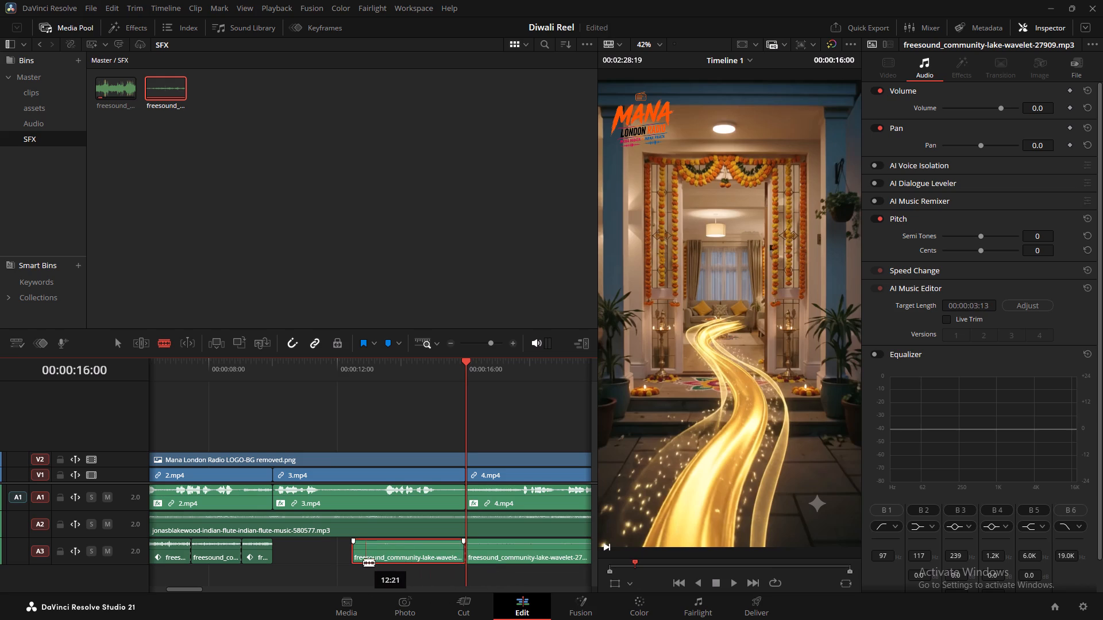
left_click(359, 563)
left_click(363, 561)
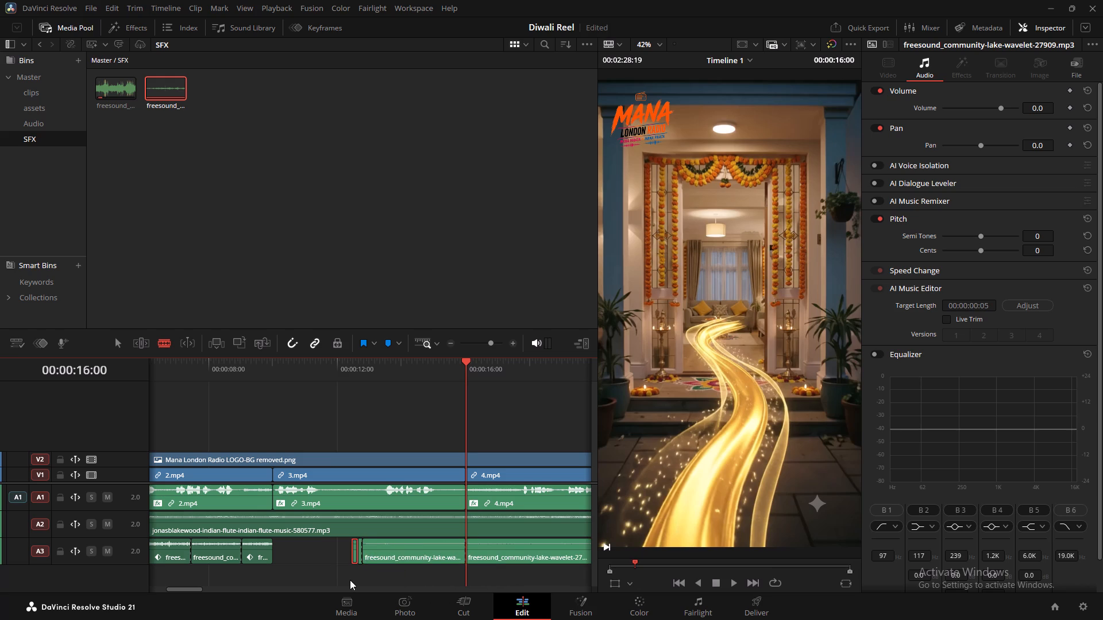
key("a")
left_click_drag(348, 579, 359, 560)
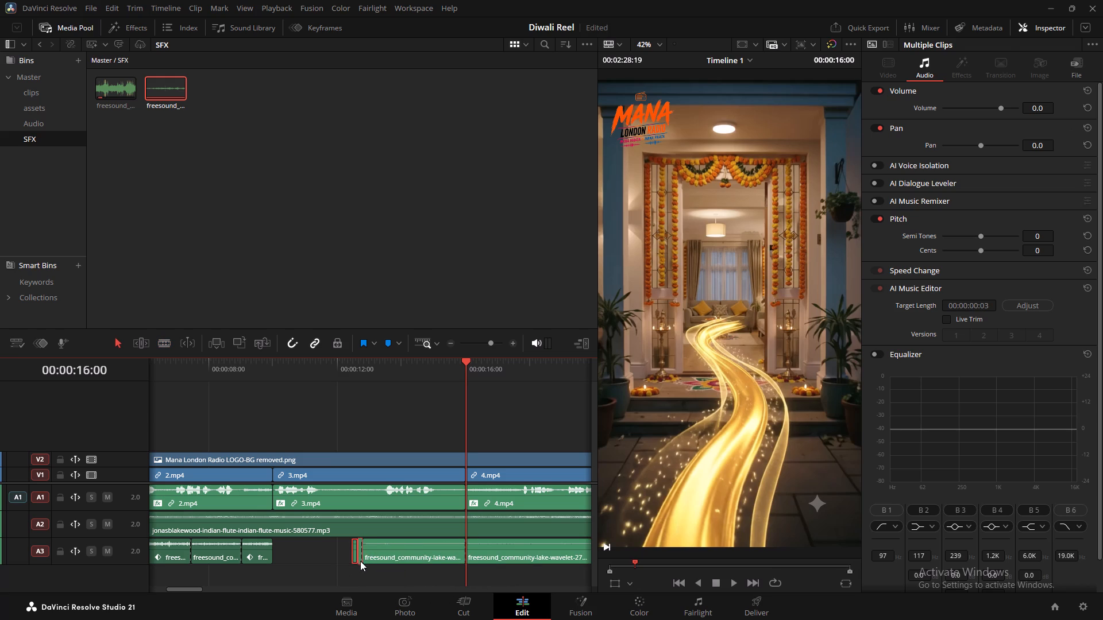
key("BackSpace")
scroll(402, 569, "down", 2)
left_click(394, 555)
key("BackSpace")
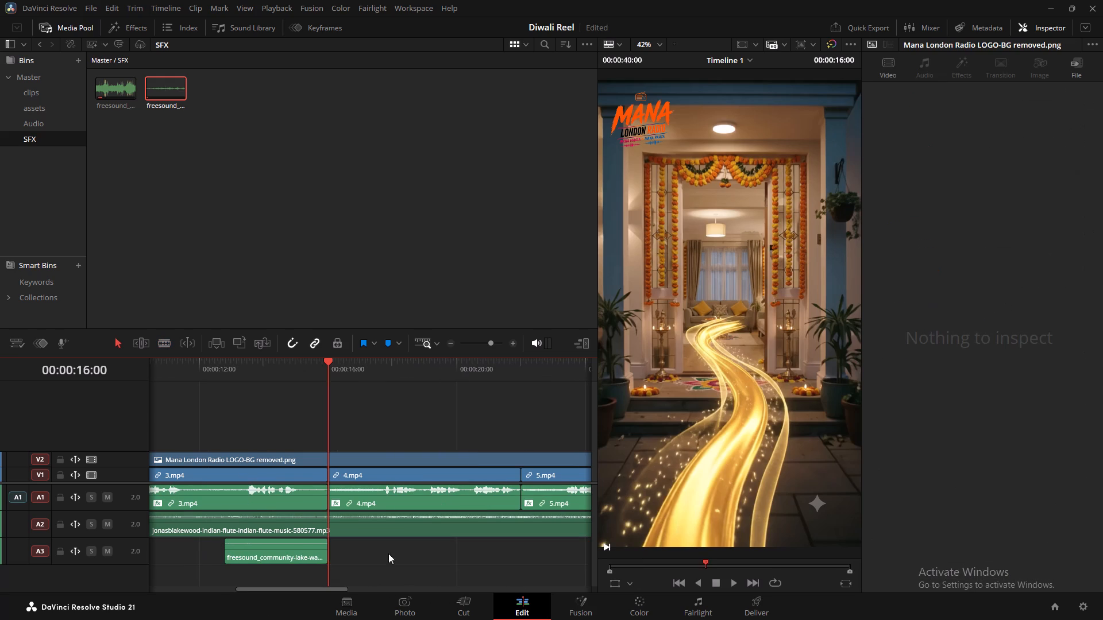
Play the reel from just before the lake sound through the logo reveal to review its audio.
left_click(210, 369)
key("space")
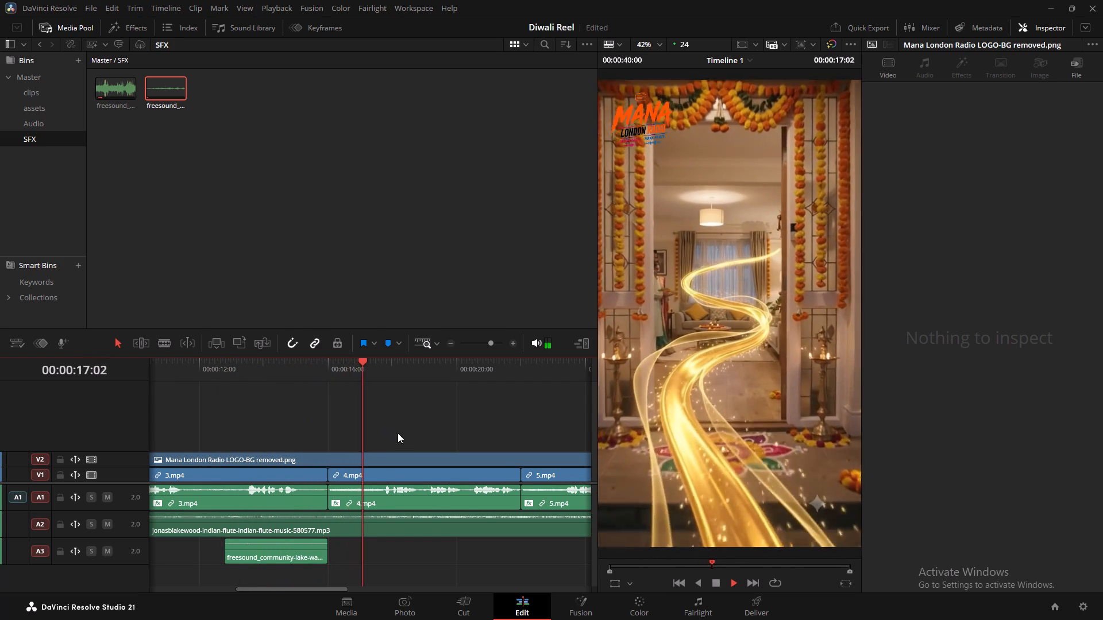
scroll(401, 436, "down", 6)
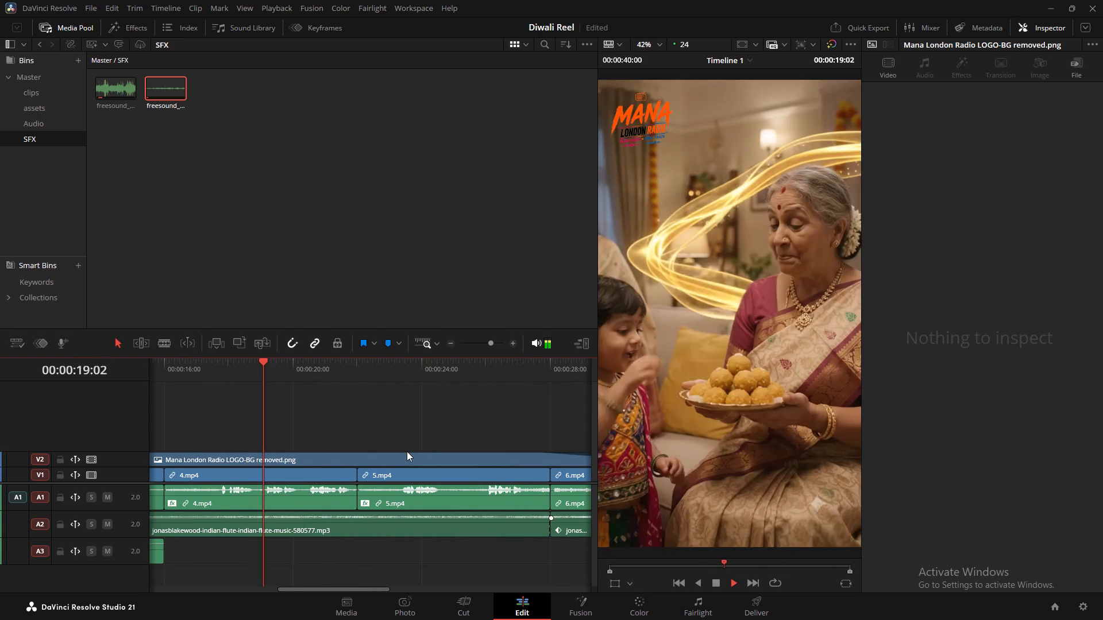
scroll(404, 454, "down", 1)
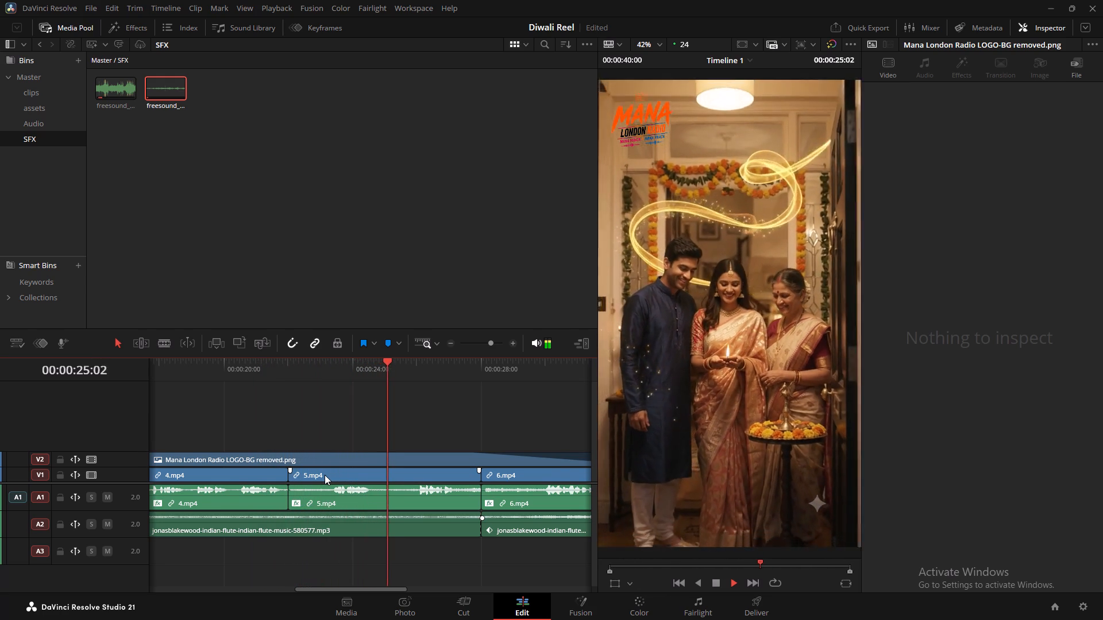
scroll(325, 475, "down", 3)
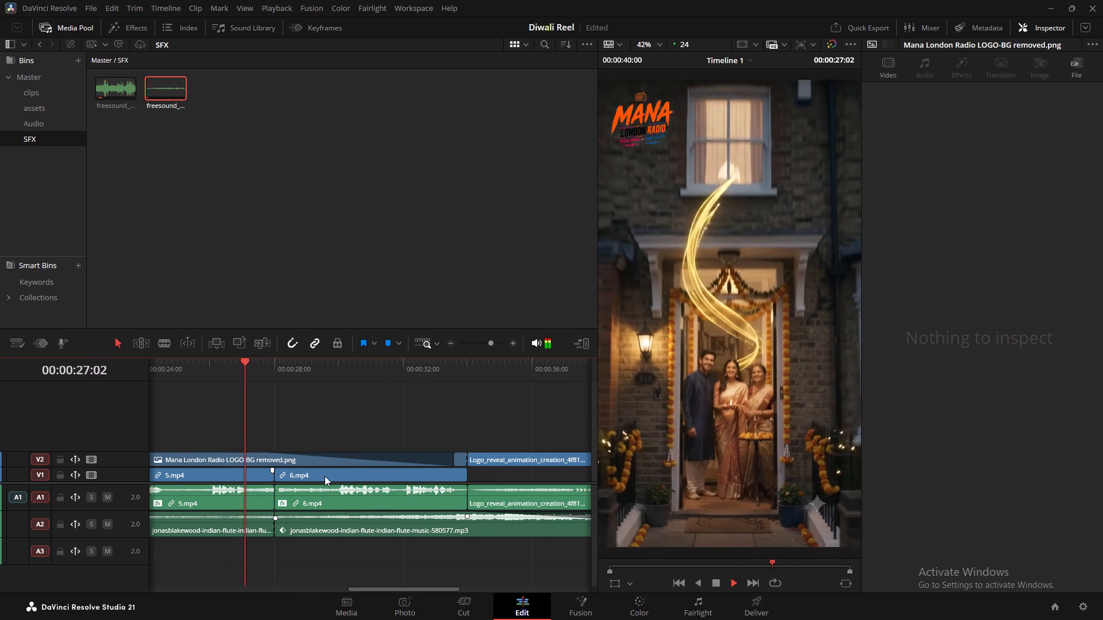
scroll(325, 478, "down", 1)
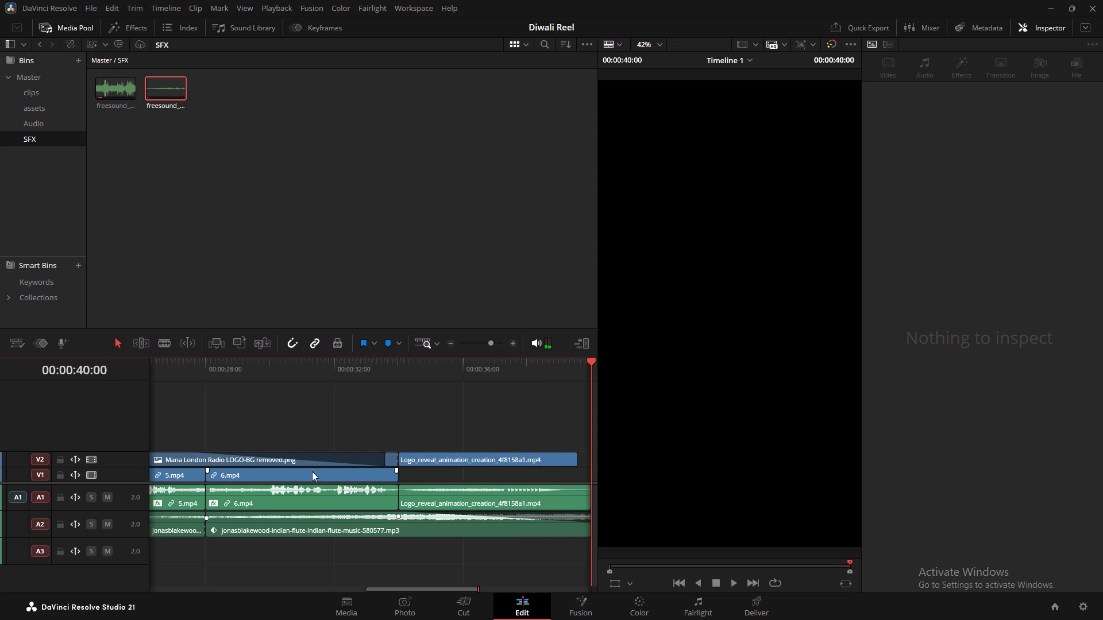
Trim the logo reveal audio on A1 and the flute music on A2 to the logo video's end at 00:00:39:14.
left_click_drag(562, 368, 574, 374)
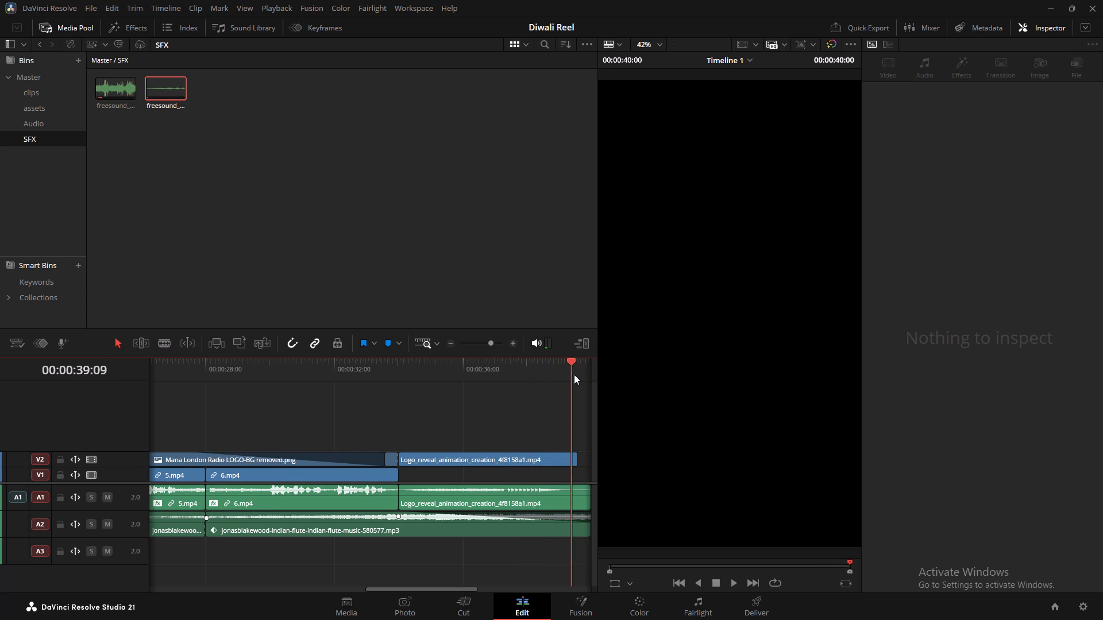
left_click_drag(574, 374, 535, 378)
scroll(492, 410, "down", 2)
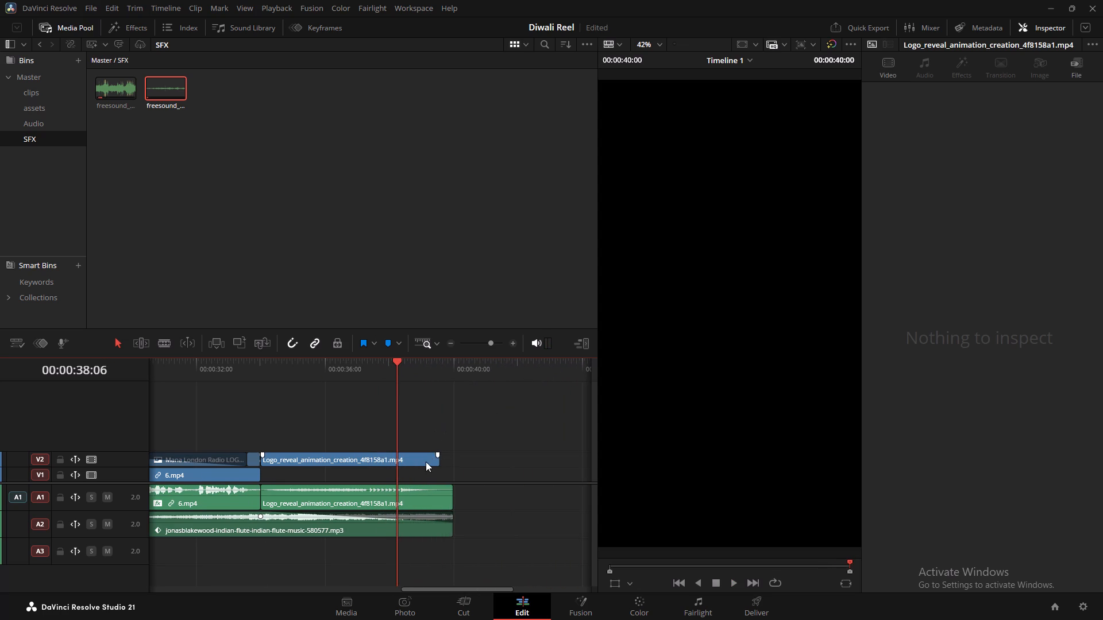
left_click_drag(451, 499, 442, 499)
left_click_drag(453, 529, 442, 529)
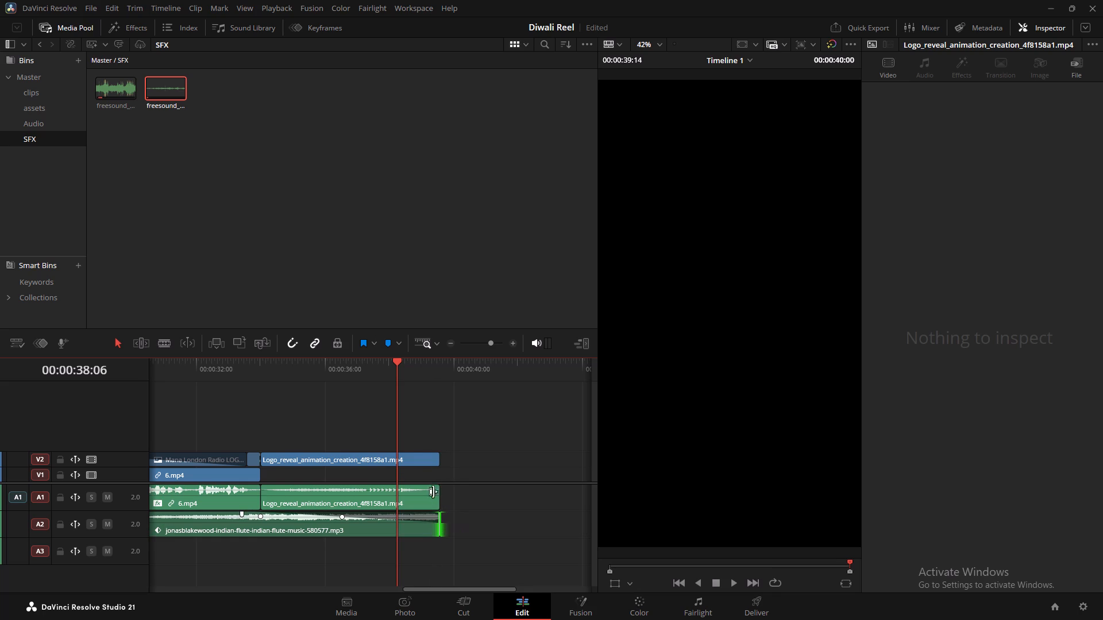
Scrub and play the logo reveal section to check the trimmed ending.
key("space")
key("space")
left_click_drag(391, 372, 379, 375)
key("space")
left_click_drag(366, 361, 249, 383)
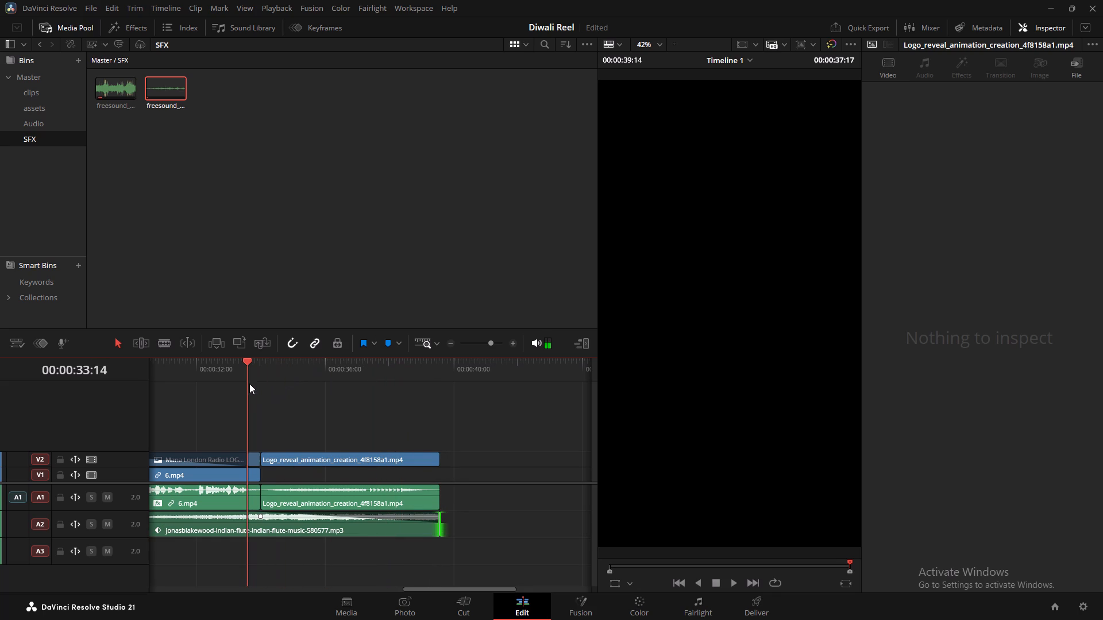
left_click_drag(249, 383, 249, 384)
left_click(267, 386)
key("Right")
key("Right")
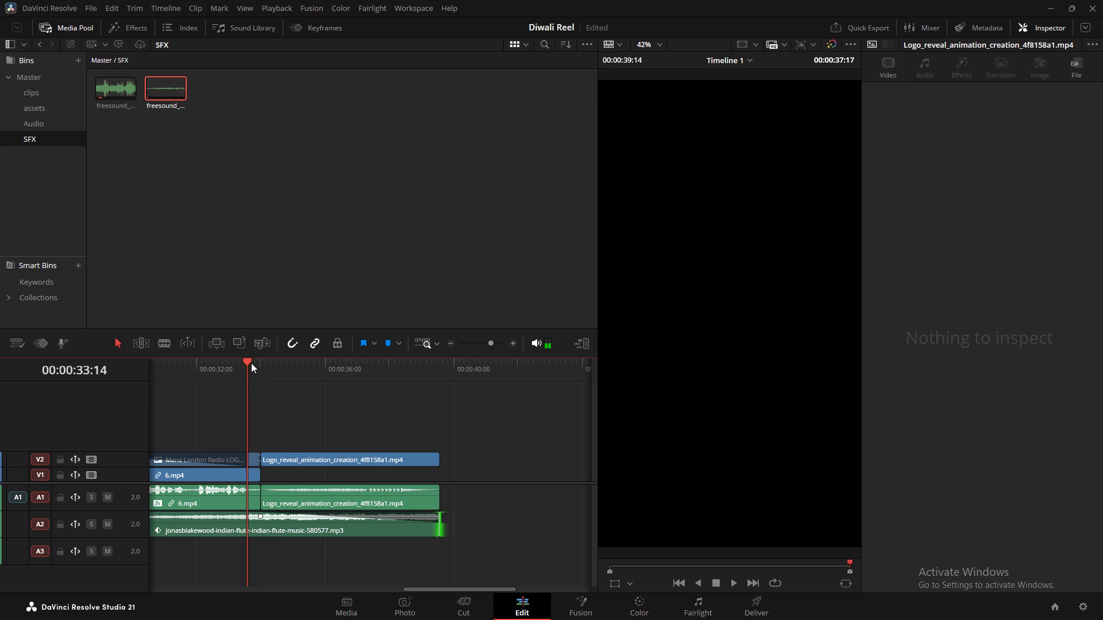
left_click(252, 362)
left_click(252, 362)
double_click(252, 362)
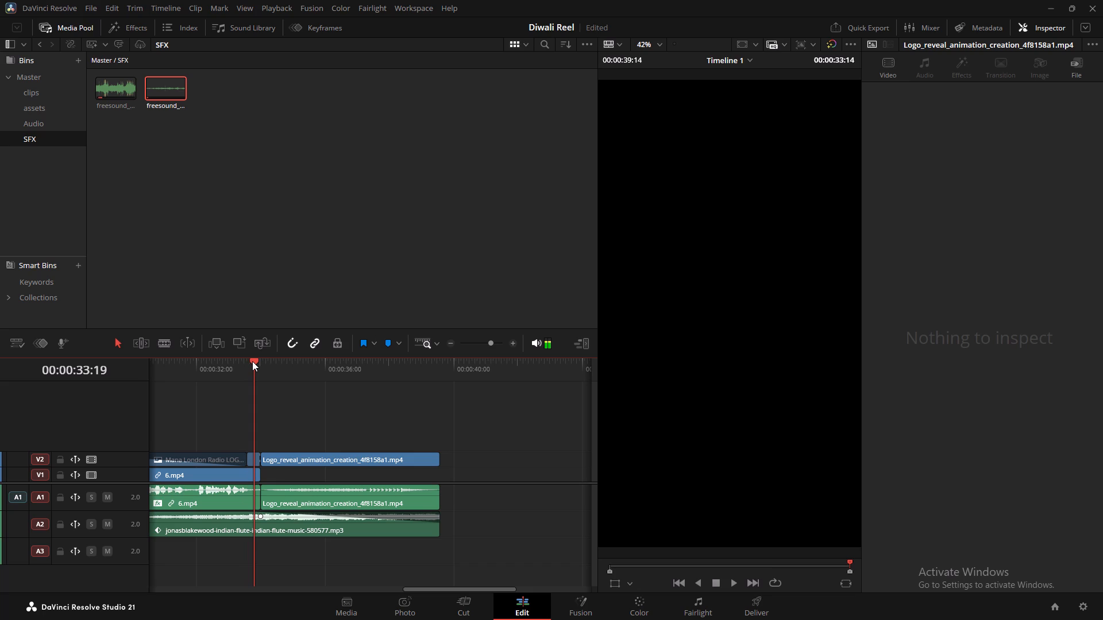
key("alt+Tab")
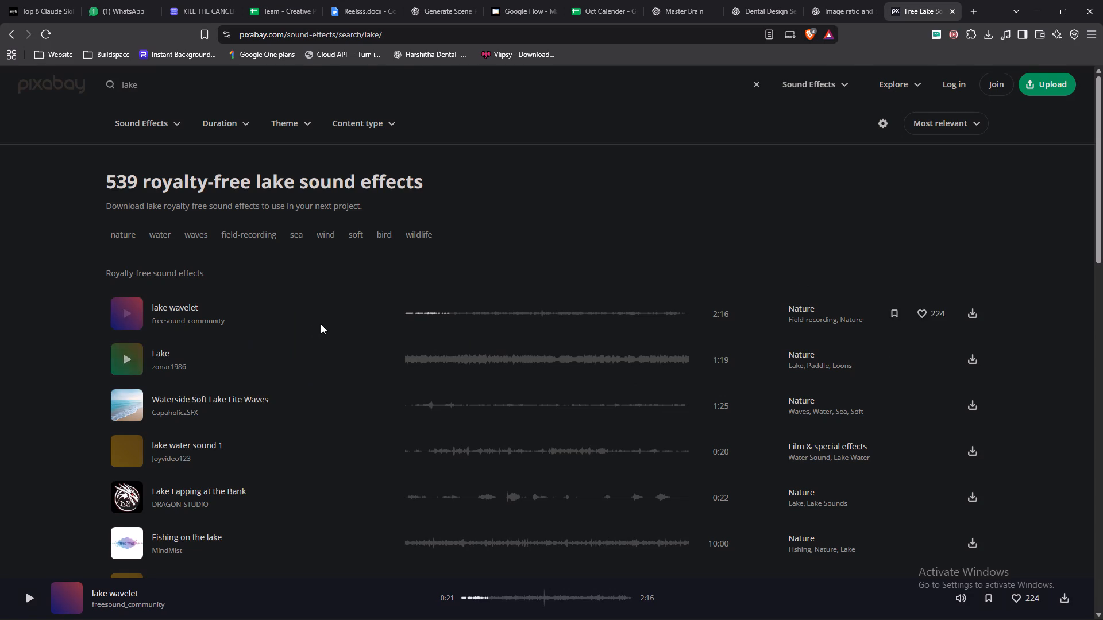
key("alt+Tab")
key("space")
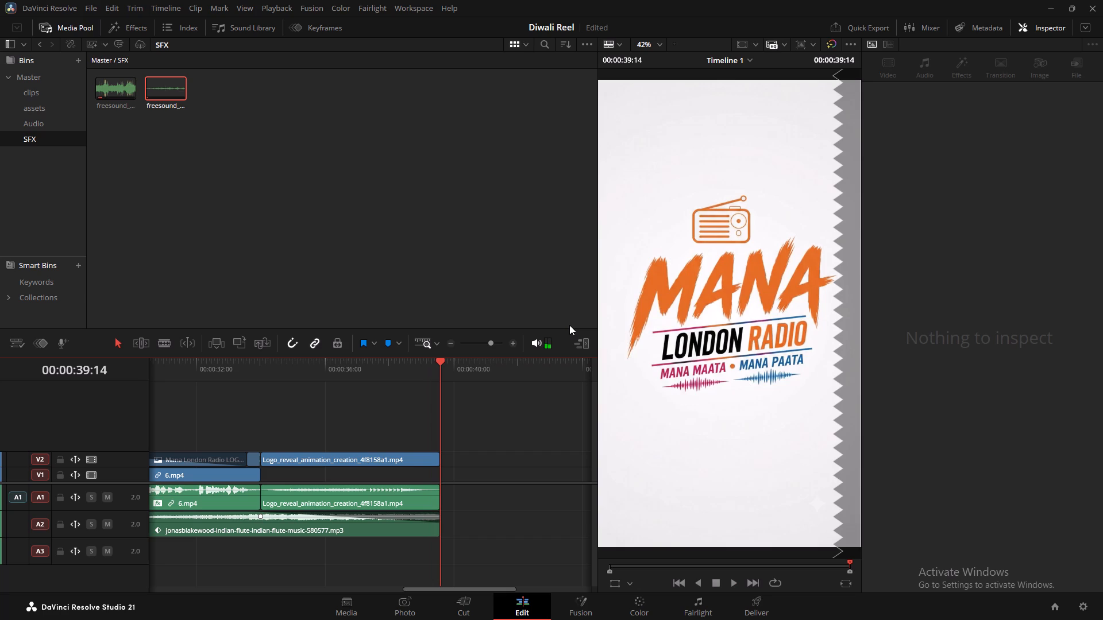
left_click(267, 365)
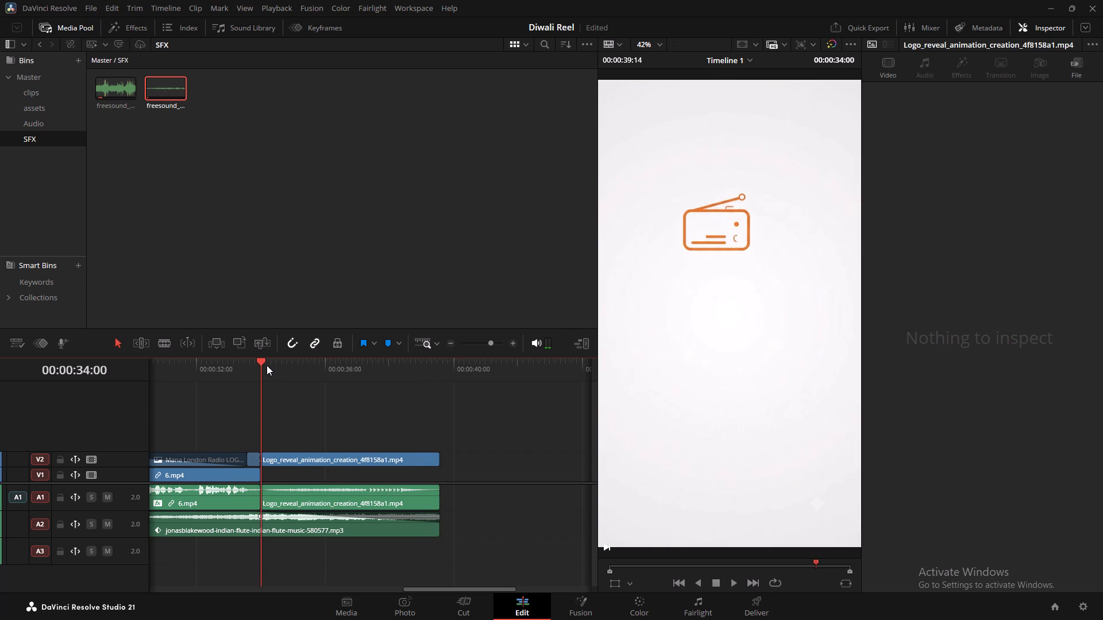
key("space")
key("space")
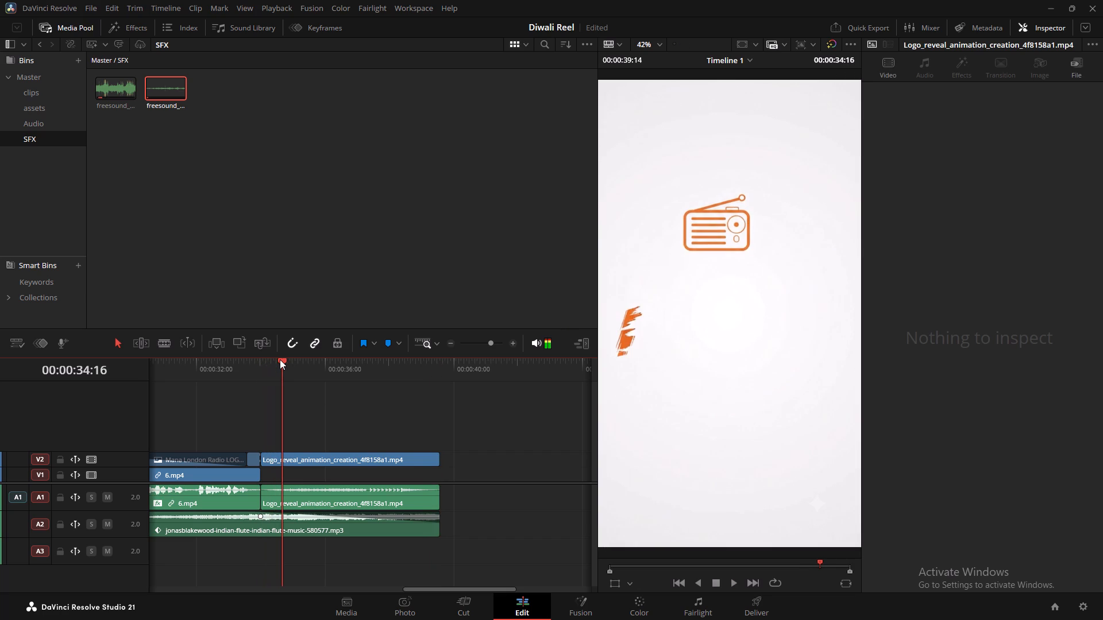
Undo the two end trims and move the logo reveal audio on A1 earlier so it ends with the logo video.
key("ctrl+z")
key("ctrl+z")
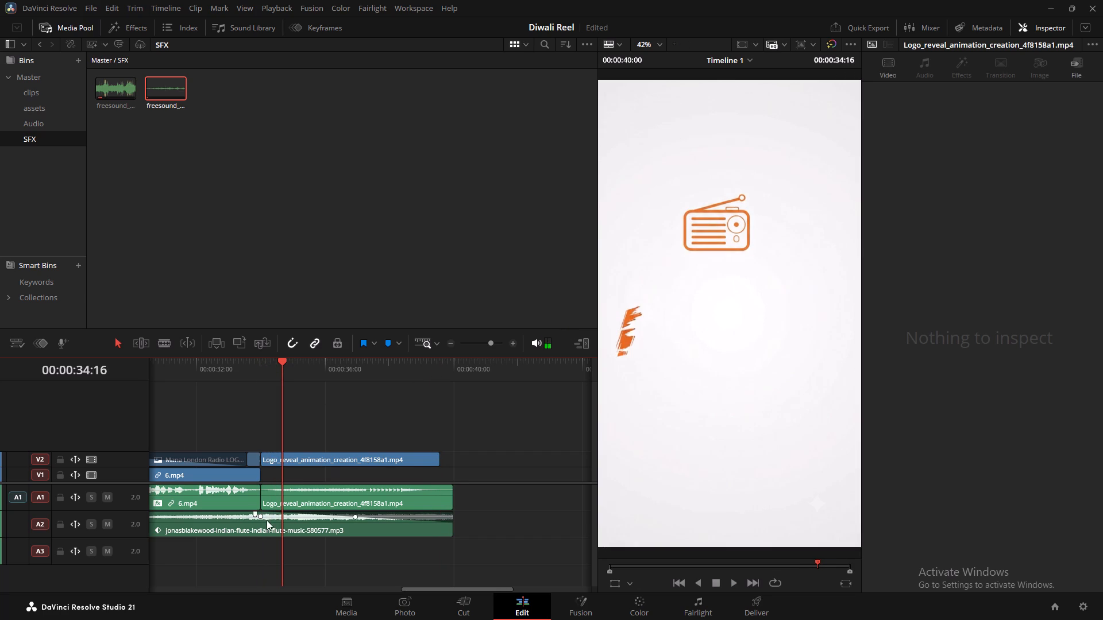
left_click_drag(295, 498, 284, 500)
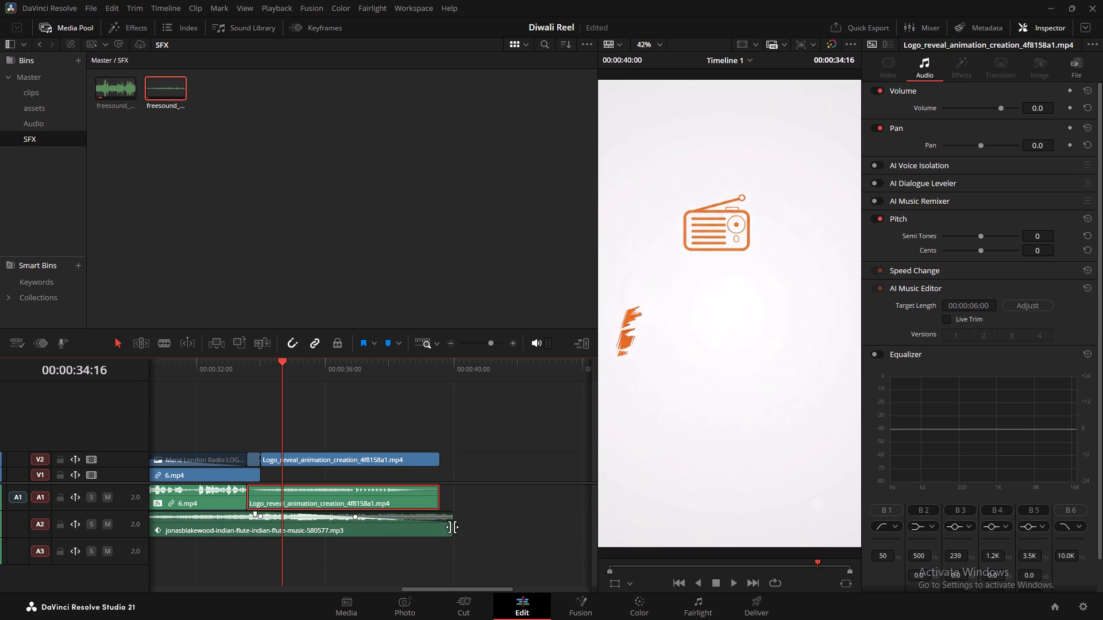
Trim the end of the flute music on A2 to the logo video's end at 00:00:39:14.
left_click_drag(452, 527, 439, 528)
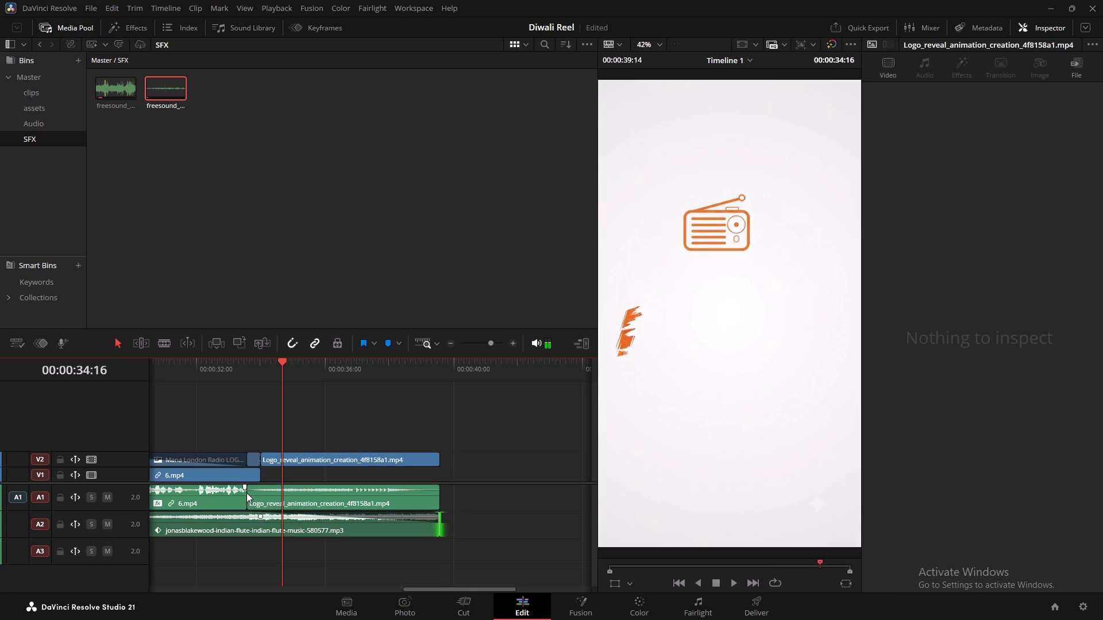
Play the transition into the logo reveal twice to check the shifted audio.
left_click(238, 374)
key("space")
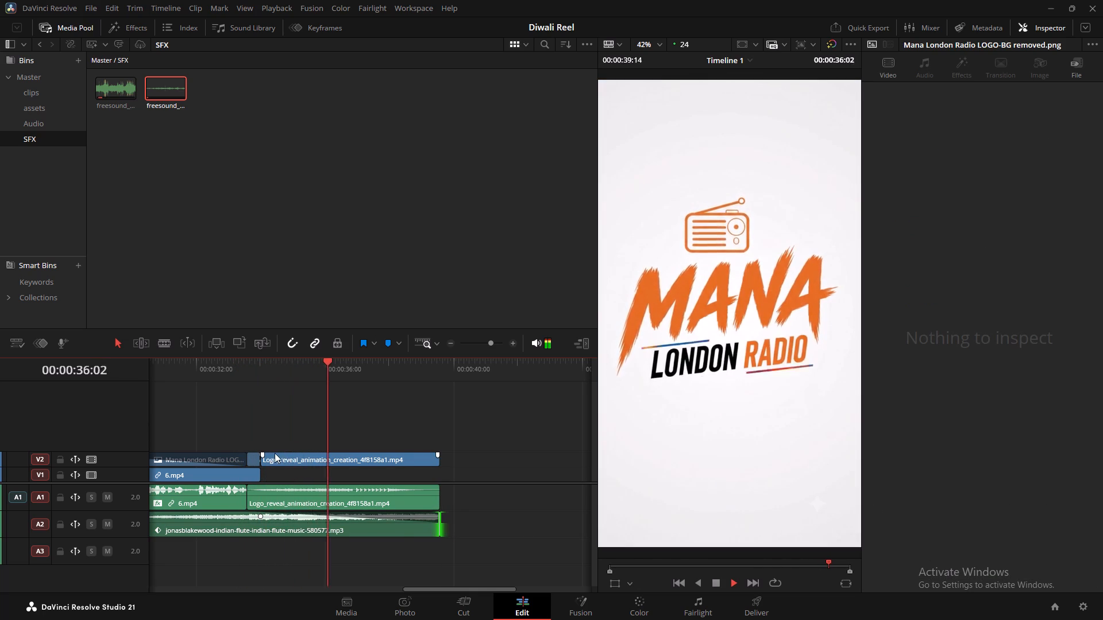
scroll(281, 457, "up", 3)
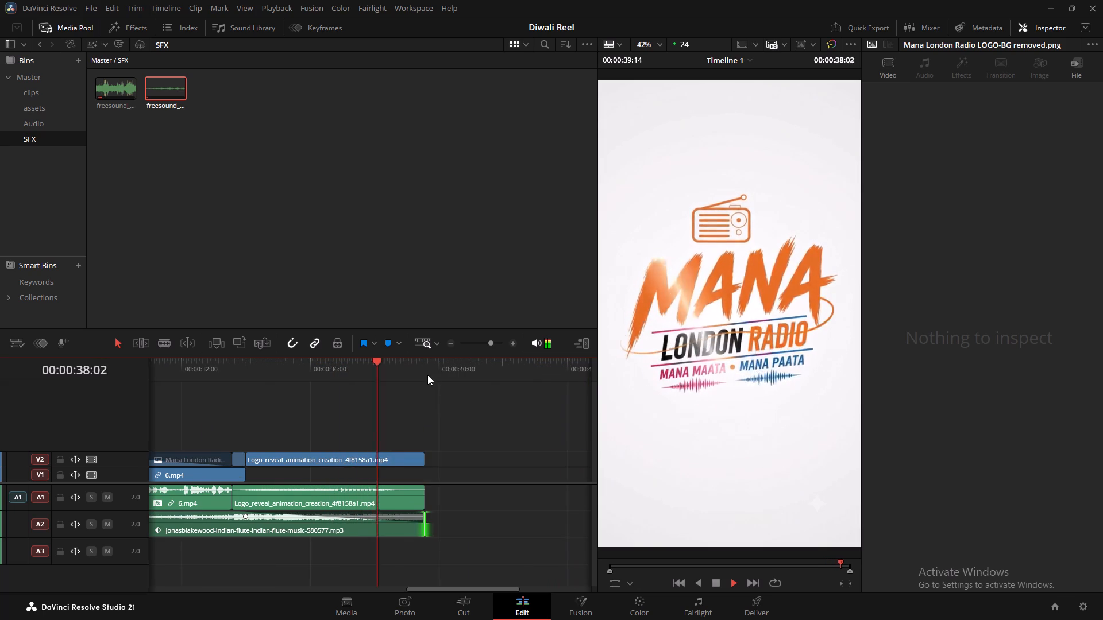
key("space")
left_click(211, 375)
key("space")
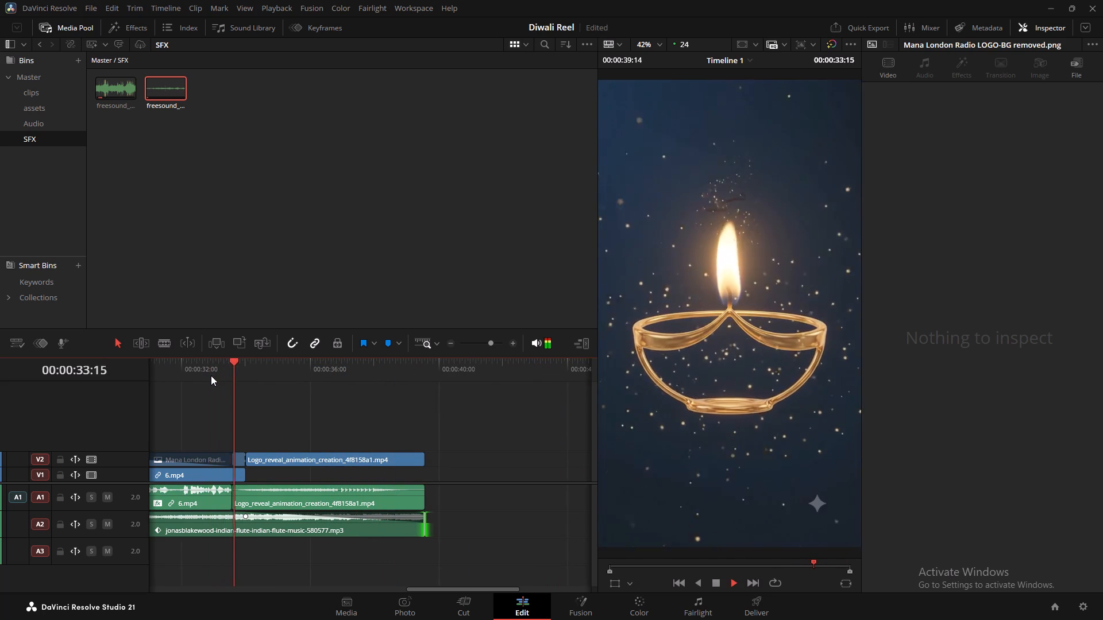
key("space")
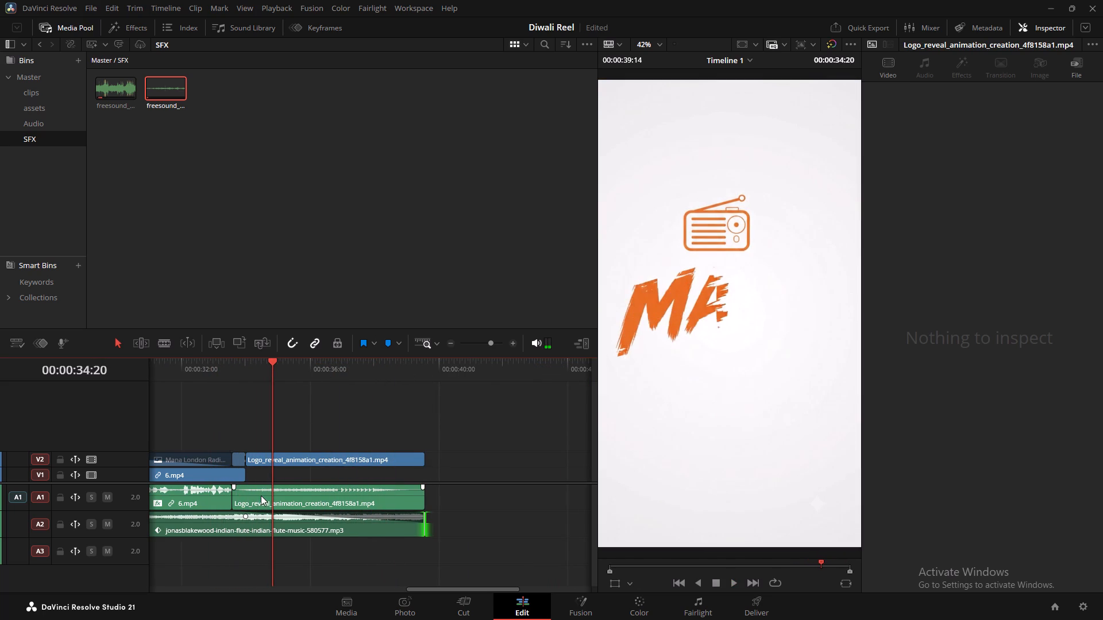
Move all the freesound effect clips from A3 down to a new A4 track, keeping their timing.
left_click_drag(252, 532, 252, 534)
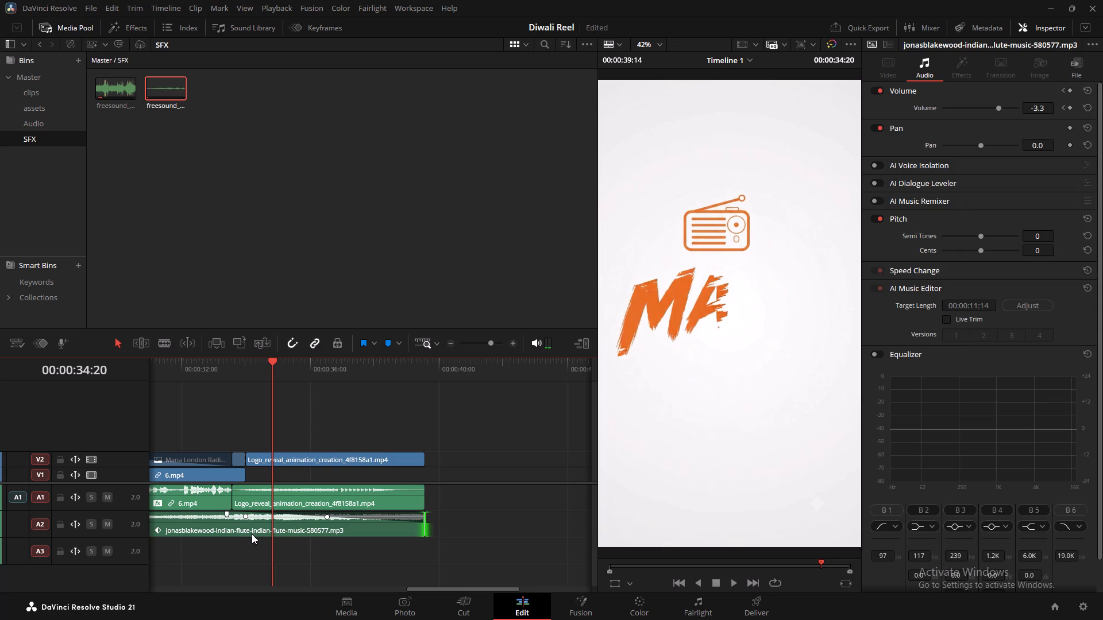
left_click_drag(252, 534, 252, 537)
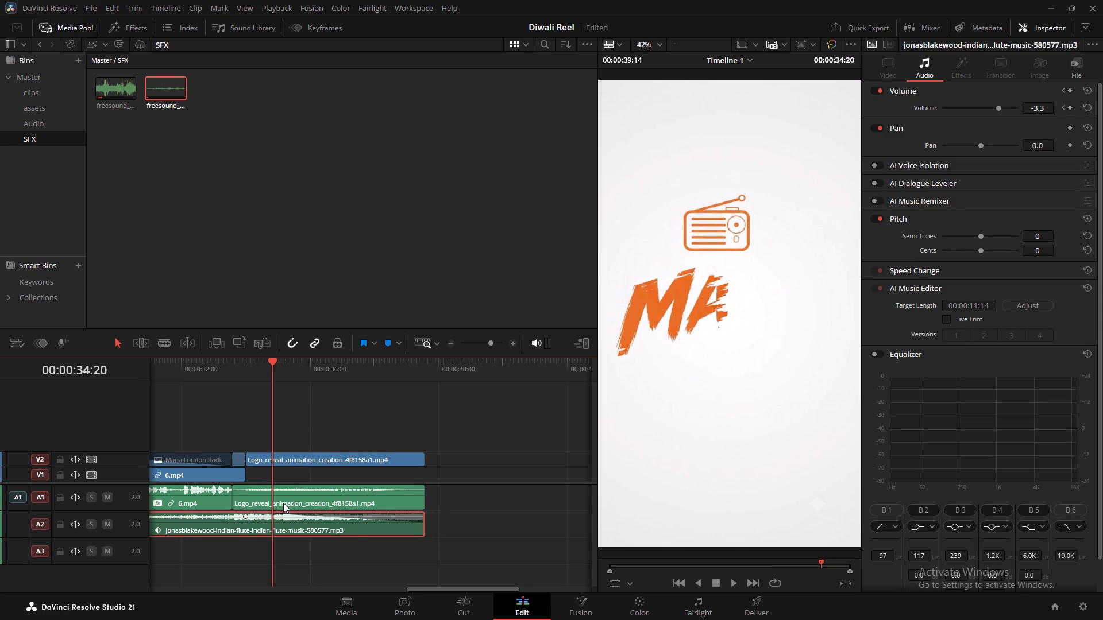
scroll(284, 503, "down", 5, "alt")
left_click_drag(240, 571, 175, 552)
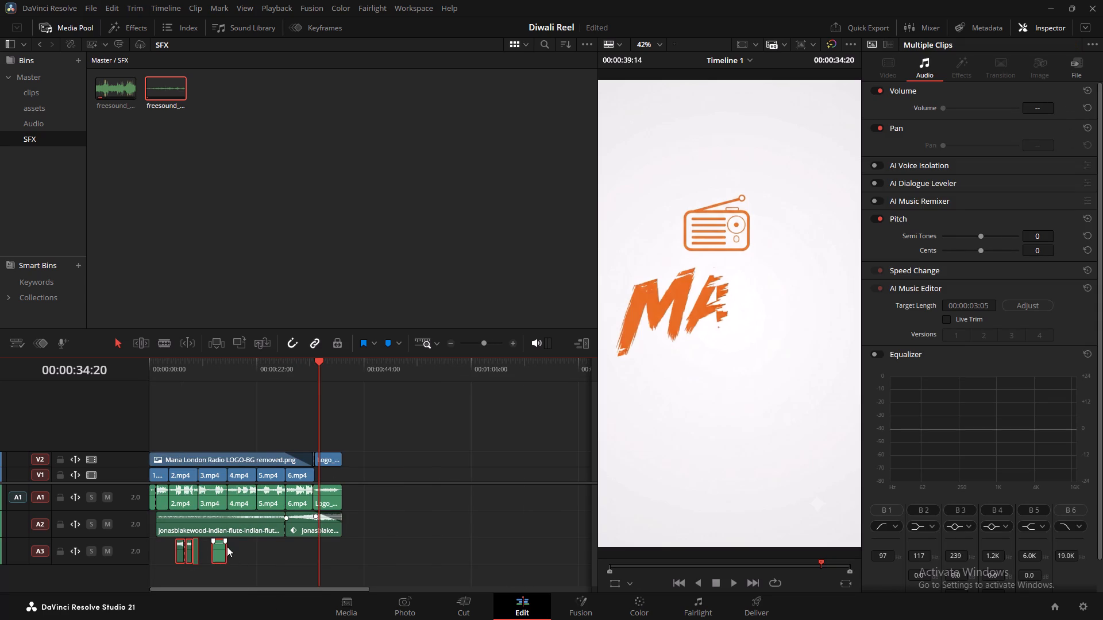
left_click_drag(218, 555, 216, 567)
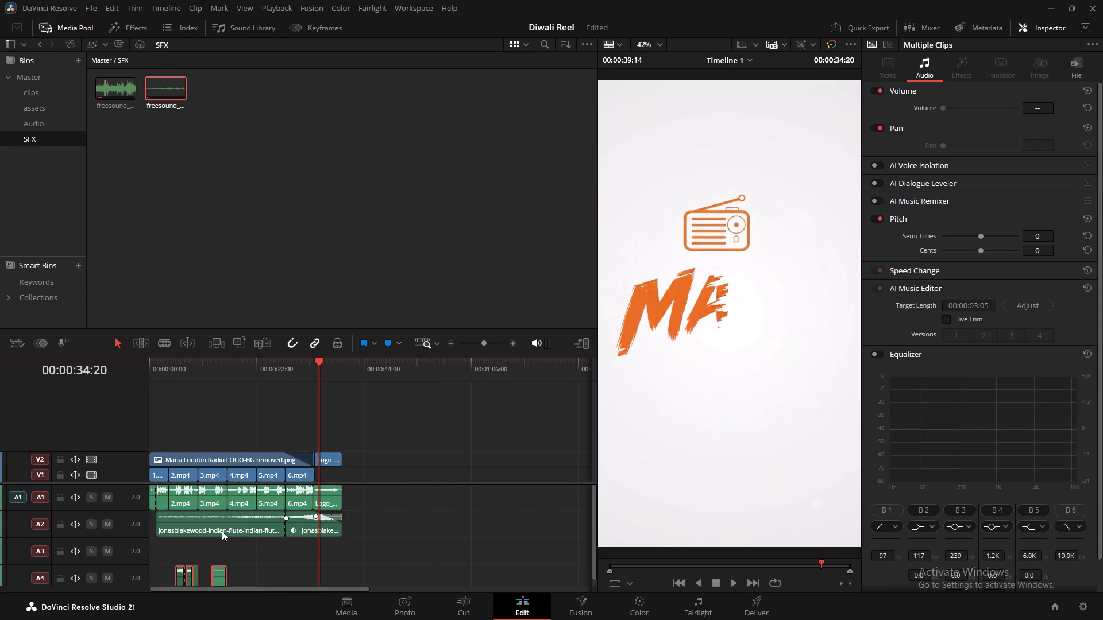
Move both flute music clips from A2 down to A3, keeping their timing.
left_click(222, 531)
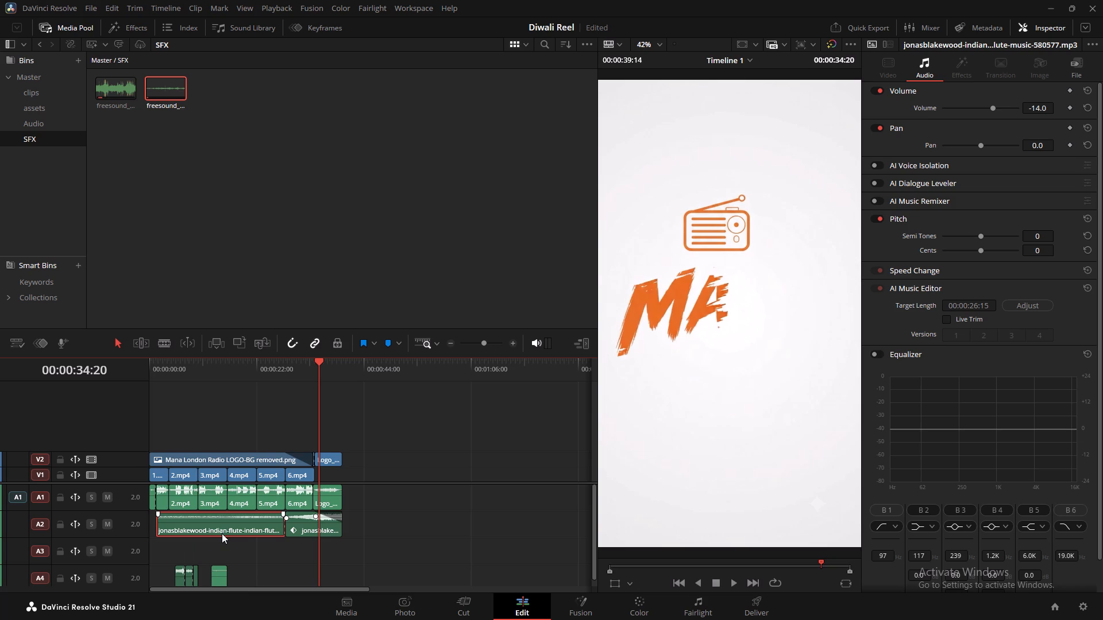
left_click(309, 529, "ctrl")
left_click_drag(267, 531, 267, 532)
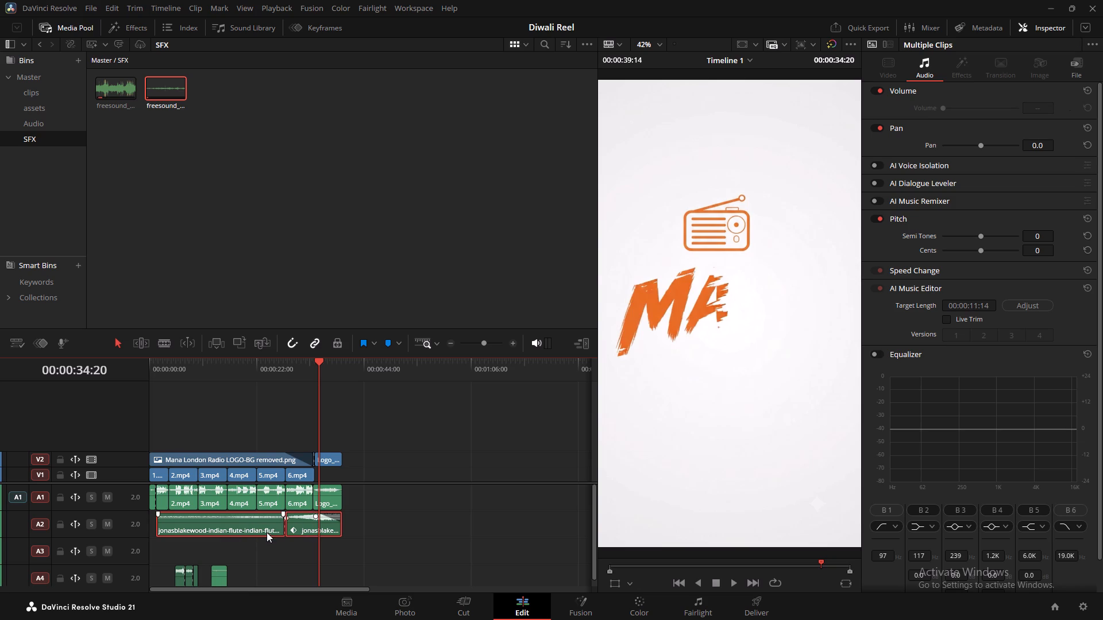
left_click_drag(267, 532, 267, 540)
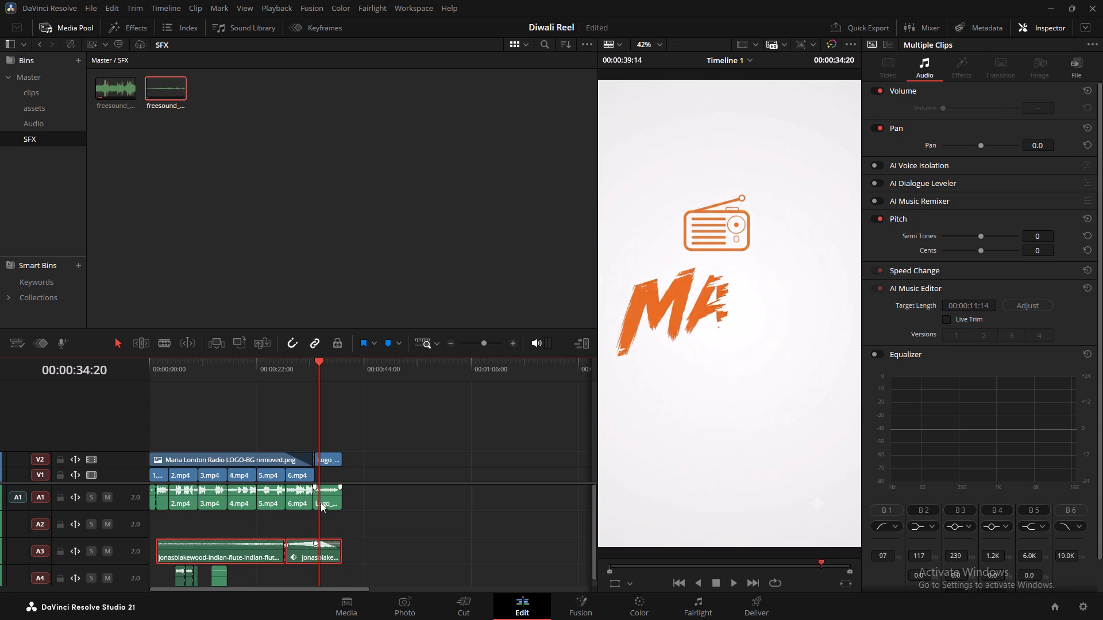
Move the logo reveal audio from A1 down to A2, keeping its timing.
left_click_drag(330, 500, 330, 515)
Unlink the 6.mp4 audio from its video and extend the audio's end on A1 to the end of the V1 clip.
scroll(365, 495, "up", 6, "alt")
left_click(334, 503)
left_click(348, 499)
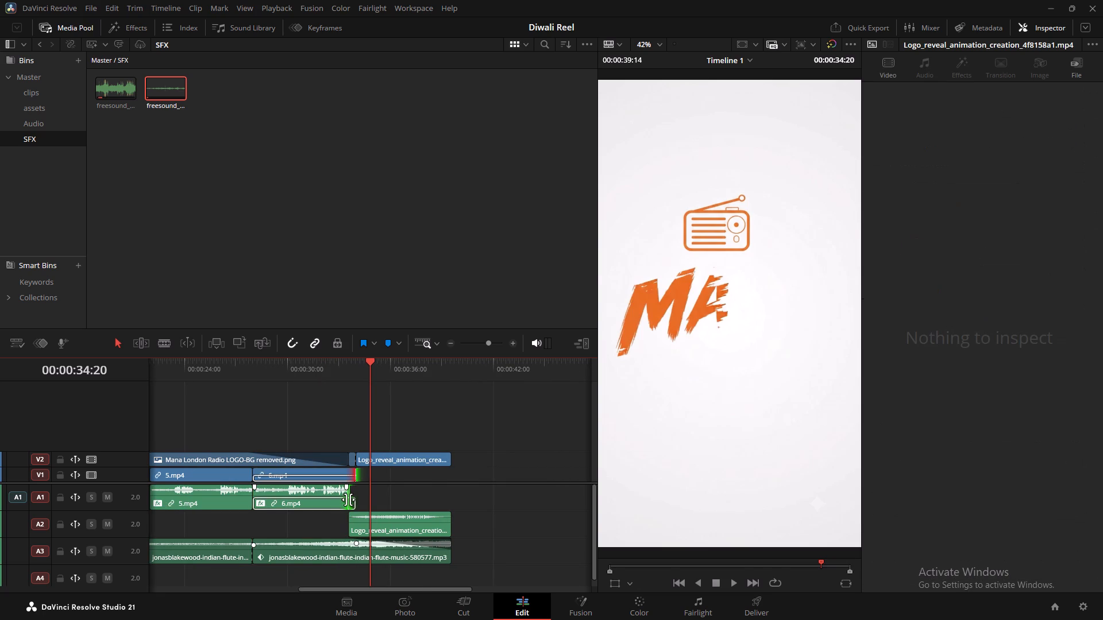
left_click(415, 492)
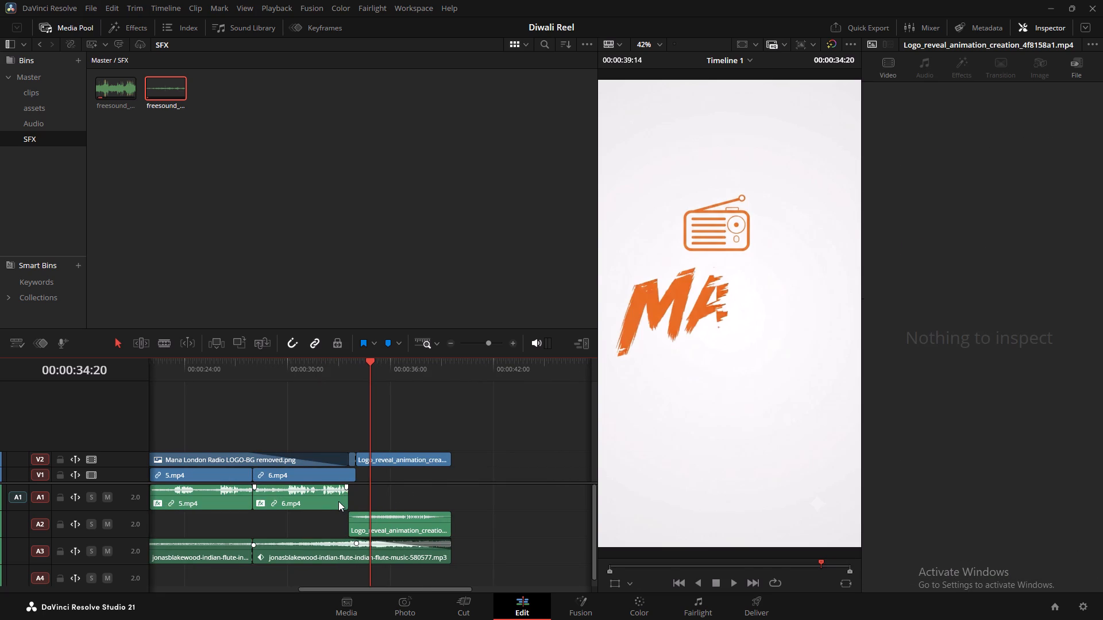
right_click(338, 501)
left_click(348, 497)
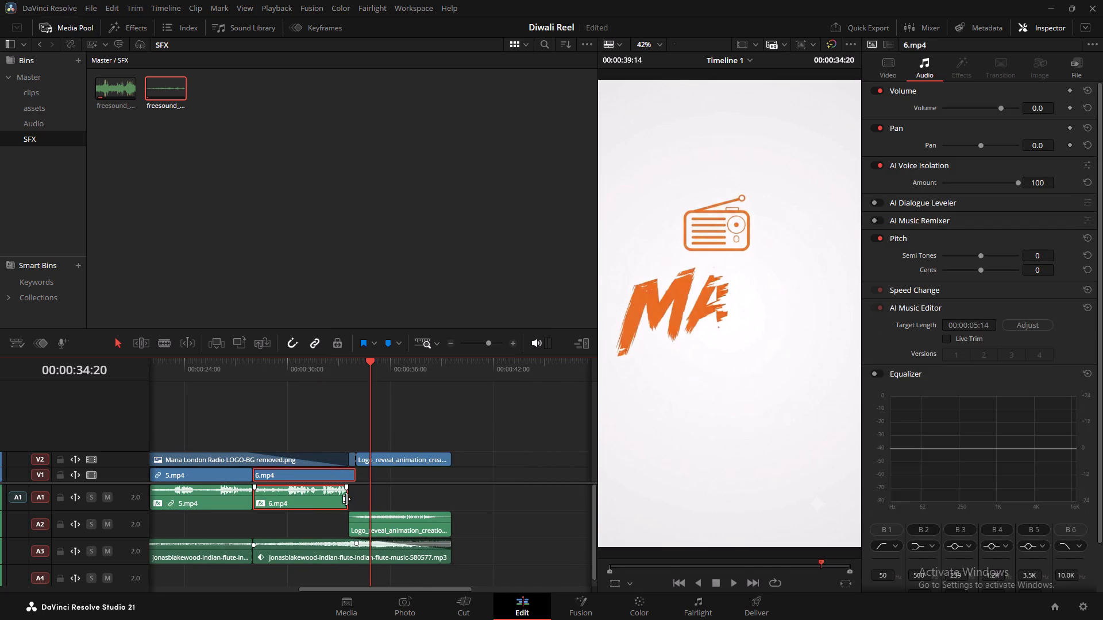
left_click_drag(346, 499, 355, 502)
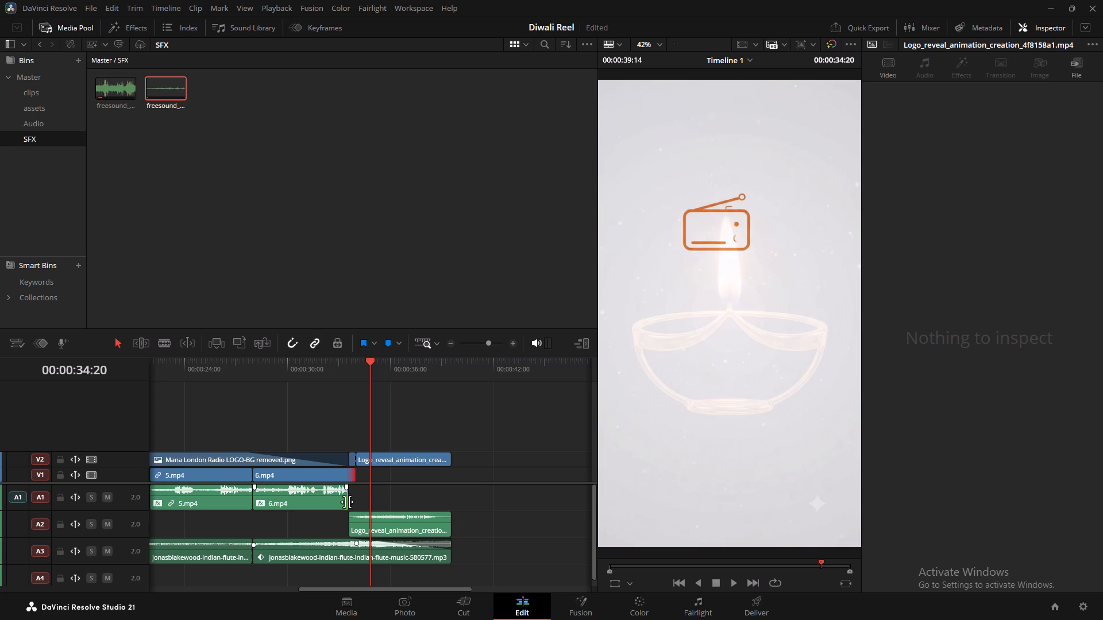
left_click_drag(347, 502, 358, 502)
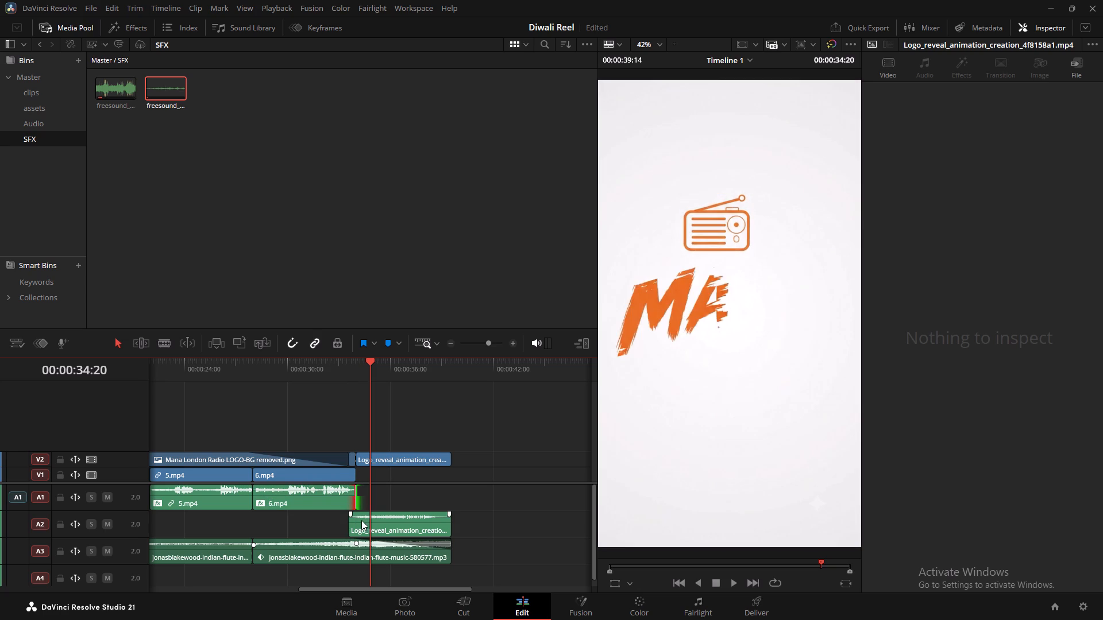
Play the transition and logo reveal ending to check the overlapping audio, and return the playhead to 00:00:00:00.
left_click(477, 482)
left_click(331, 389)
left_click(324, 377)
key("space")
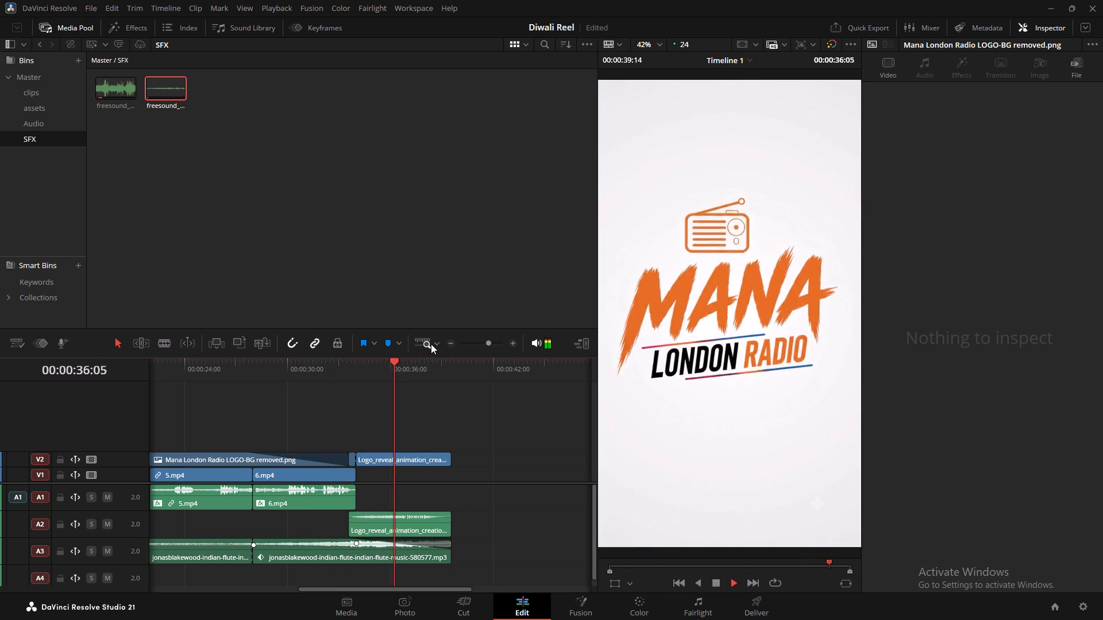
left_click(341, 369)
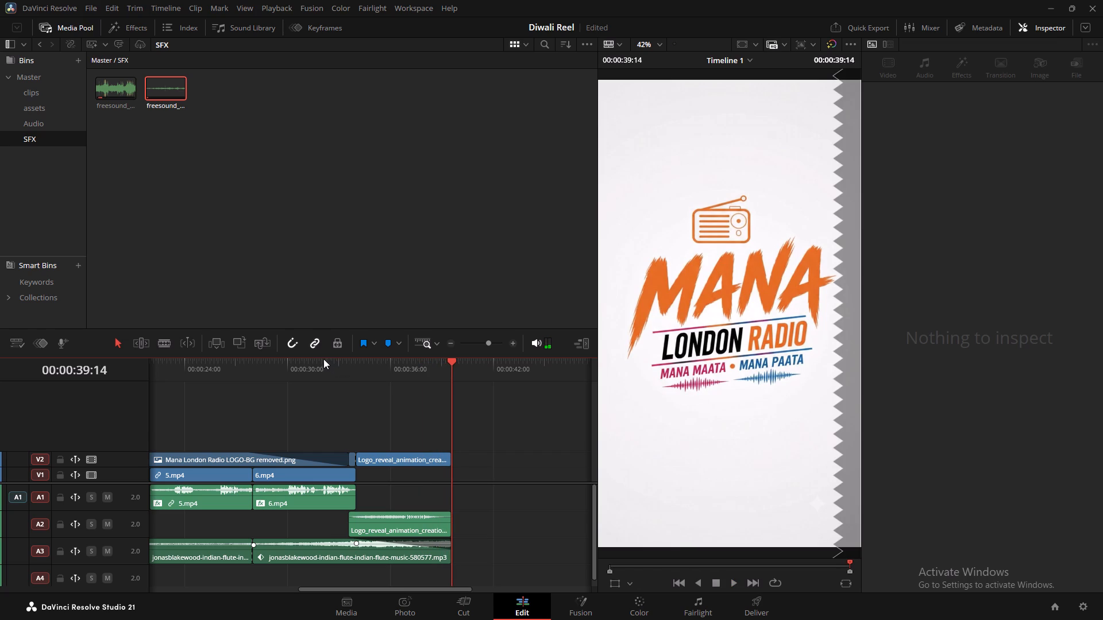
left_click_drag(287, 373, 287, 373)
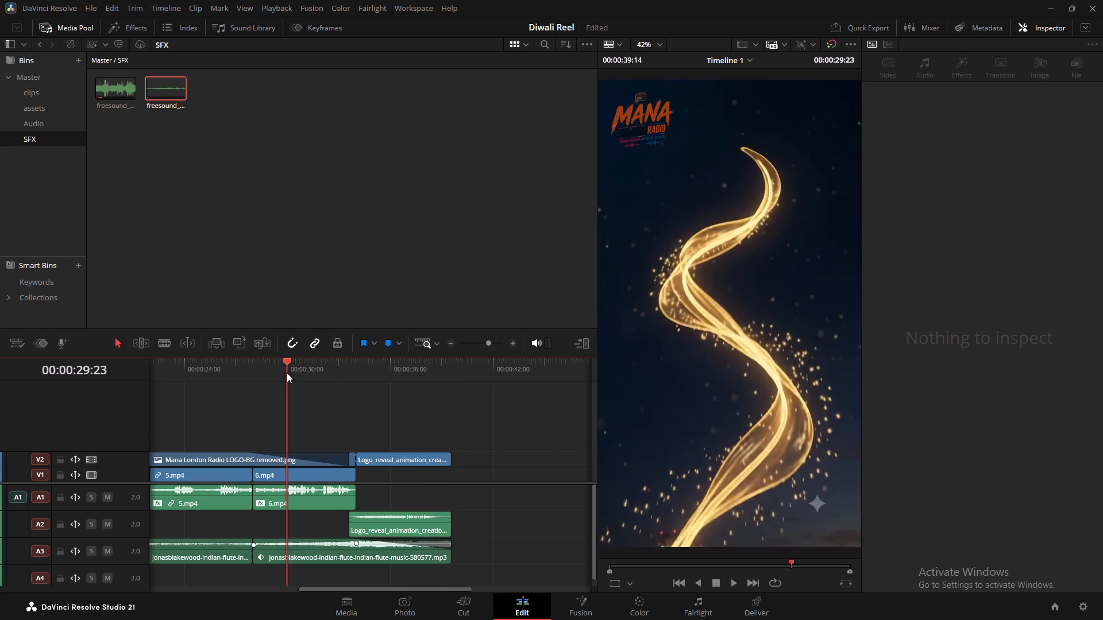
left_click_drag(287, 373, 84, 397)
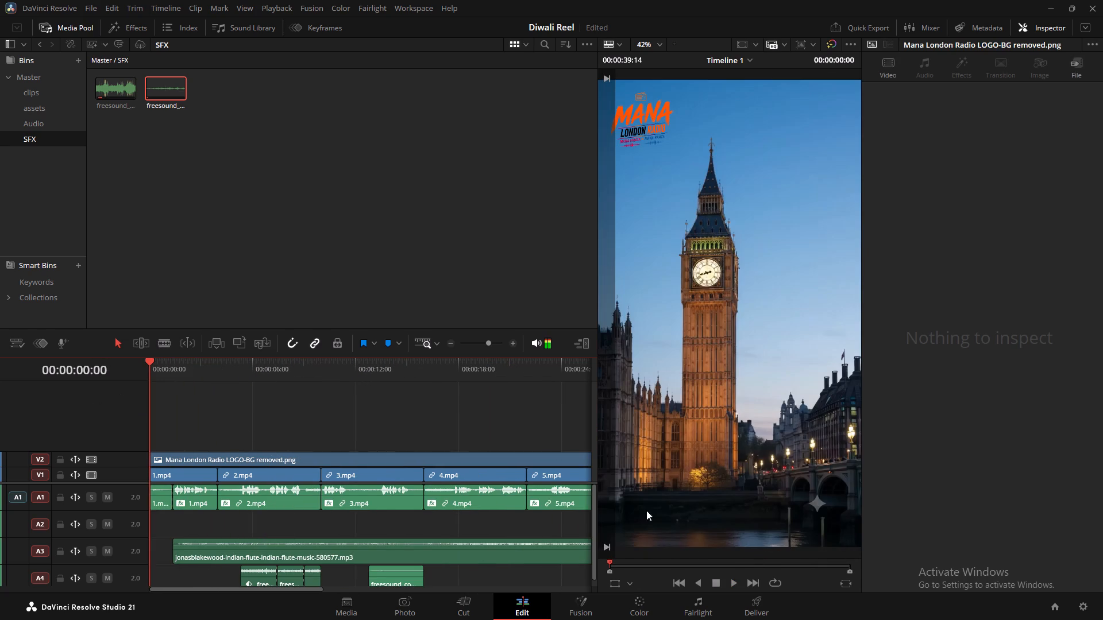
Go to the Deliver page and play the opening of the reel in full-screen preview, then leave the preview.
left_click(756, 600)
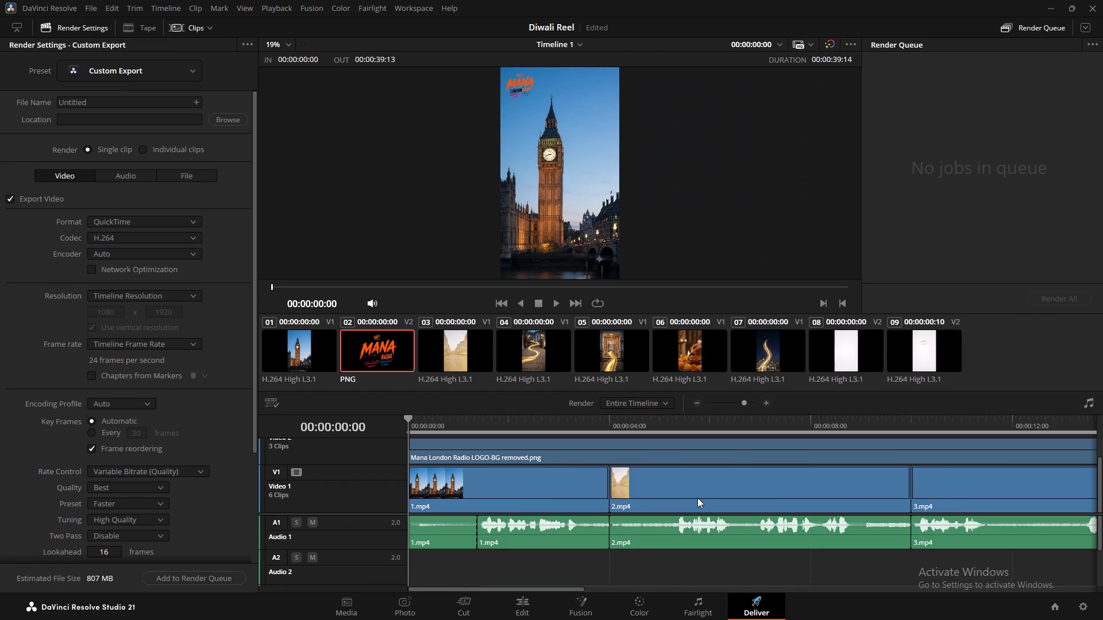
type("p")
key("space")
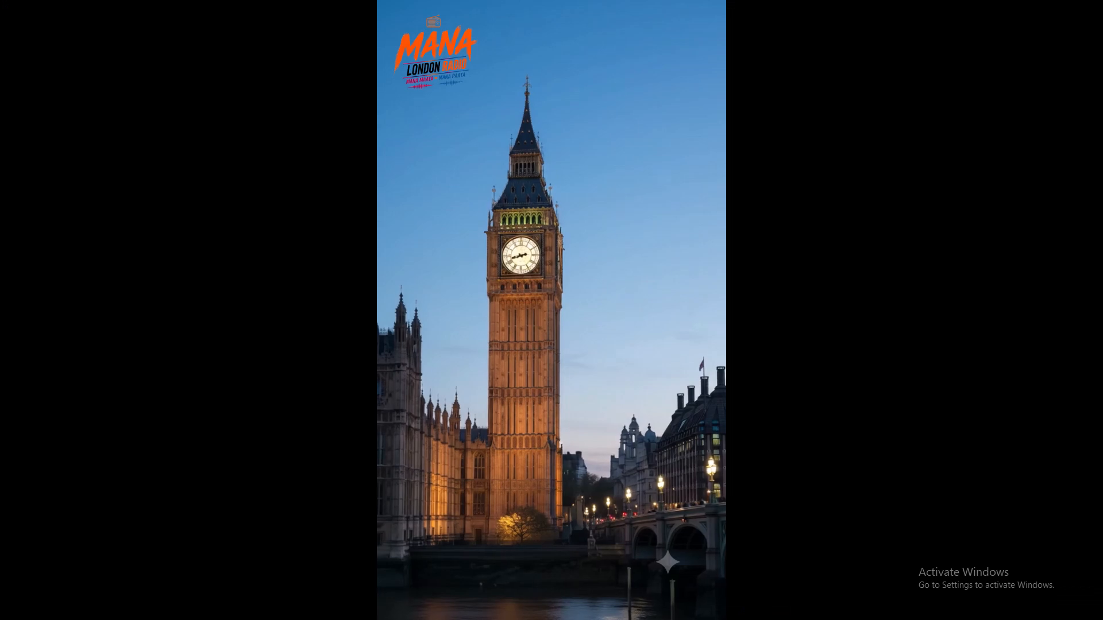
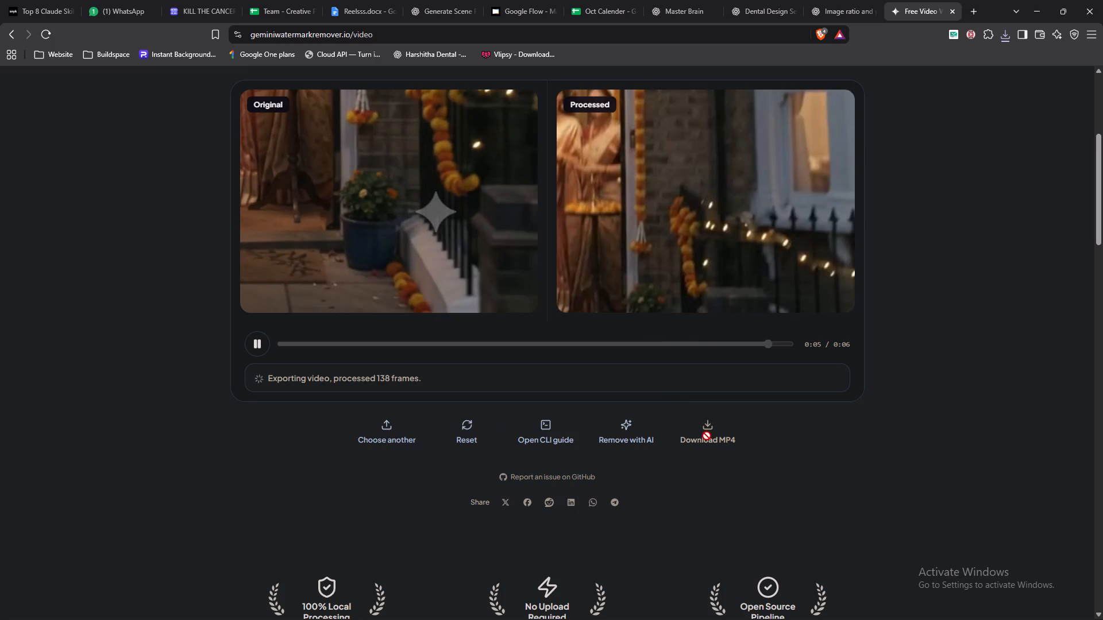
left_click(719, 408)
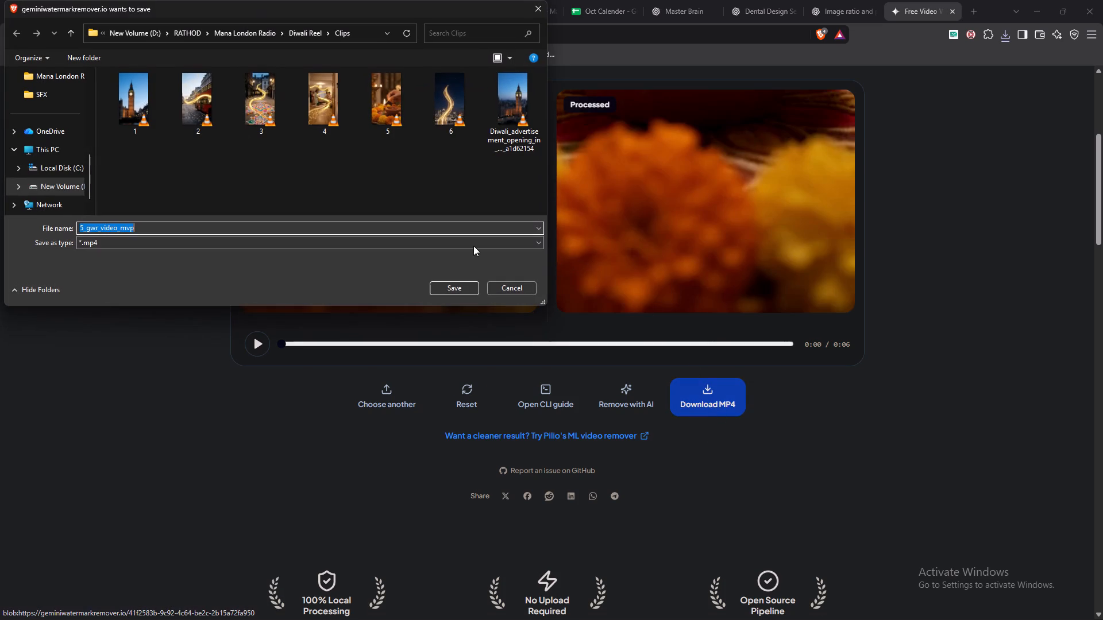
left_click(377, 115)
left_click(438, 287)
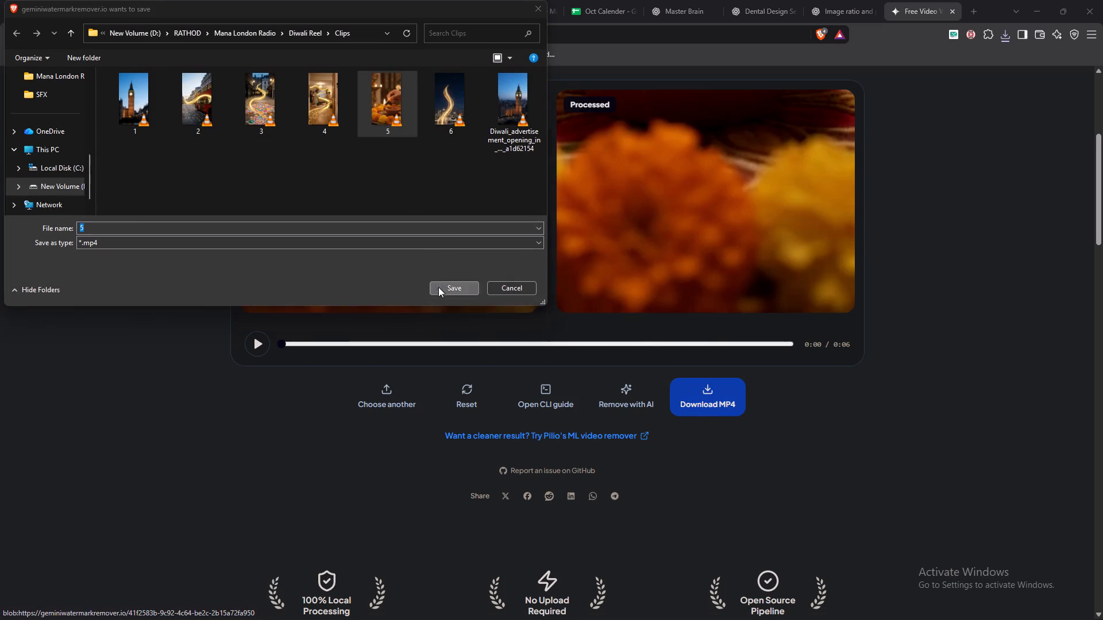
left_click(576, 319)
Process clip 6 in the watermark remover, preview it, and save the result over 6.mp4 in the Clips folder.
left_click(389, 387)
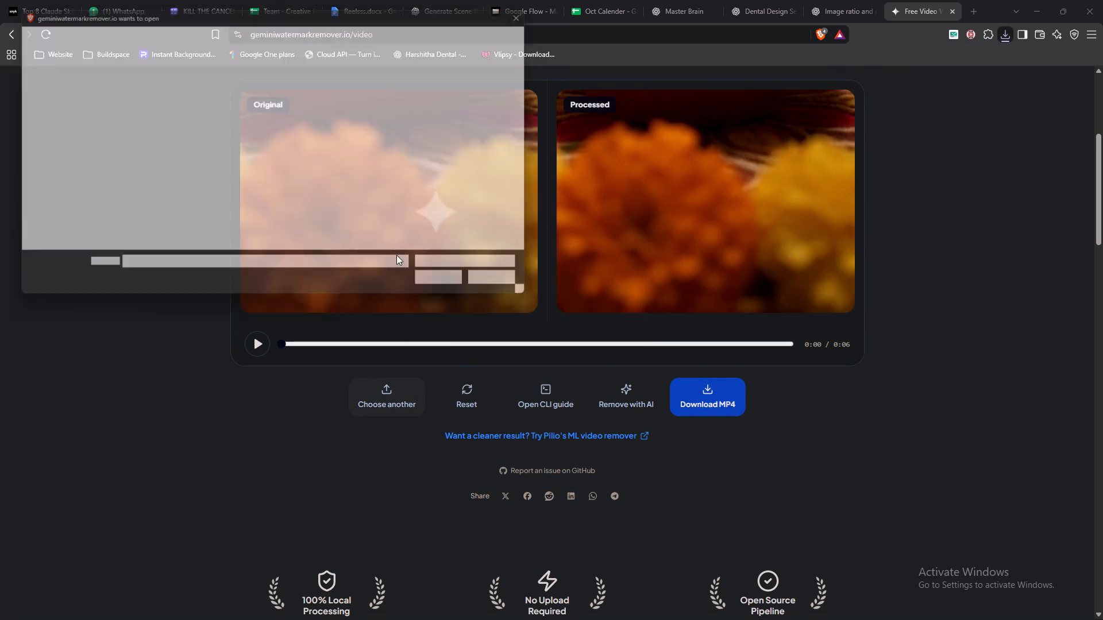
left_click(437, 119)
left_click(449, 290)
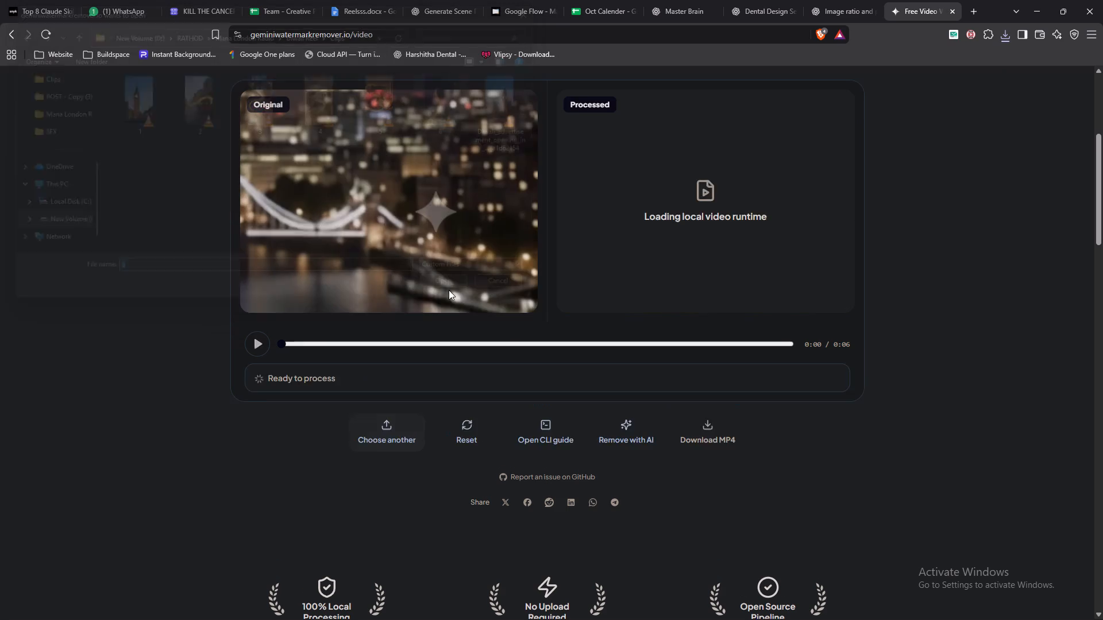
left_click(260, 334)
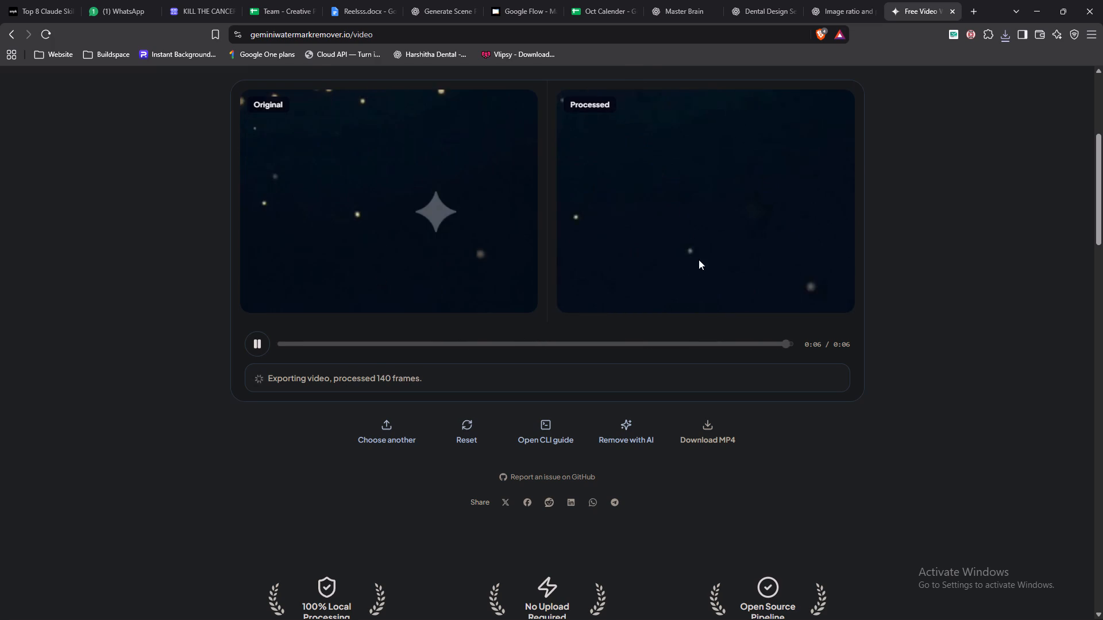
left_click(700, 402)
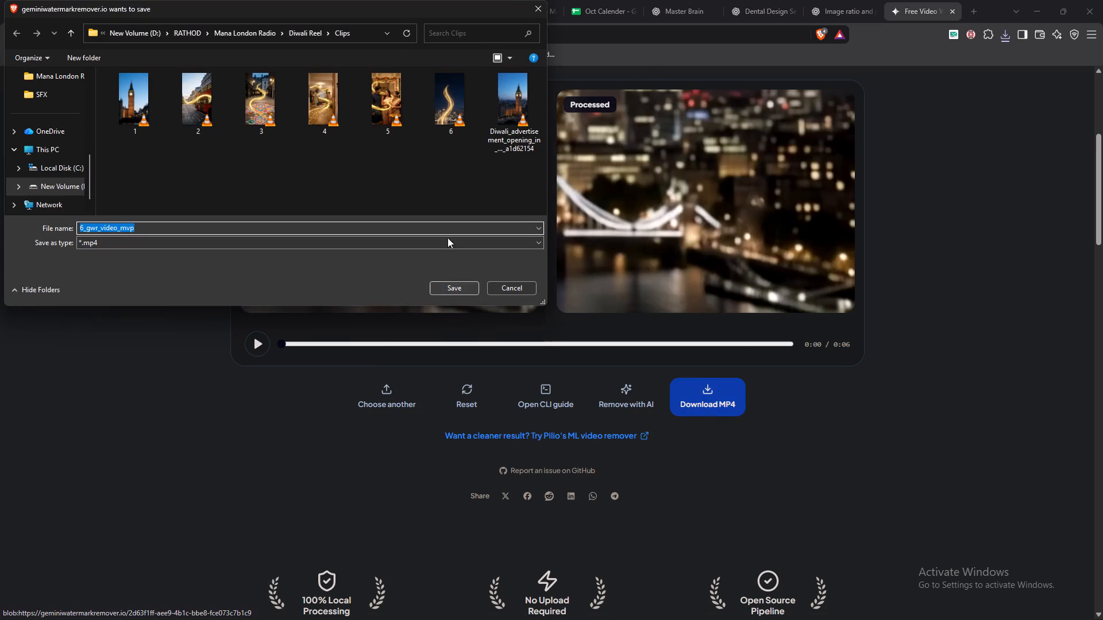
left_click(465, 125)
left_click(455, 281)
left_click(571, 316)
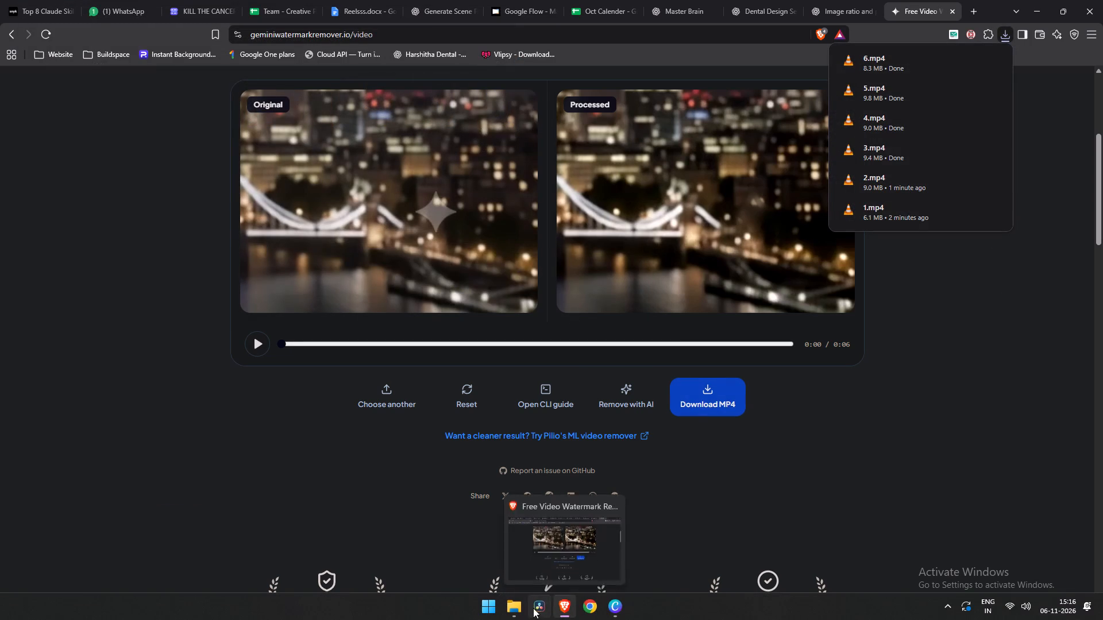
Switch to DaVinci Resolve, open the Diwali Reel project and scrub through the first clips on the timeline.
left_click(533, 608)
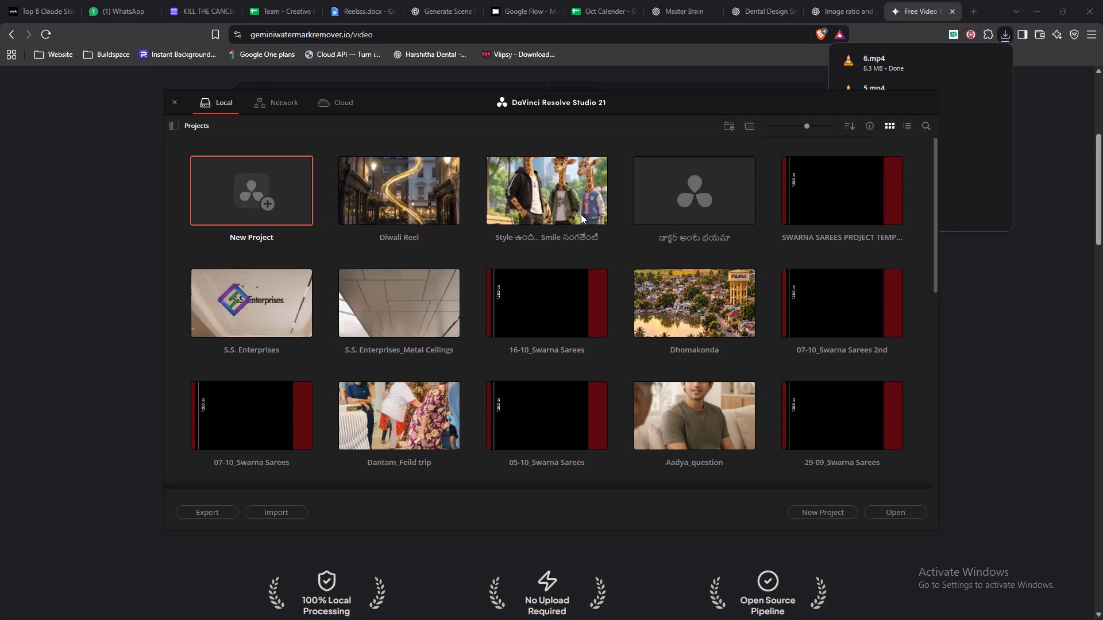
double_click(402, 208)
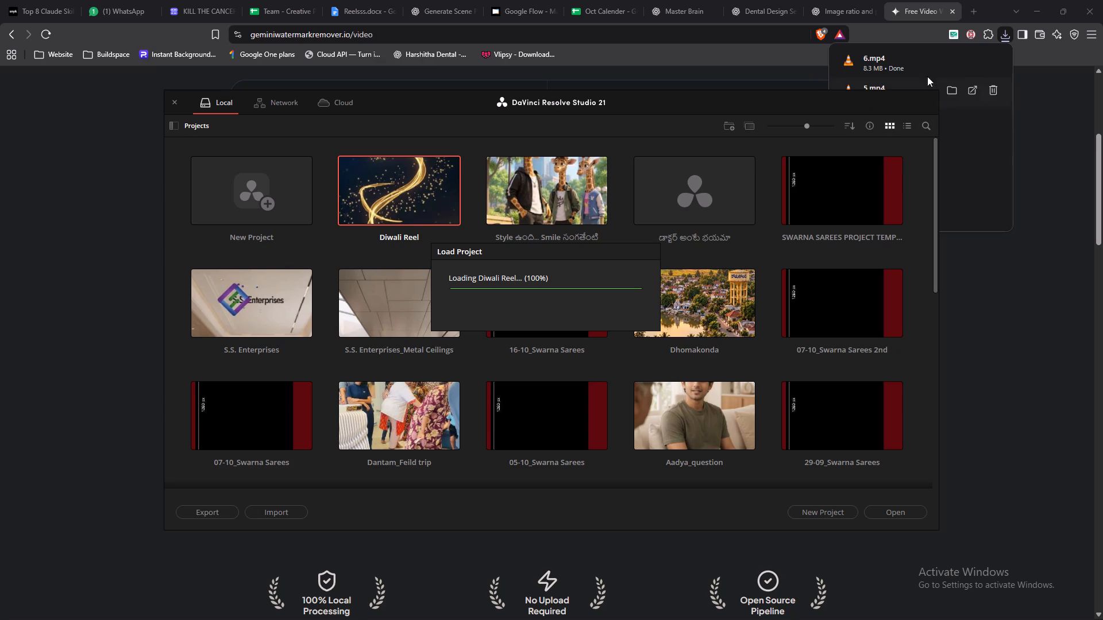
left_click(908, 31)
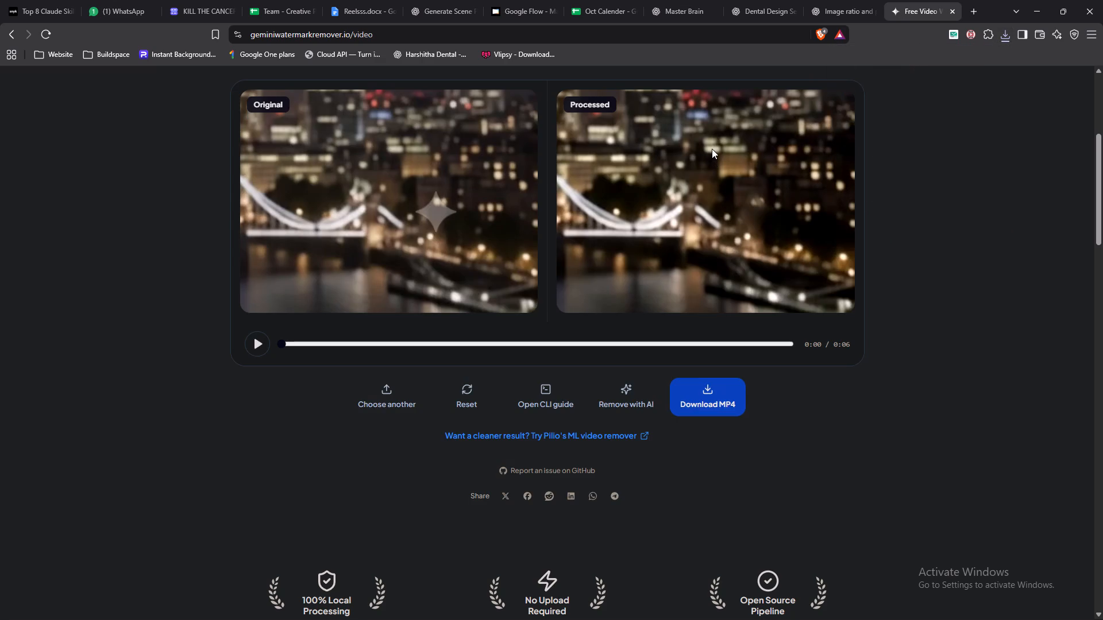
key("alt+Tab")
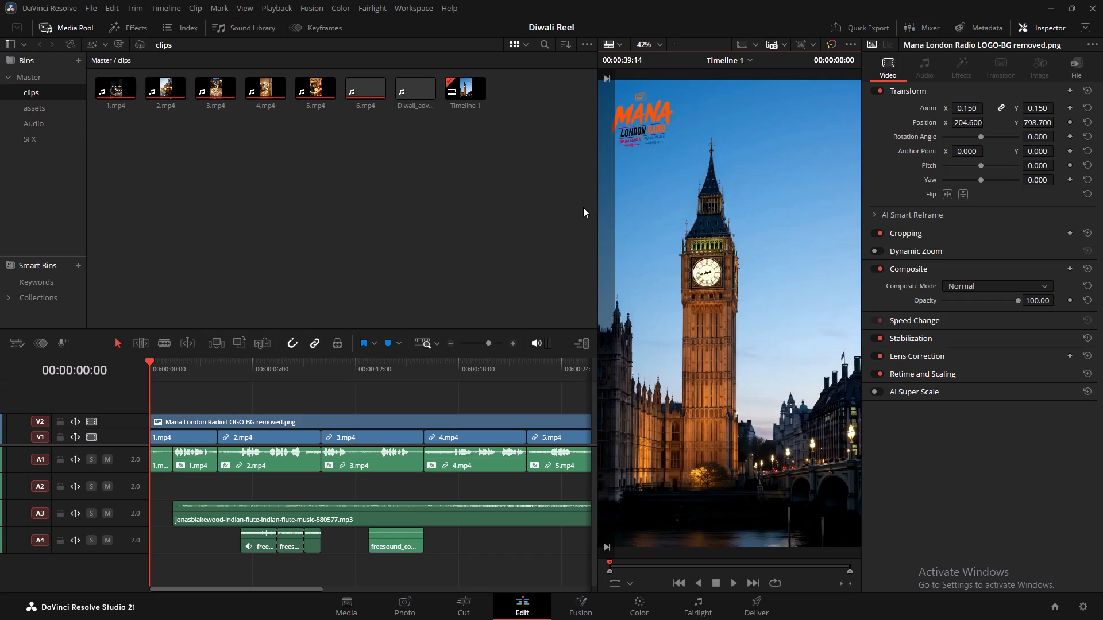
left_click_drag(149, 366, 152, 366)
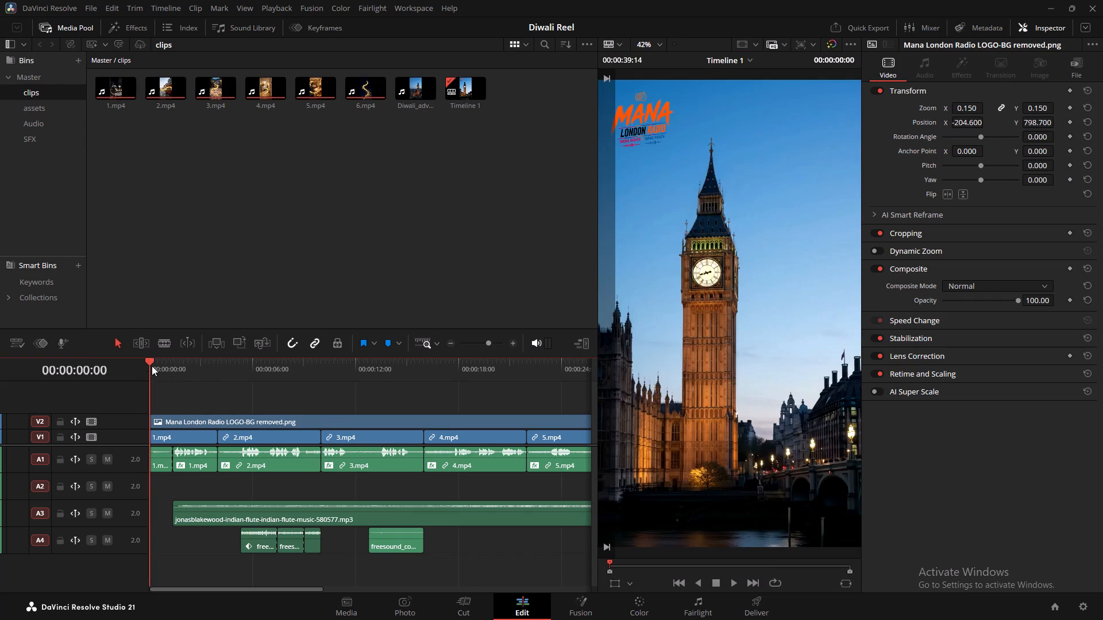
left_click_drag(152, 366, 288, 399)
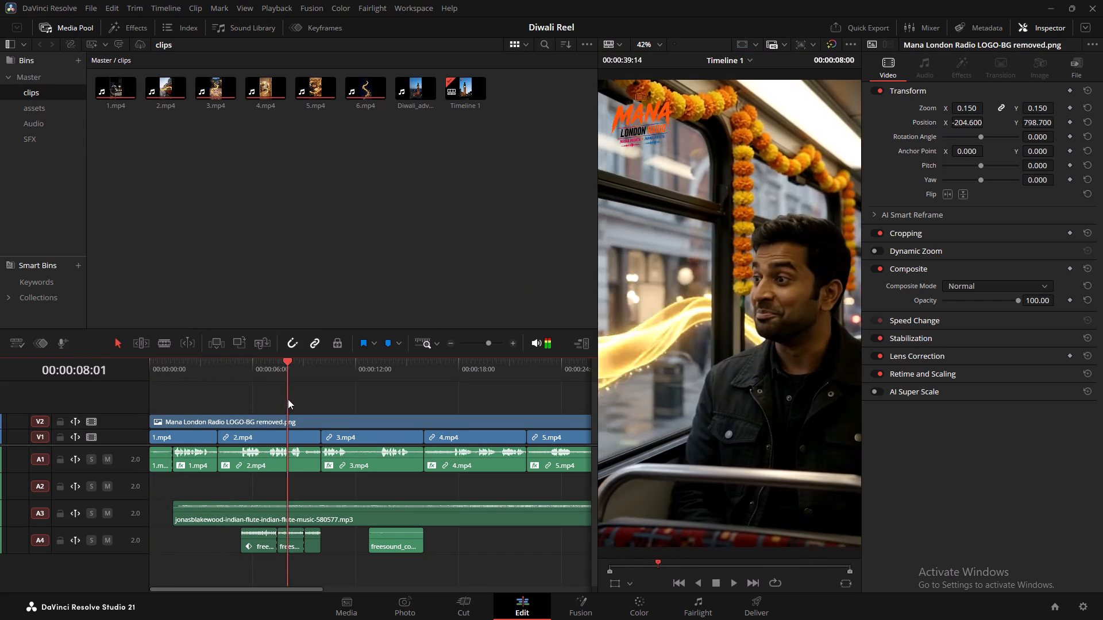
left_click_drag(288, 399, 110, 401)
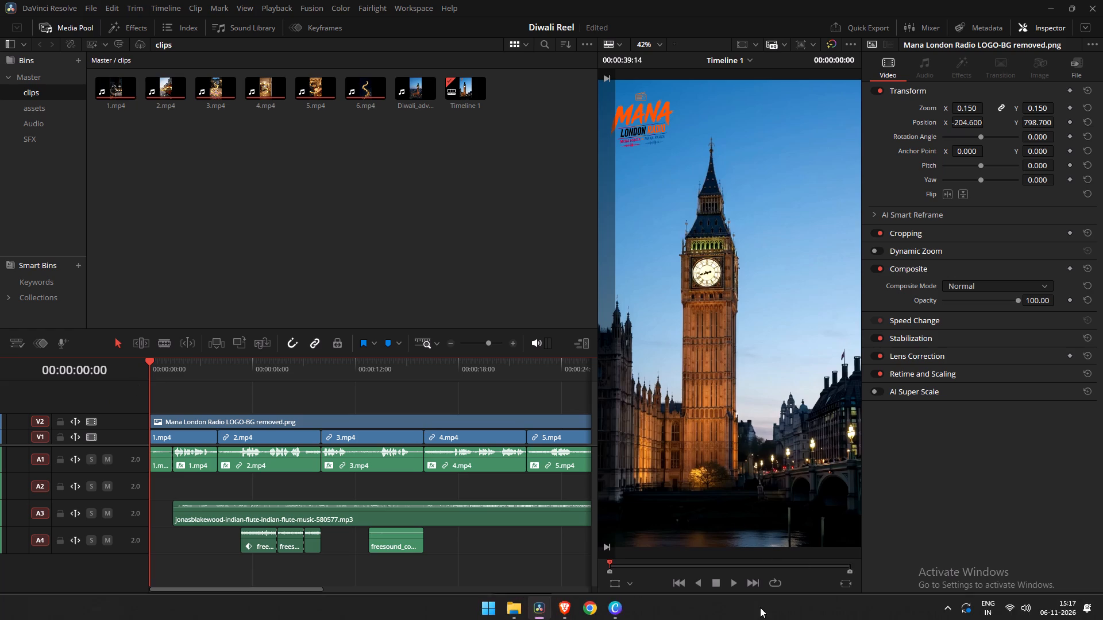
Go to the Deliver page and set the export to MP4 format, H.264 codec and NVIDIA encoder.
left_click(762, 614)
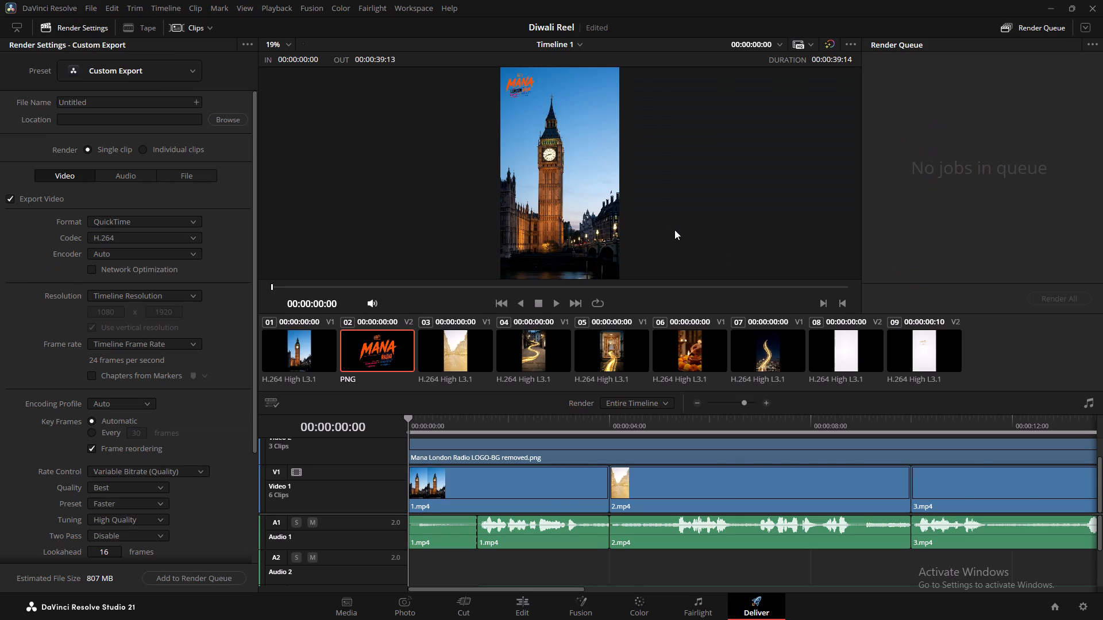
scroll(788, 441, "down", 13)
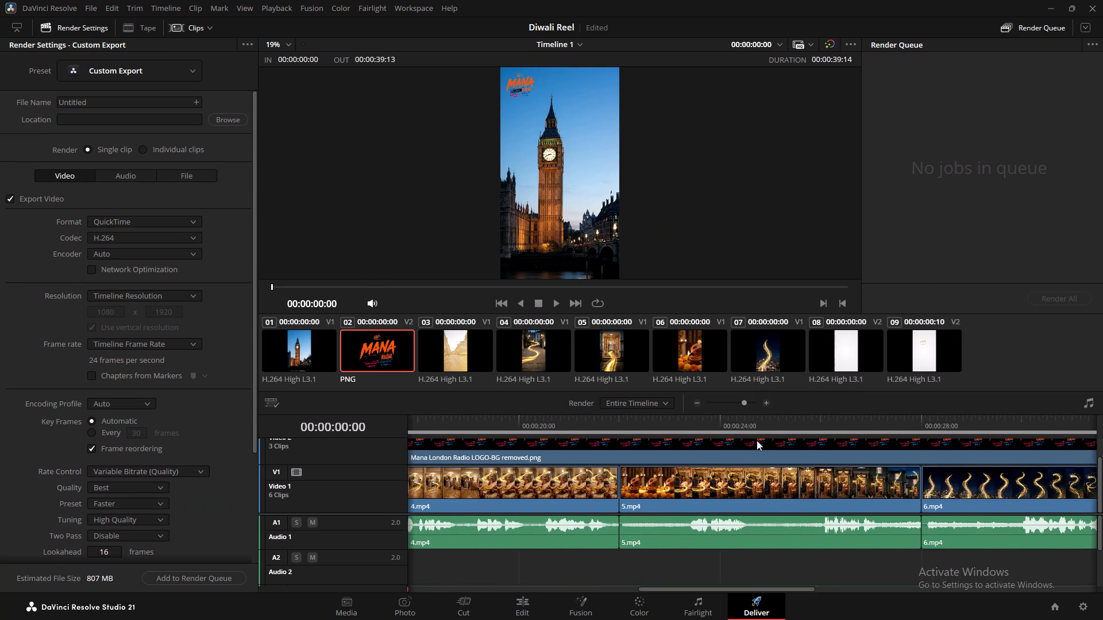
scroll(757, 440, "down", 8)
scroll(719, 426, "up", 4)
scroll(485, 460, "up", 6)
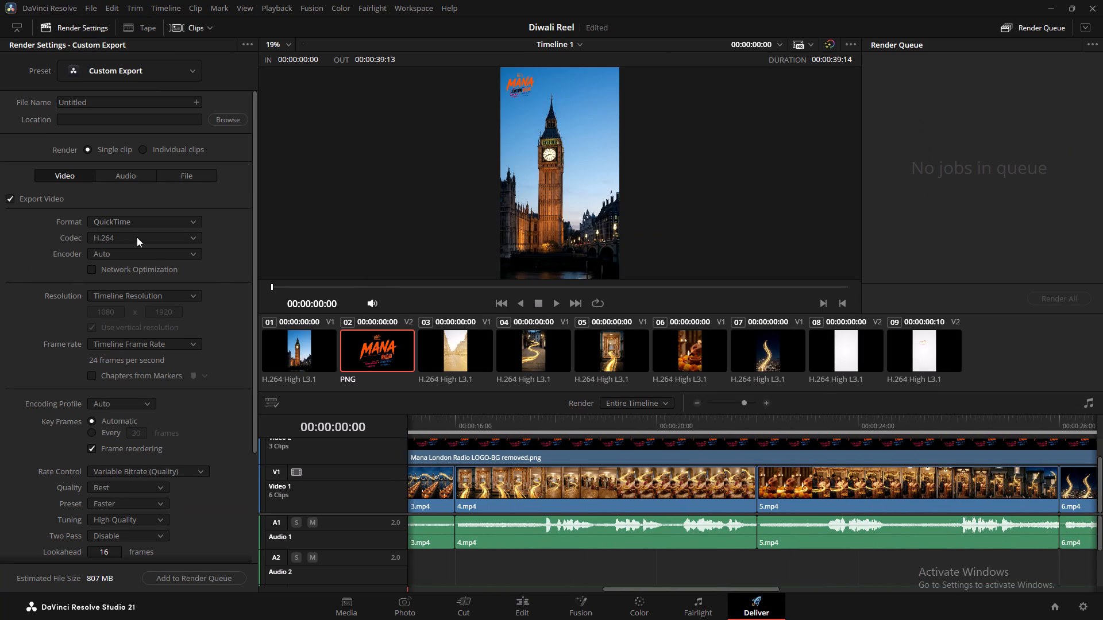
left_click(149, 218)
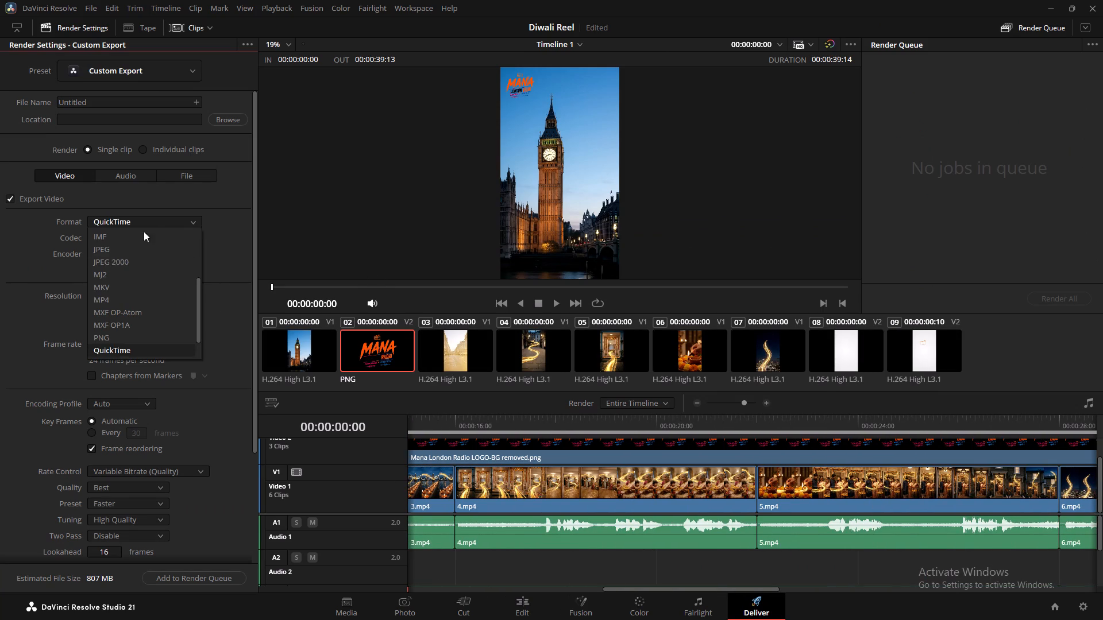
left_click(115, 301)
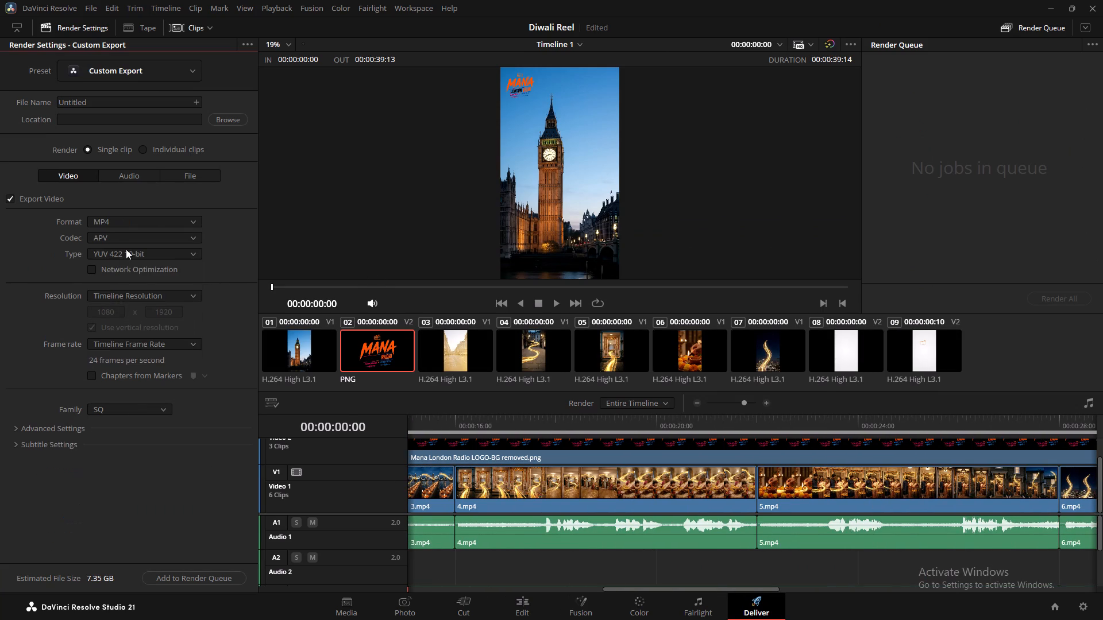
left_click(130, 242)
left_click(121, 266)
left_click(135, 254)
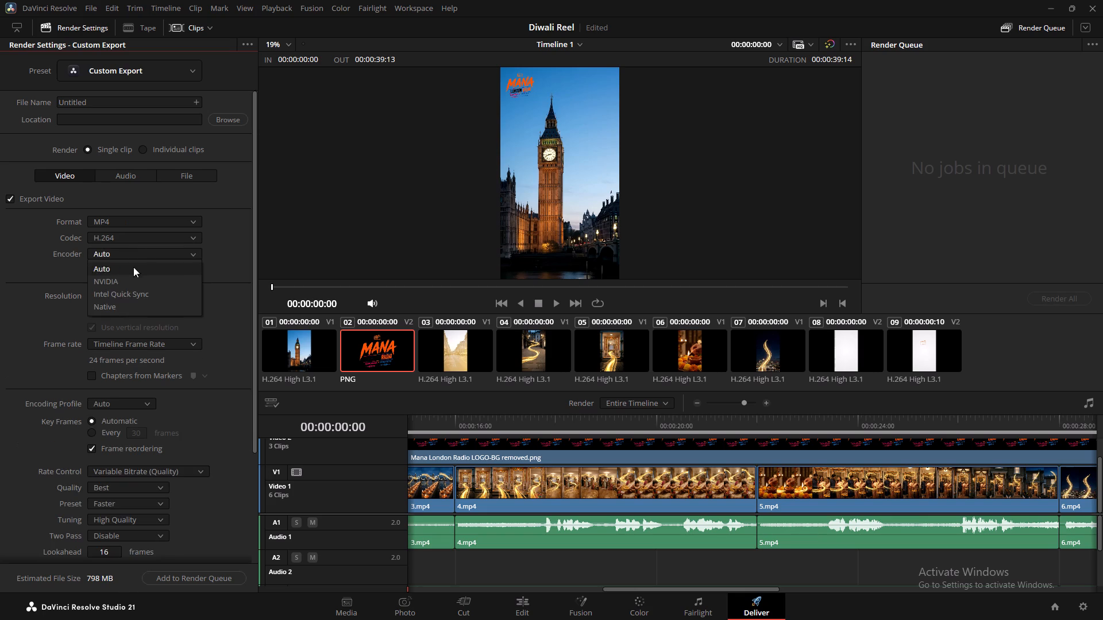
left_click(120, 281)
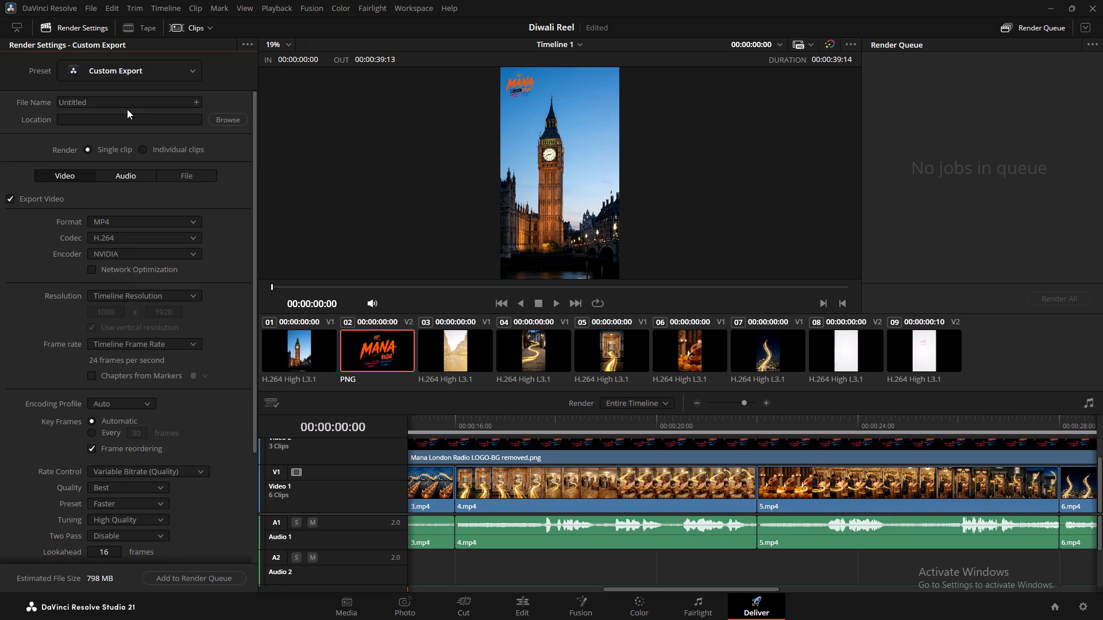
Name the export file "Diwali Reel_ Mana London Radio".
left_click_drag(118, 102, 17, 112)
left_click_drag(88, 106, 53, 103)
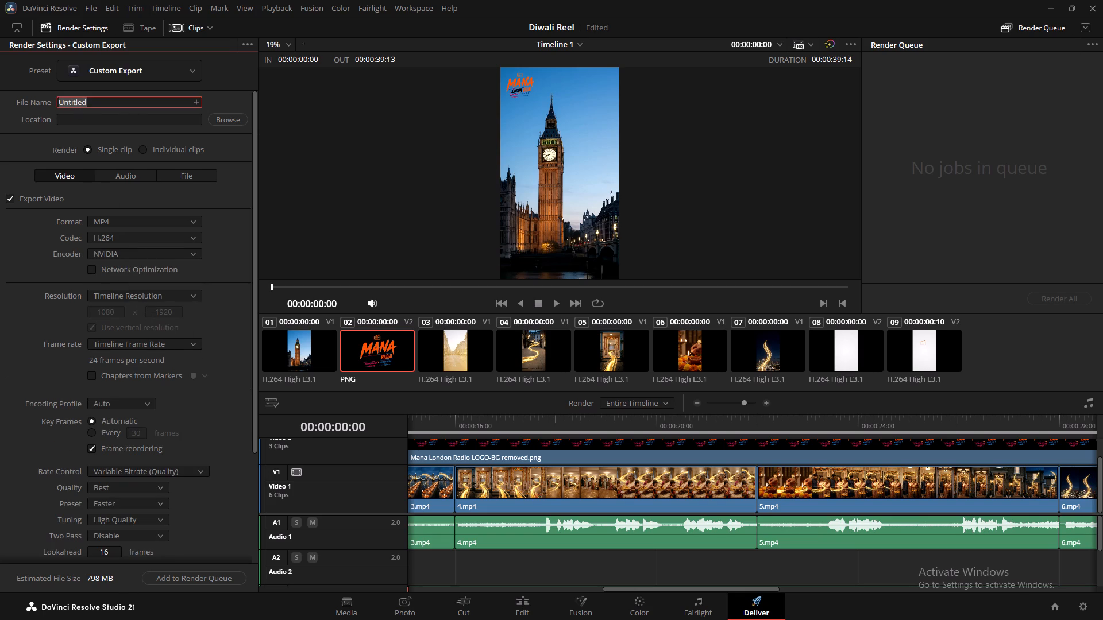
left_click_drag(53, 103, 45, 103)
type("Diwali")
key("space")
type("re")
key("BackSpace")
key("BackSpace")
type("Rea")
key("BackSpace")
type("el_")
key("space")
type("Mana")
key("space")
type("London")
key("space")
type("Radio")
Set the export location to a new folder named Final Render inside Mana London Radio's Diwali Reel folder on drive D.
left_click(216, 118)
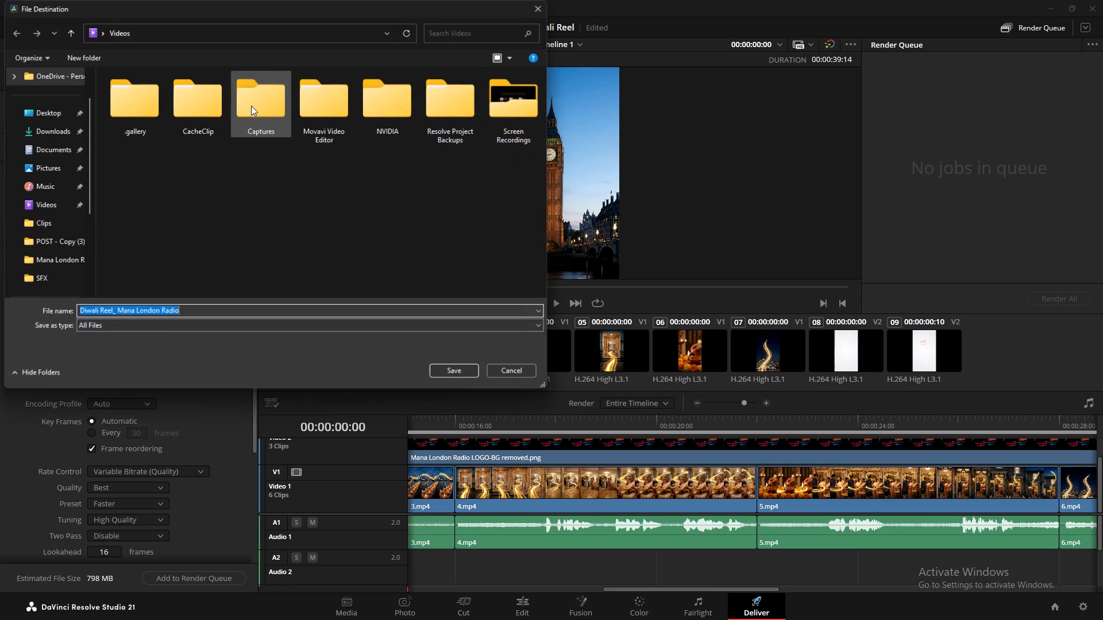
scroll(68, 196, "down", 7)
double_click(48, 241)
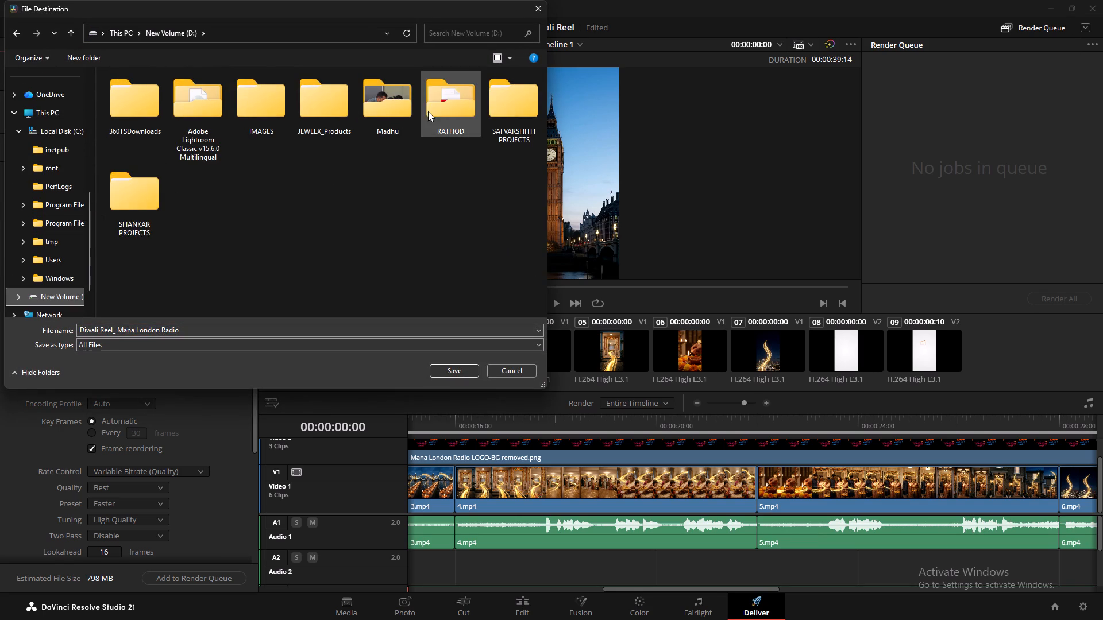
double_click(434, 111)
scroll(149, 218, "down", 1)
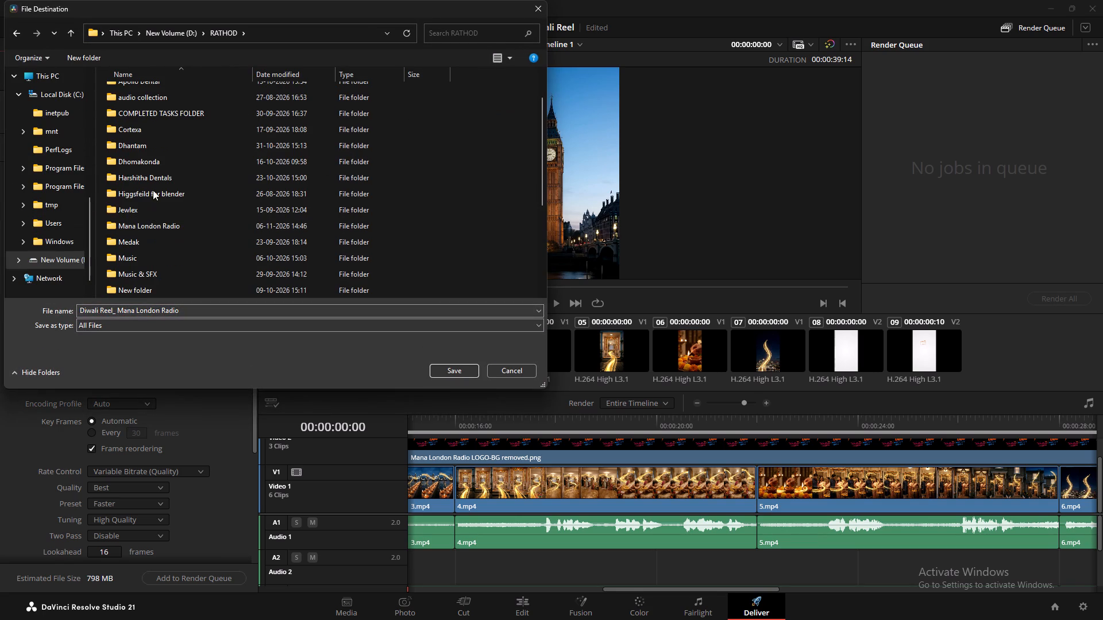
double_click(153, 224)
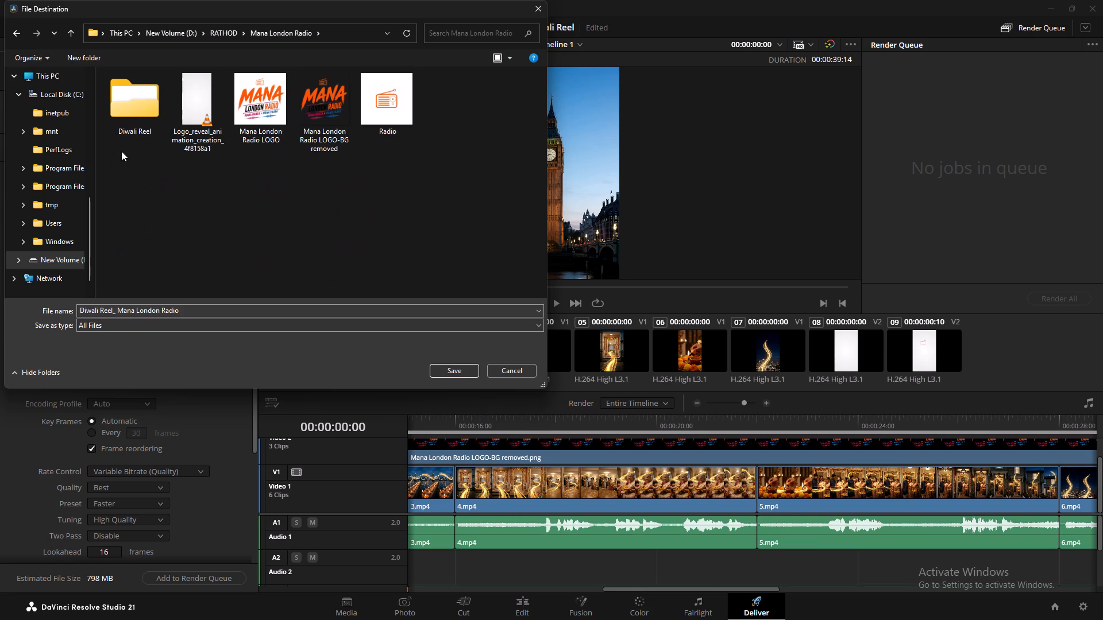
double_click(122, 119)
left_click(82, 64)
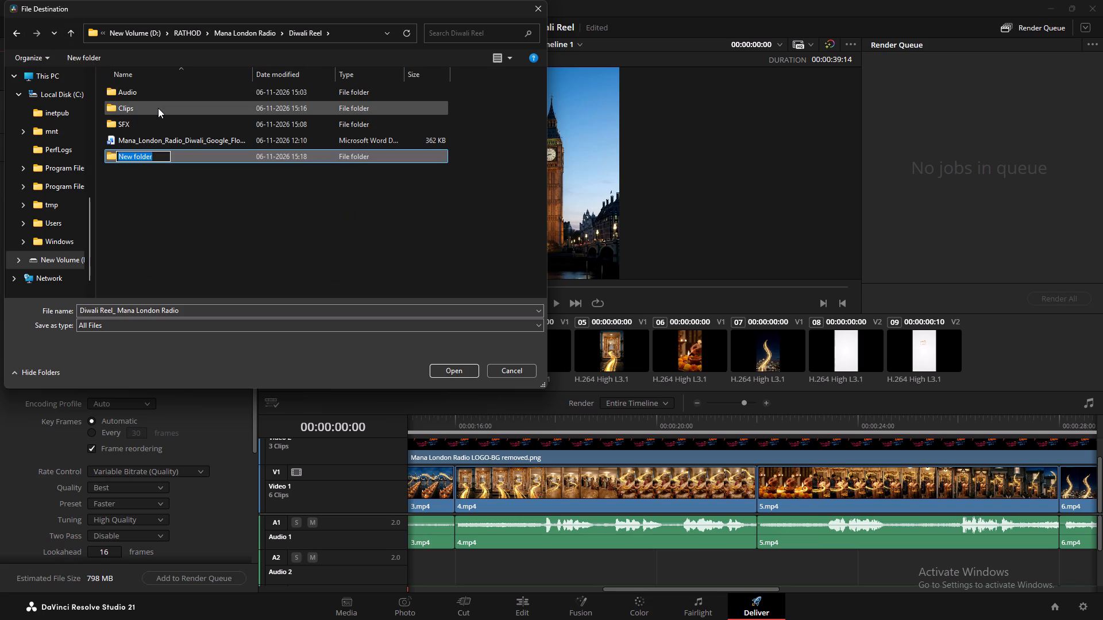
type("Final Render")
key("Return")
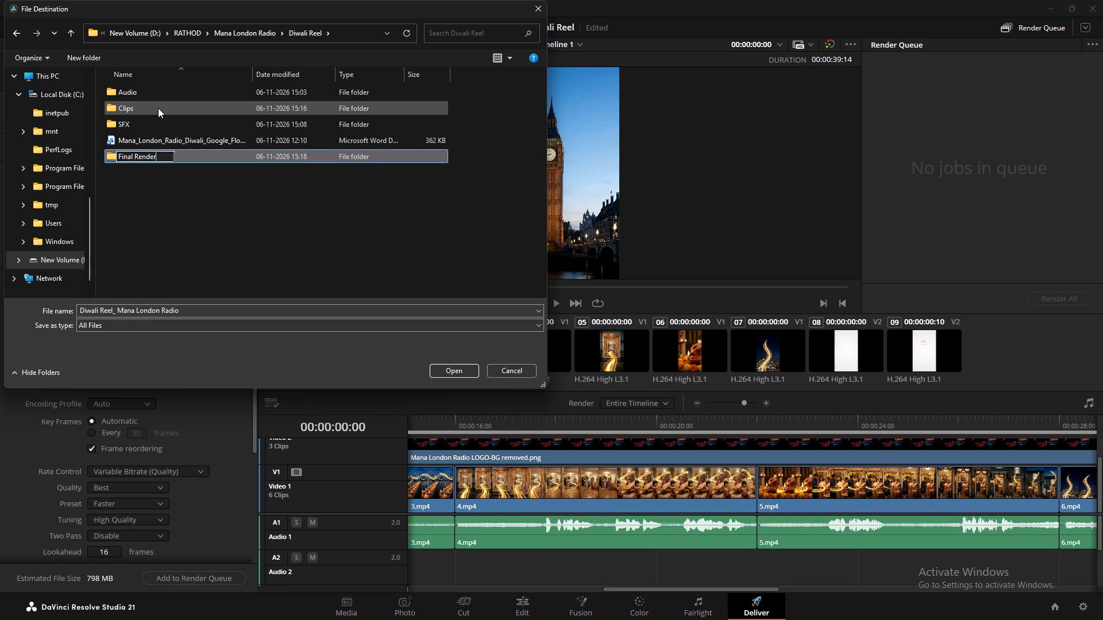
key("Return")
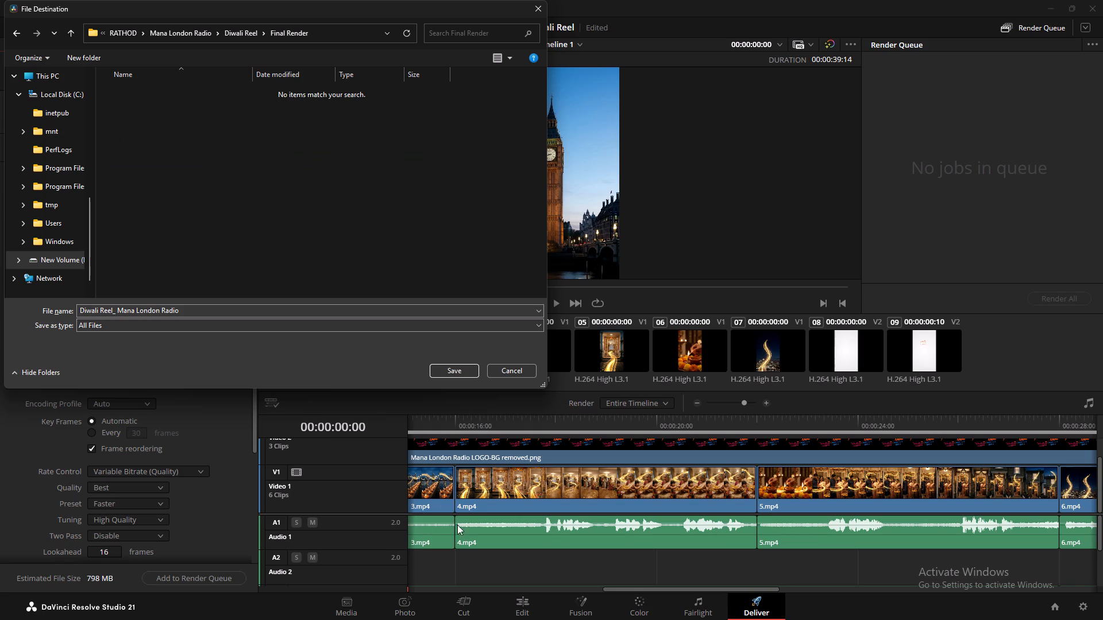
left_click(454, 372)
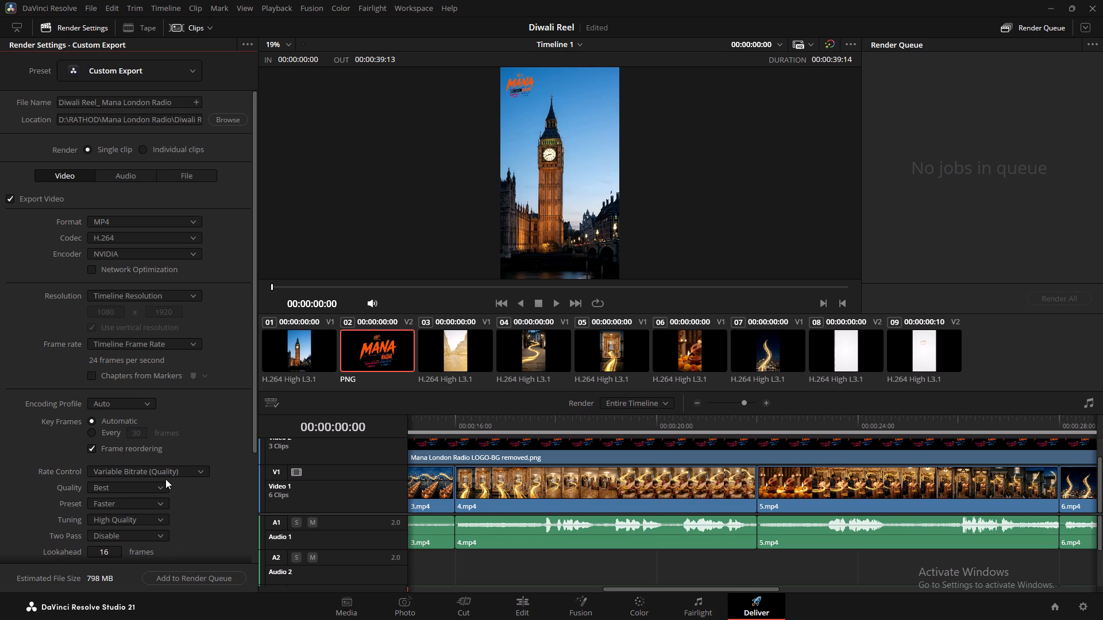
Add the Diwali Reel export to the render queue and render it.
left_click(206, 579)
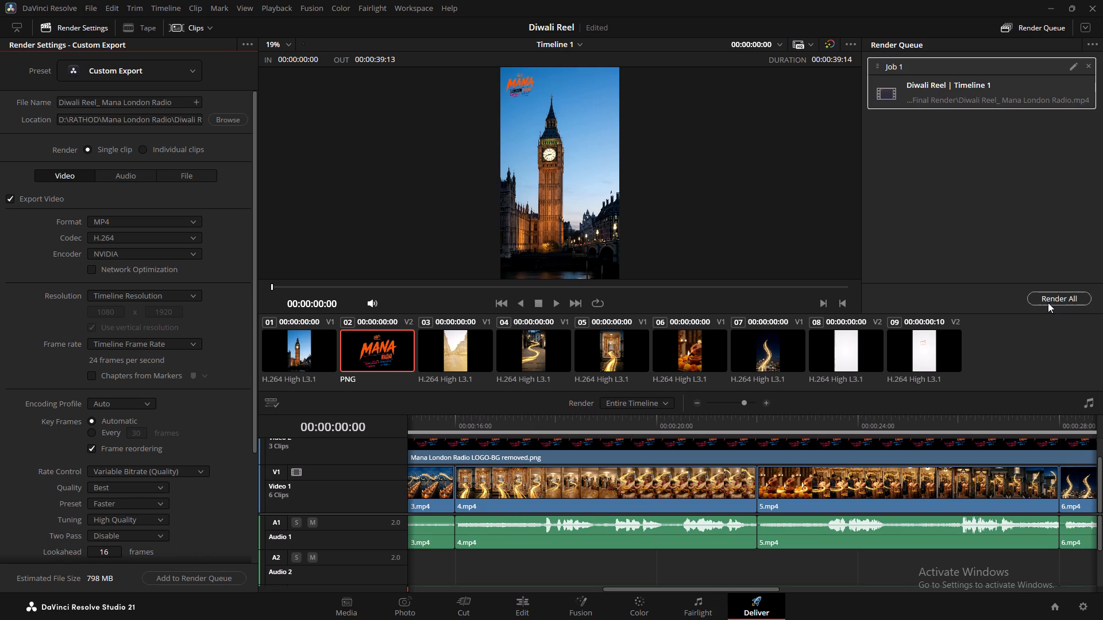
left_click(1050, 301)
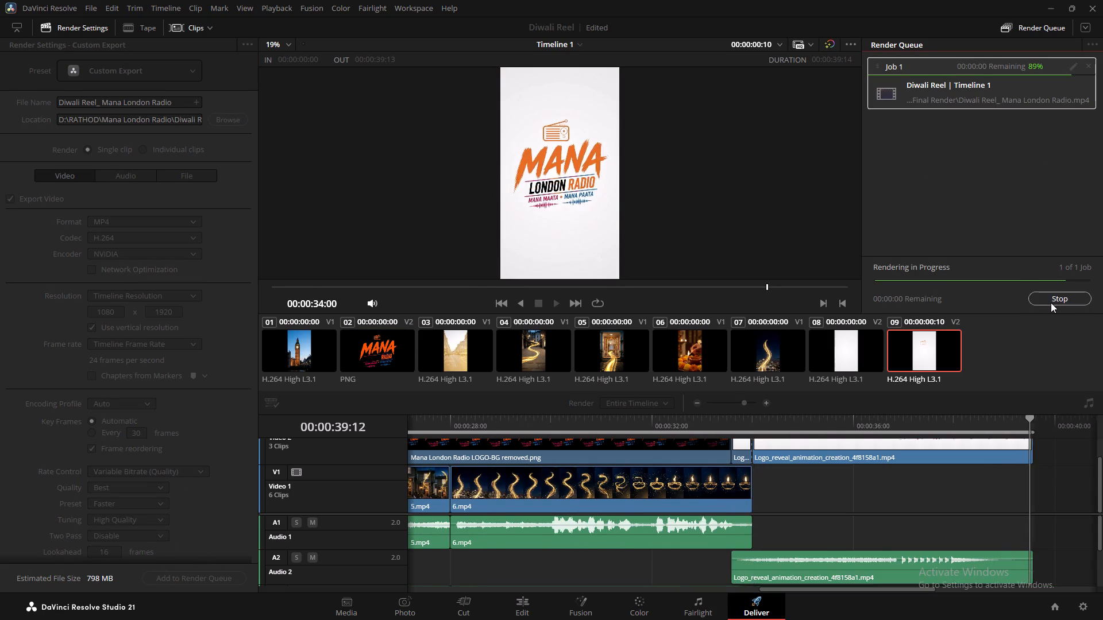
Close the SFX folder window in File Explorer and switch to the Diwali Reel folder window.
key("alt+Tab")
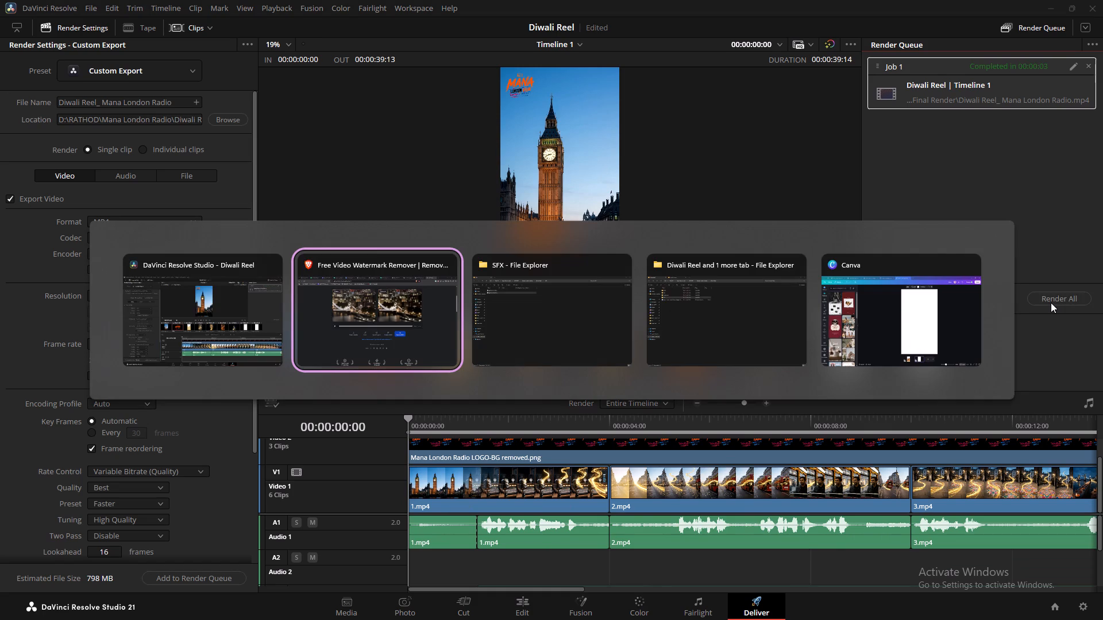
key("alt+Tab")
left_click_drag(452, 444, 440, 378)
left_click(127, 6)
key("alt+Tab")
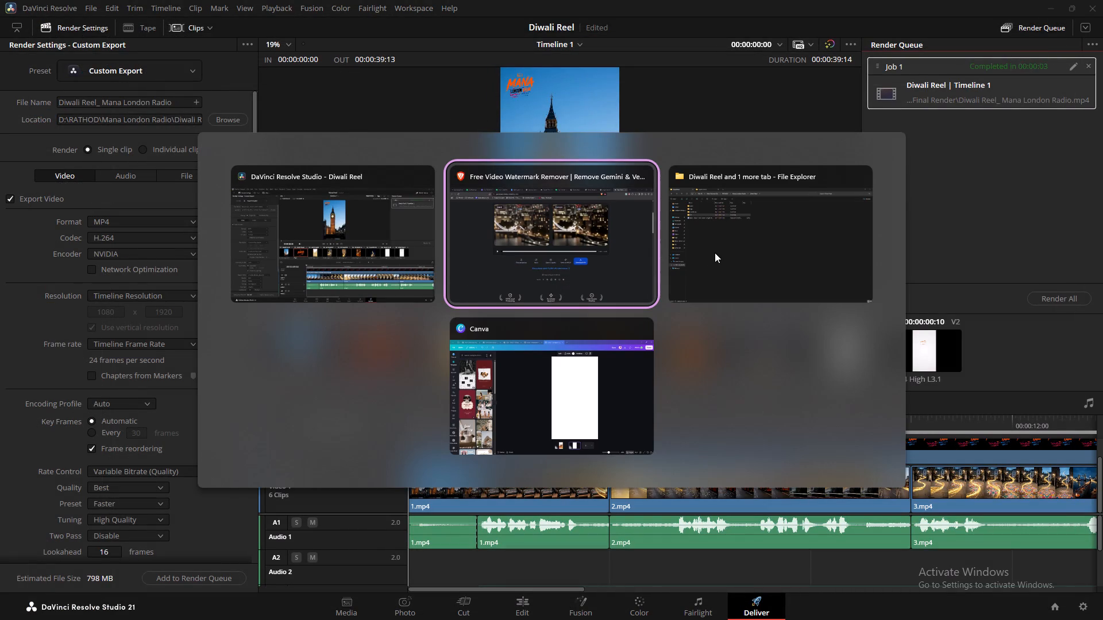
Switch to File Explorer and open the rendered Diwali Reel_ Mana London Radio video from the Final Render folder.
key("alt+Tab")
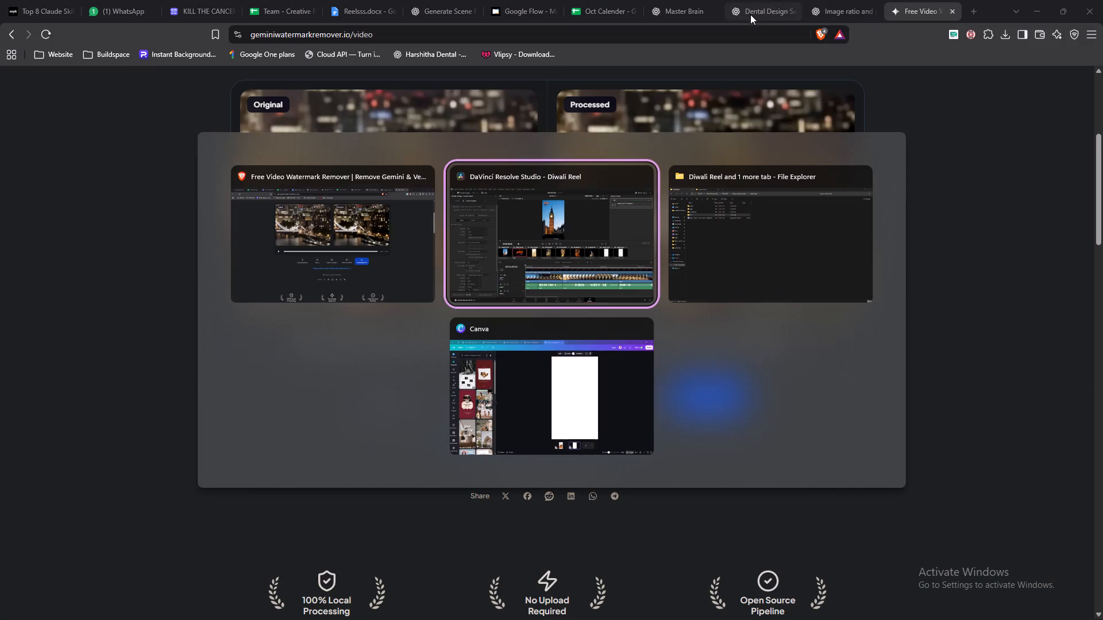
key("alt+Tab")
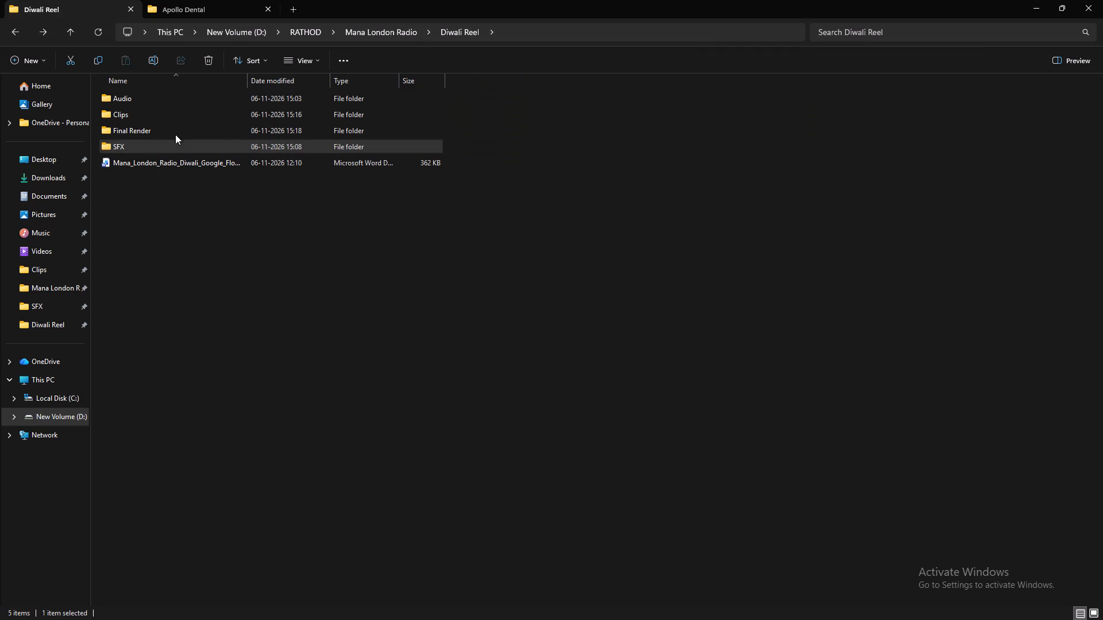
double_click(171, 131)
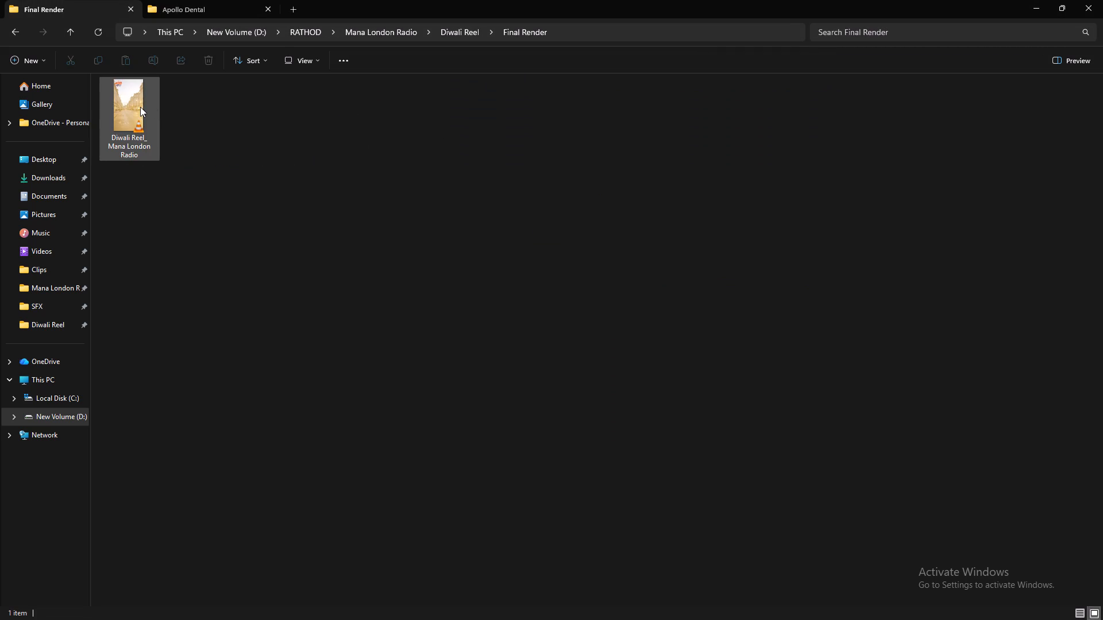
double_click(140, 107)
Pause the video and switch the system sound output to Speakers (Realtek(R) Audio).
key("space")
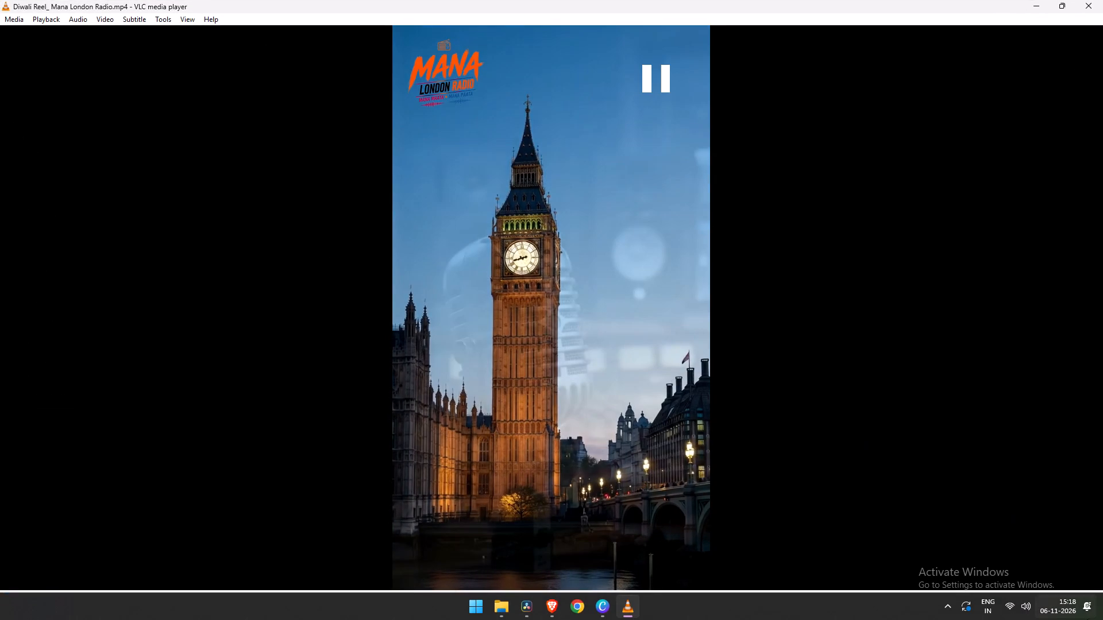
left_click(1025, 609)
left_click(1070, 538)
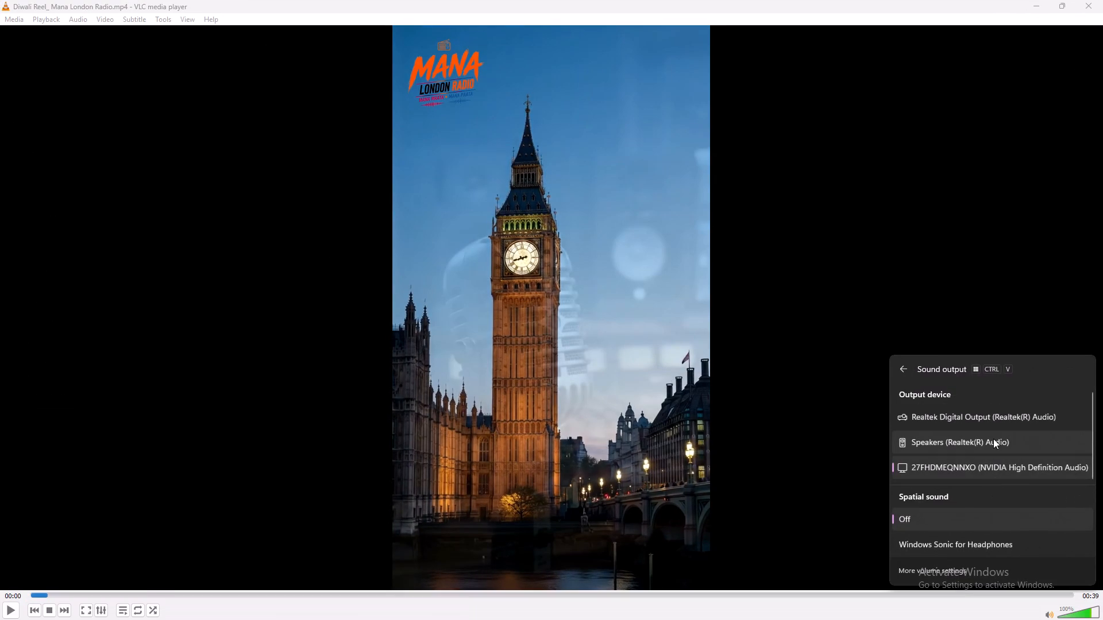
left_click(993, 439)
left_click(549, 433)
Play the rendered Diwali Reel video in full screen to review it.
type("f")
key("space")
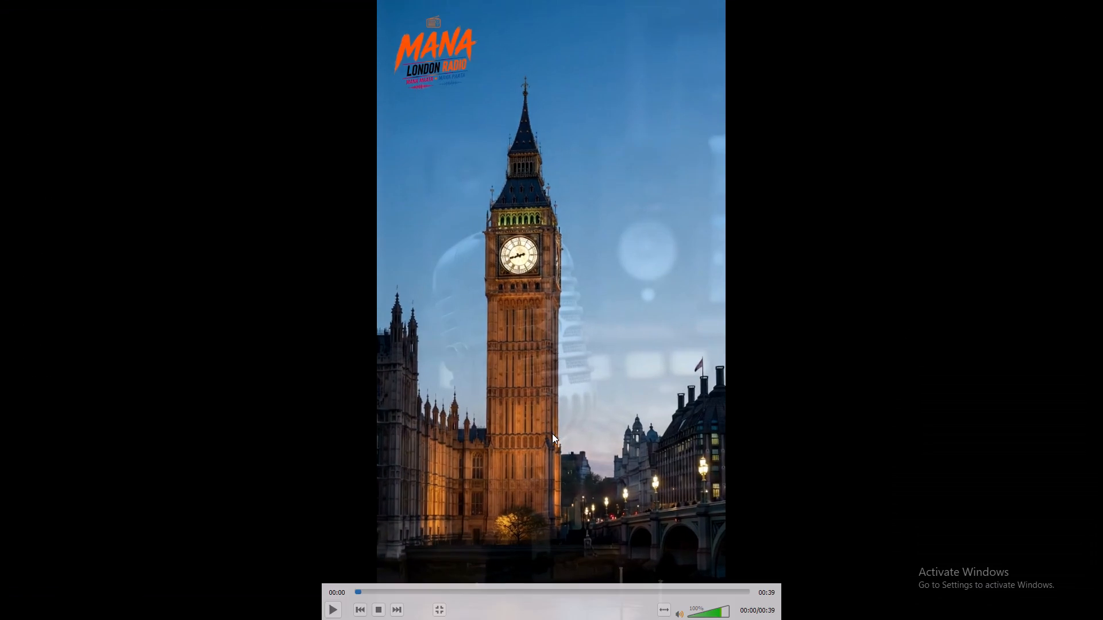
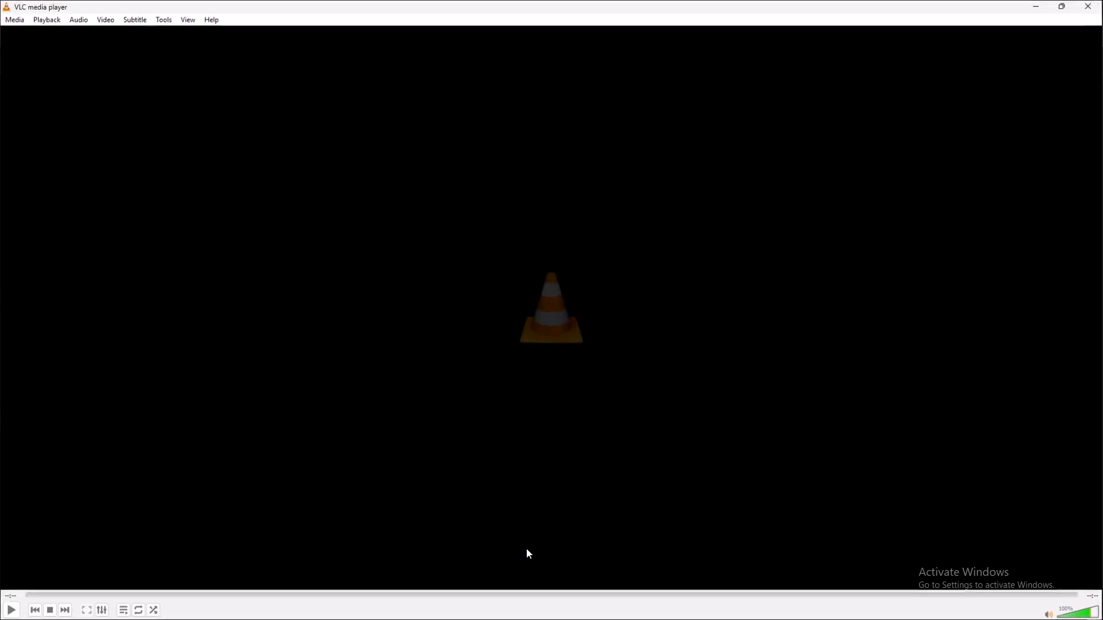
Play the rendered Diwali Reel_ Mana London Radio.mp4 in VLC media player to review it.
key("space")
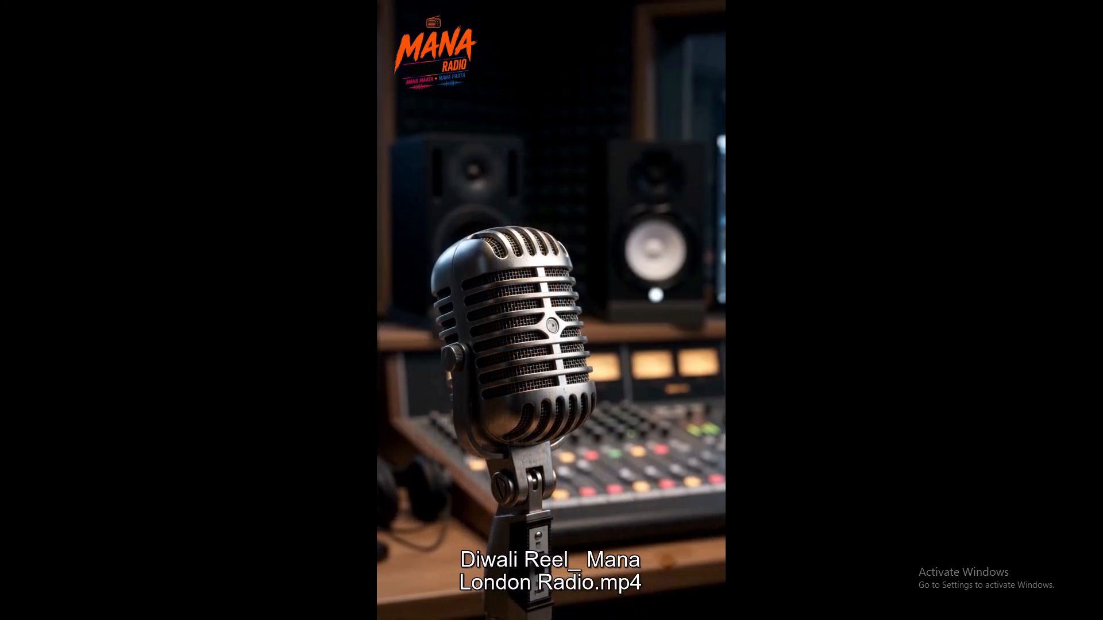
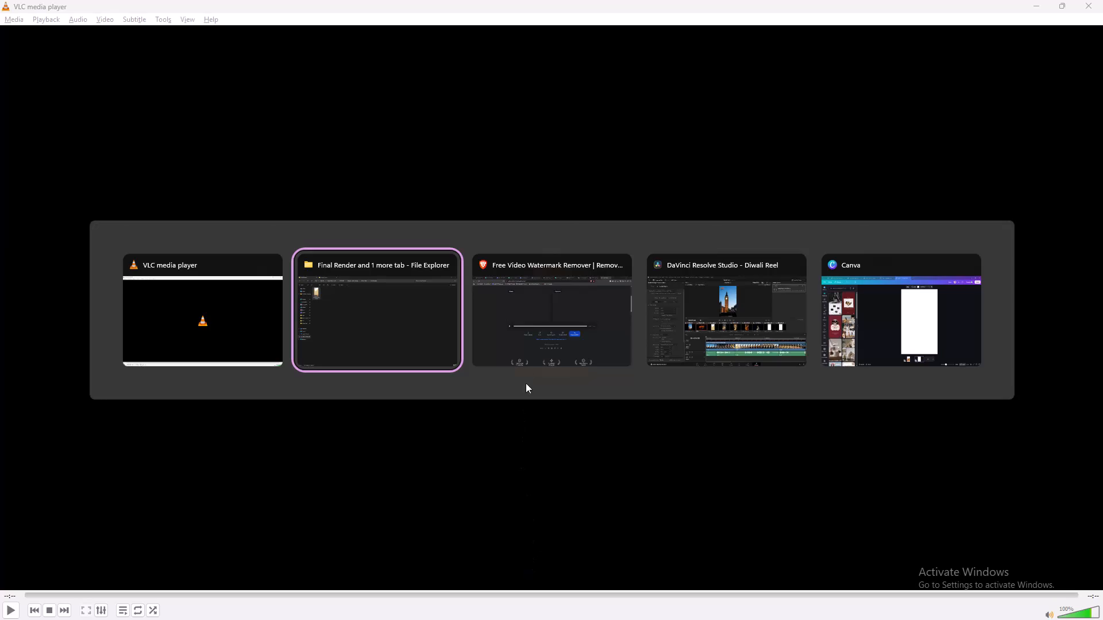
Switch to DaVinci Resolve and open the Edit page of the Diwali Reel project.
key("alt+Tab")
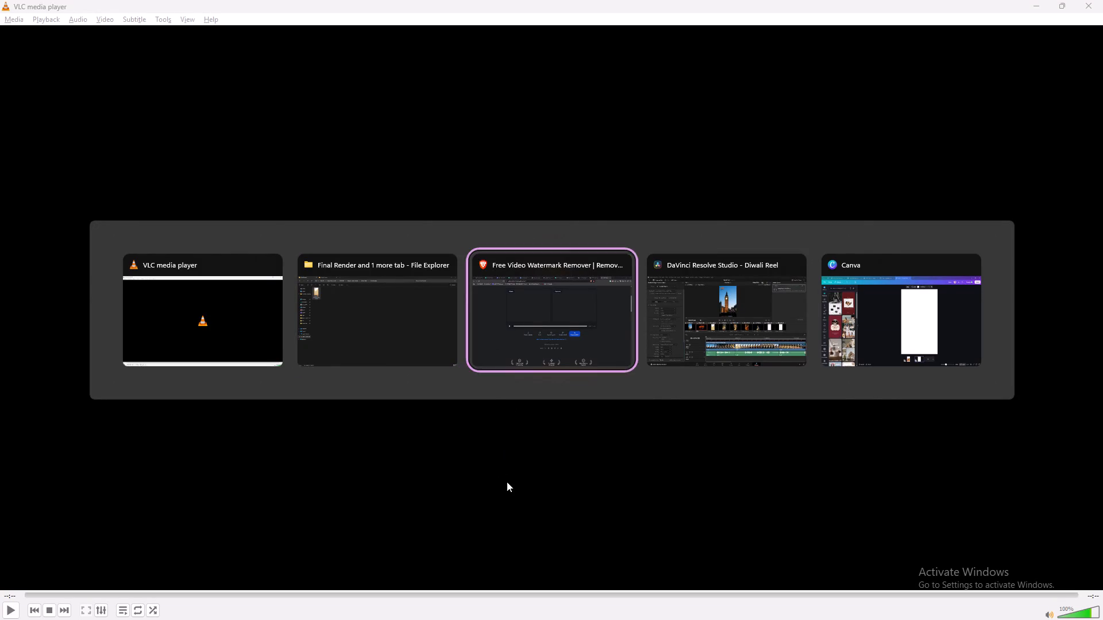
key("alt+Tab")
left_click(520, 601)
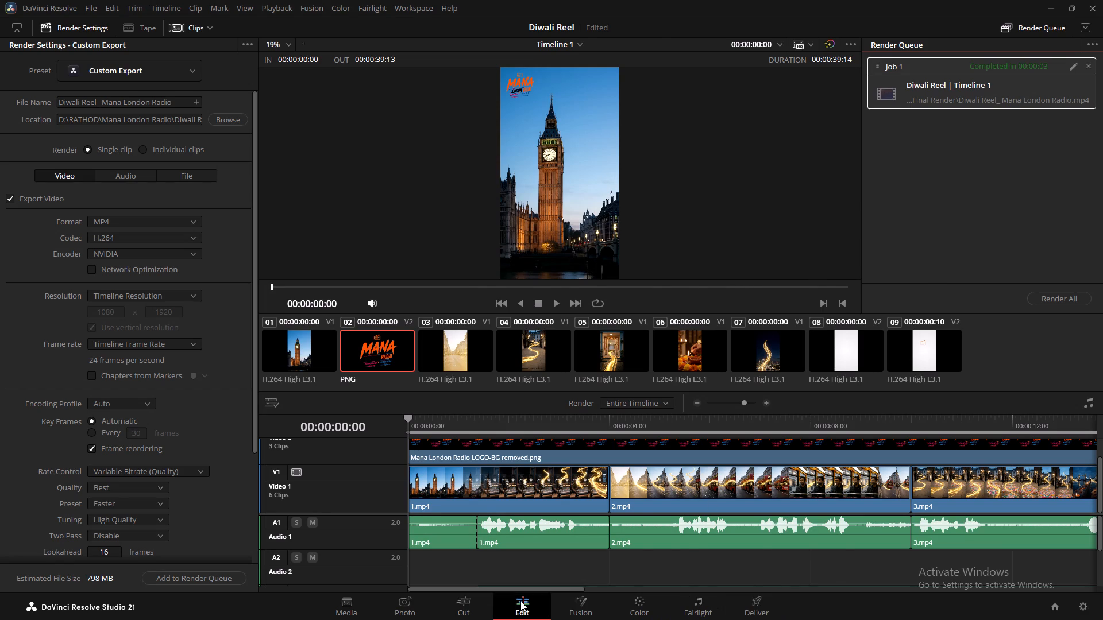
Return to VLC media player and set the Windows sound output device to 27FHDMEQNNXO (NVIDIA High Definition Audio).
key("alt+Tab")
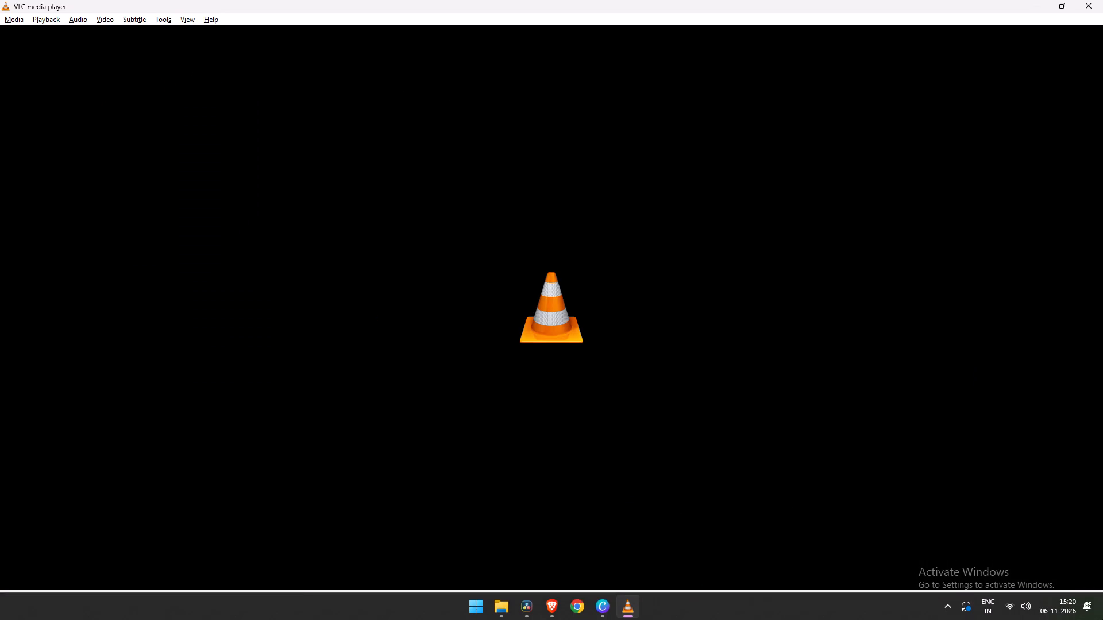
left_click(1017, 609)
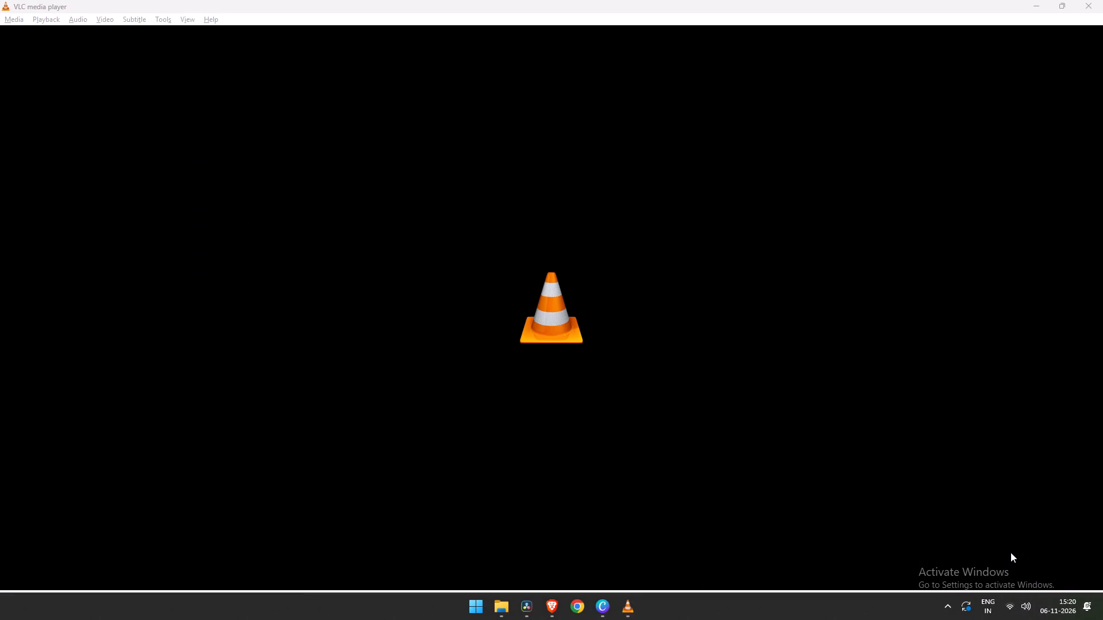
left_click(1019, 606)
left_click(1020, 610)
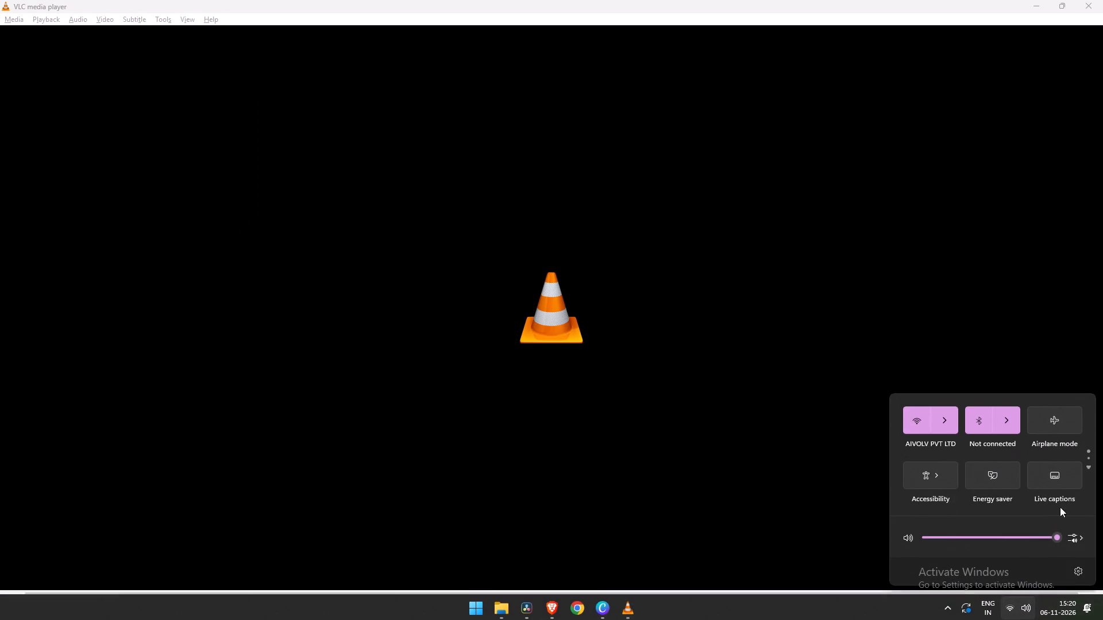
left_click(1074, 533)
left_click(951, 465)
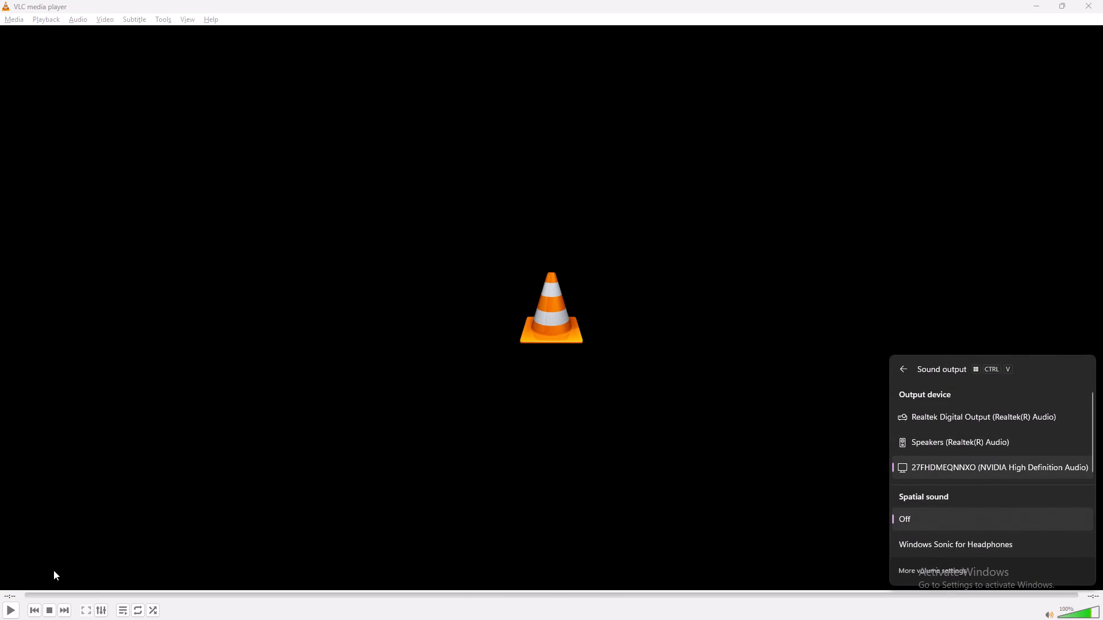
left_click(284, 484)
key("f")
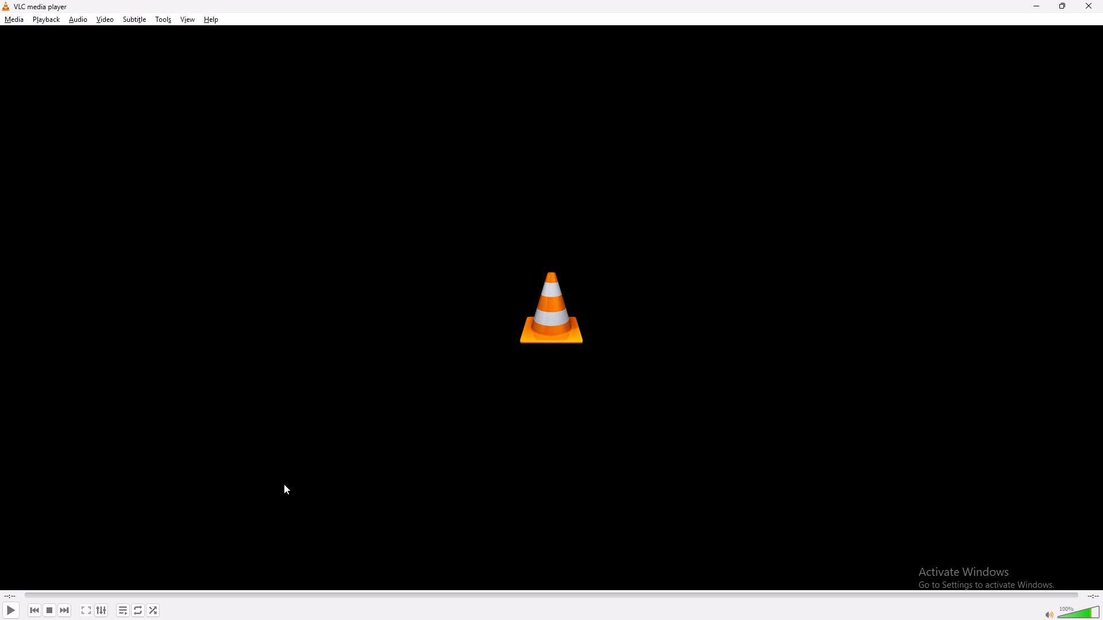
Replay the rendered Diwali Reel_ Mana London Radio.mp4 in full screen to review it with sound.
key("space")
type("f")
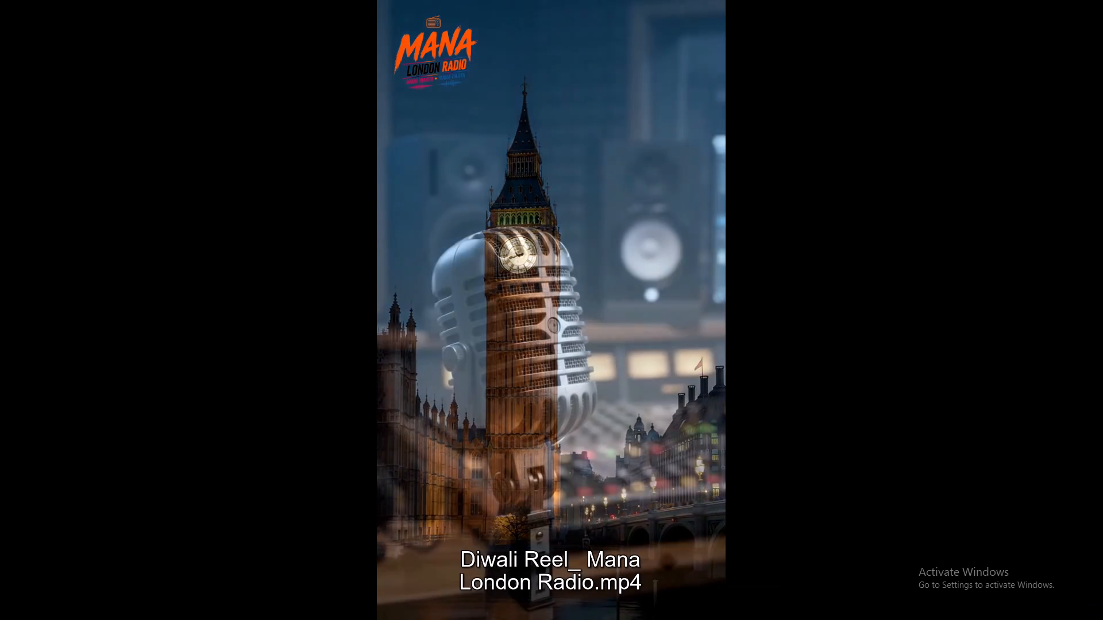
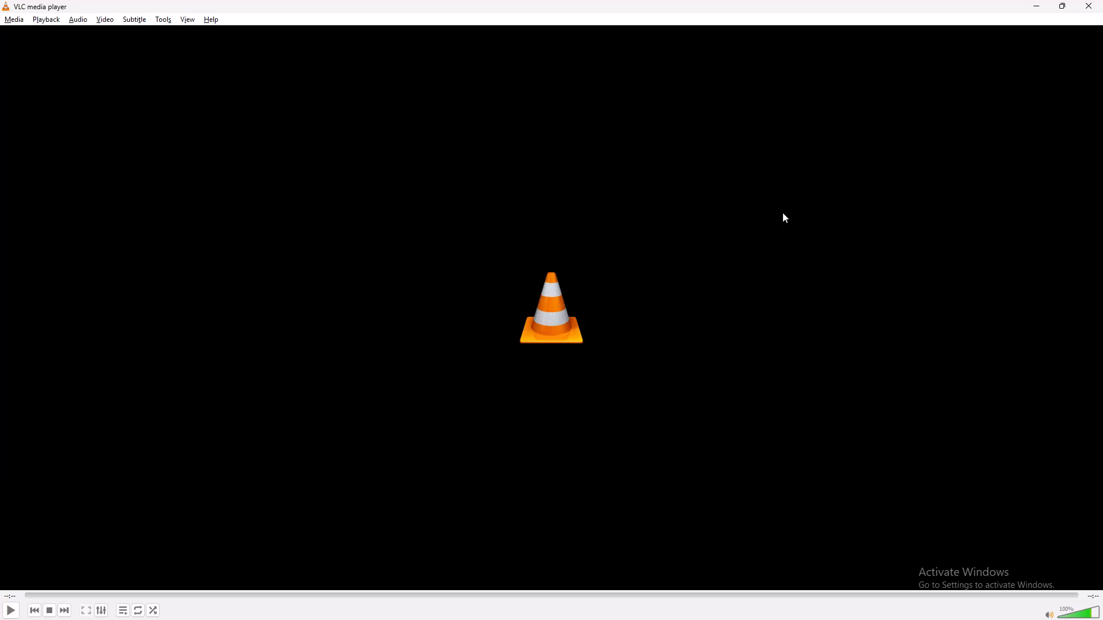
Close VLC media player and switch to the Brave browser window showing the Free Video Watermark Remover page.
left_click(1102, 0)
key("alt+Tab")
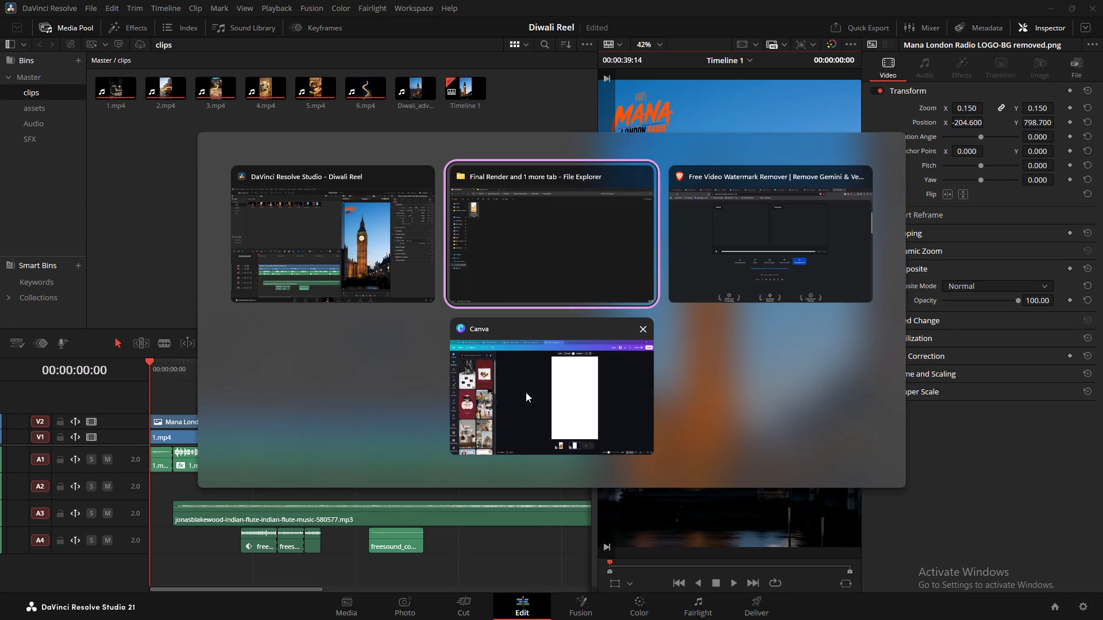
left_click(723, 273, "alt")
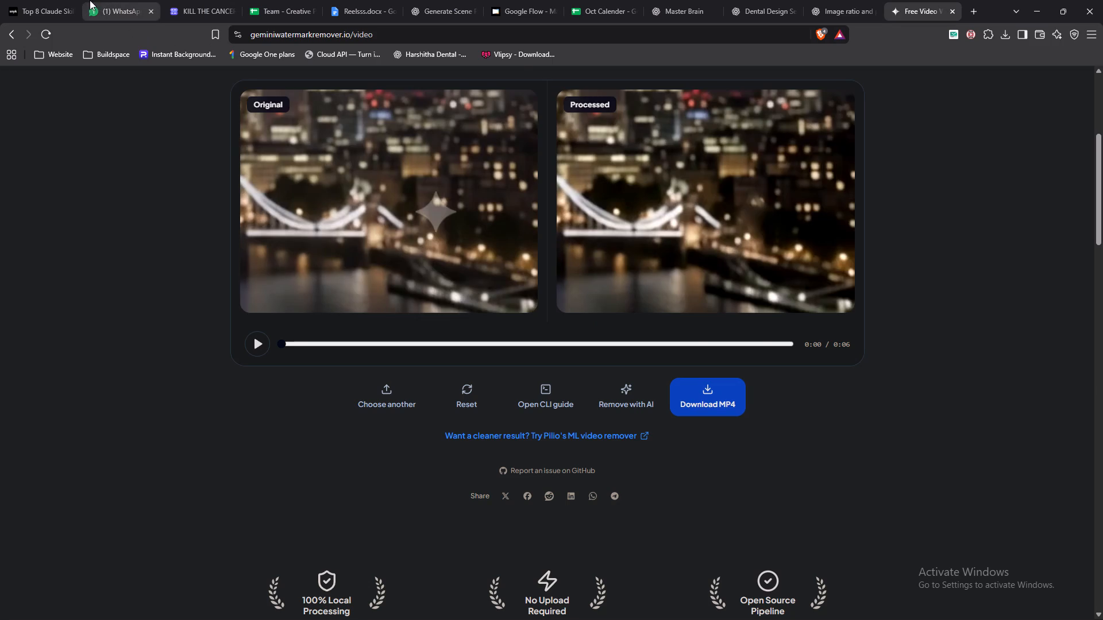